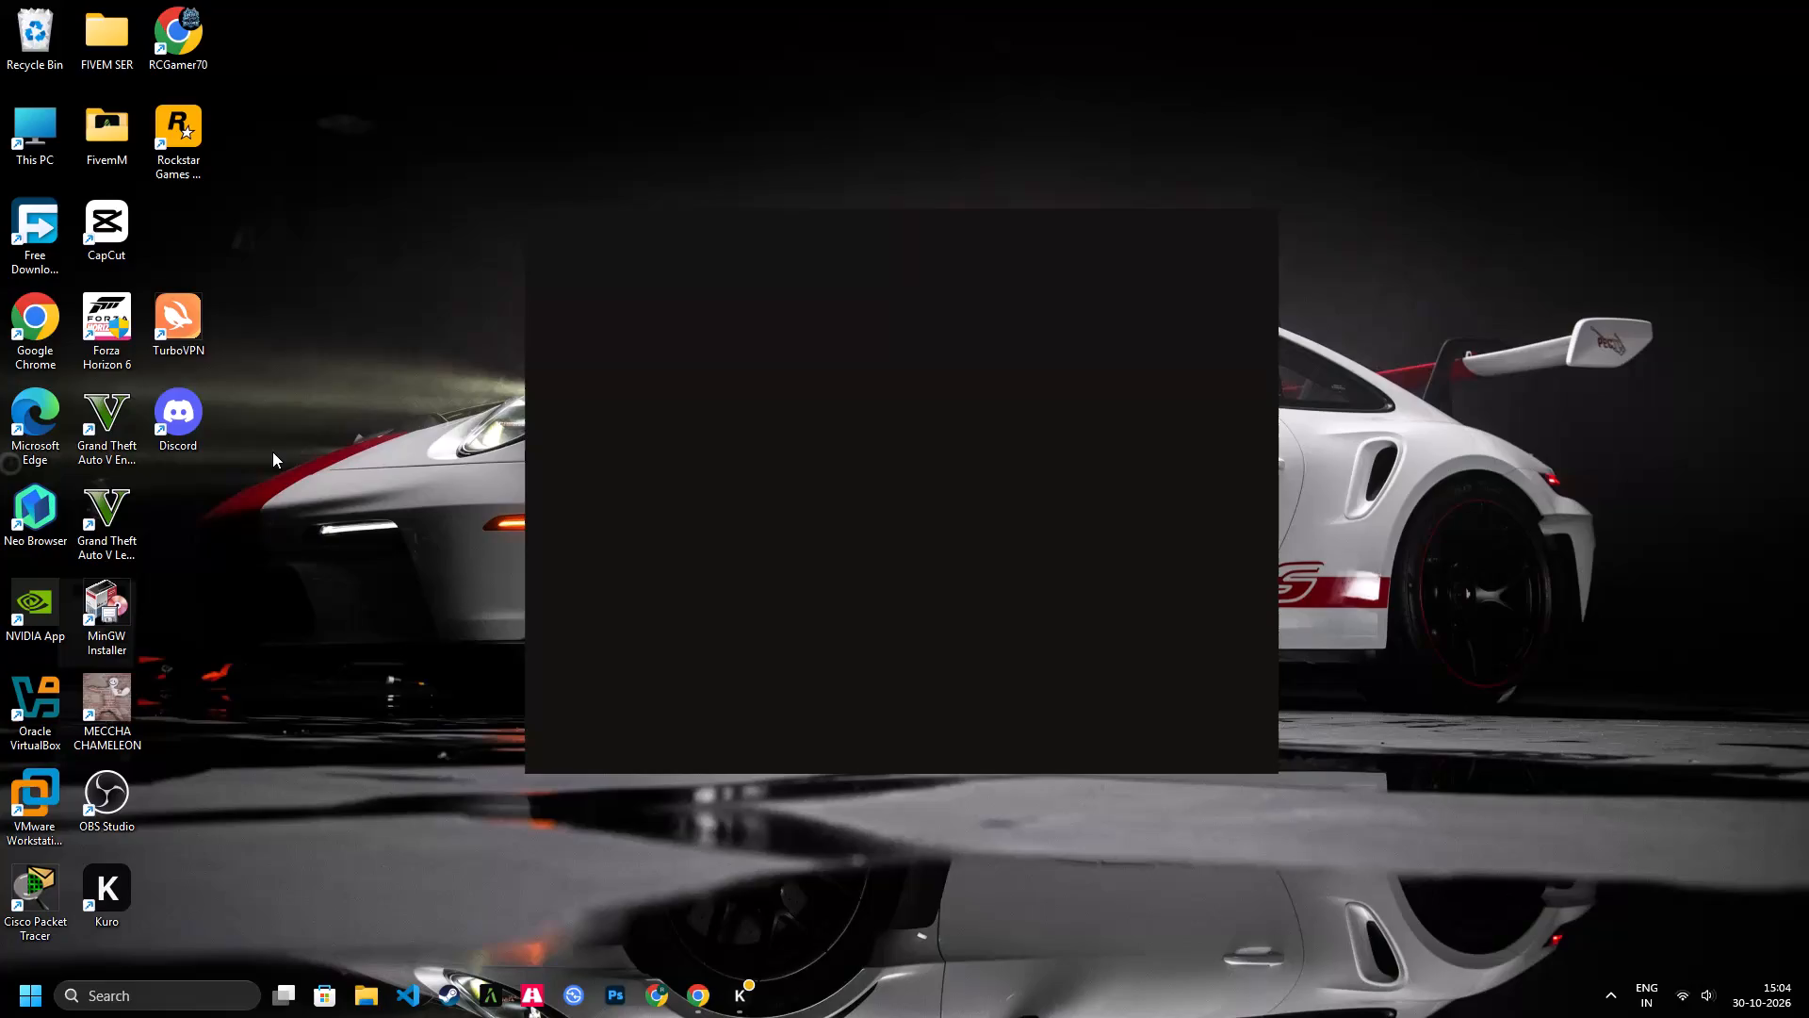
Open the Rockstar Games GTA V videos\rendered folder in File Explorer from the recent locations.
key(super+e)
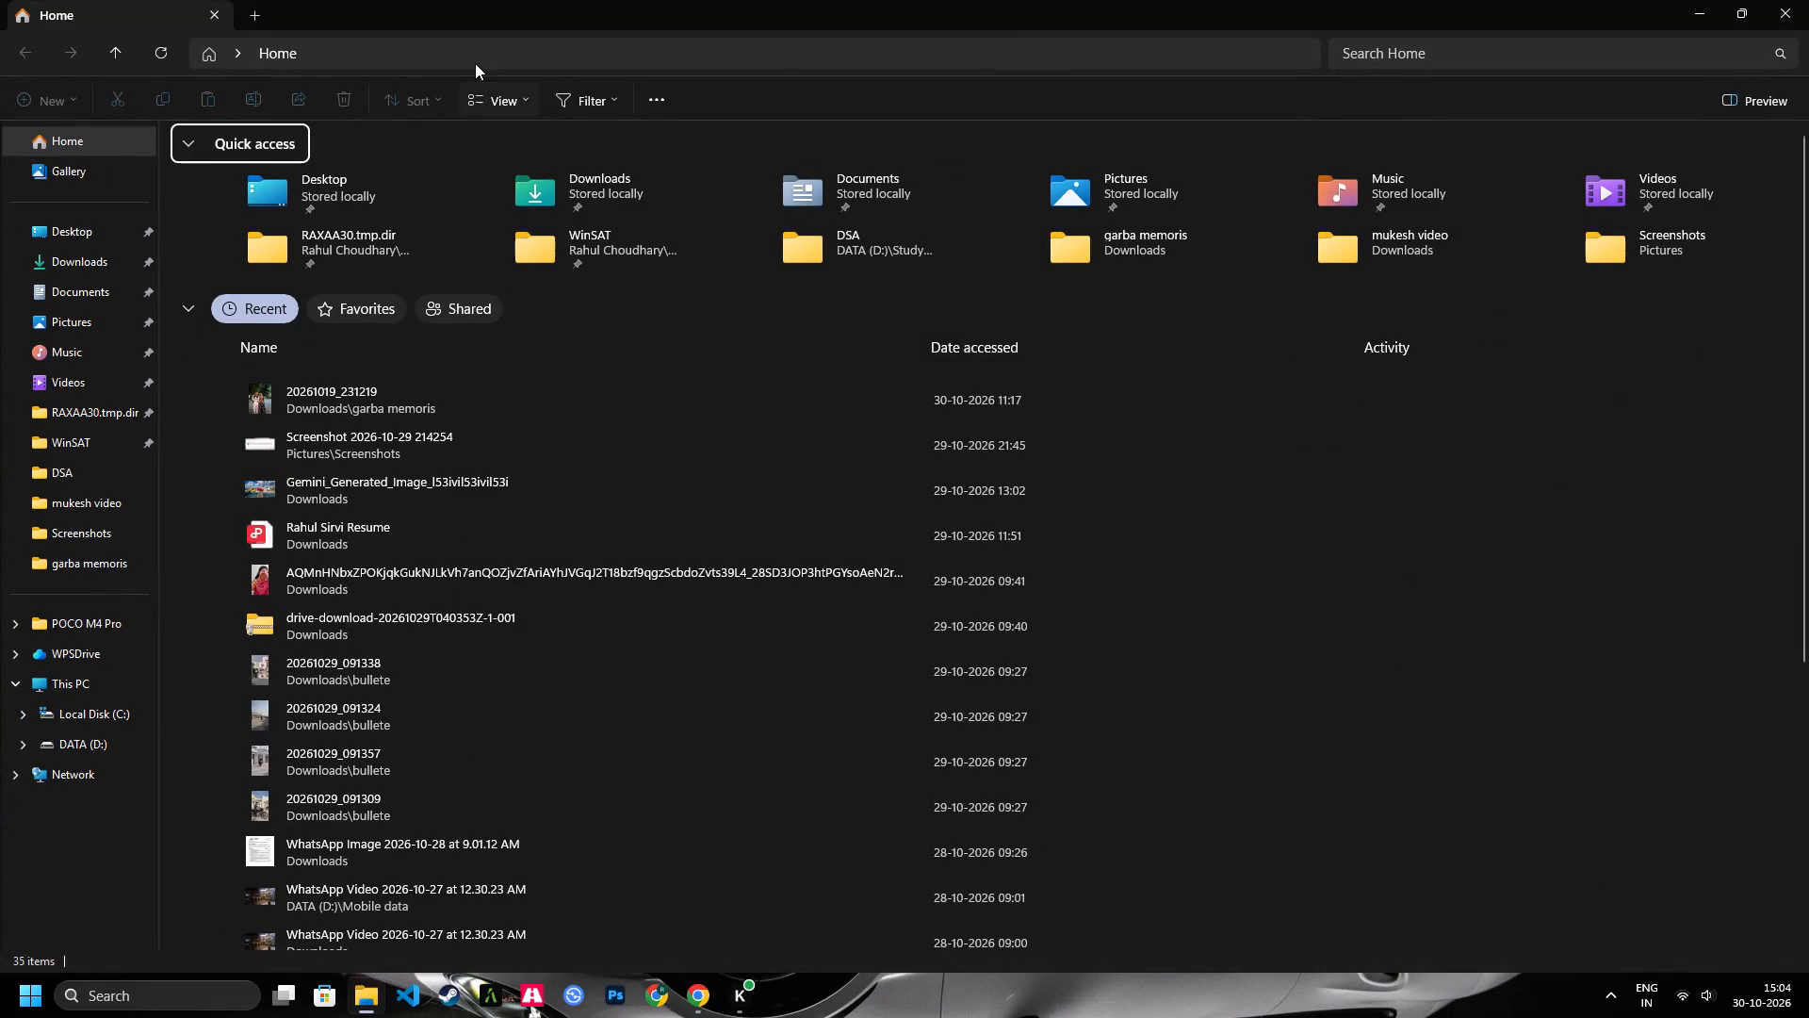
double_click(476, 54)
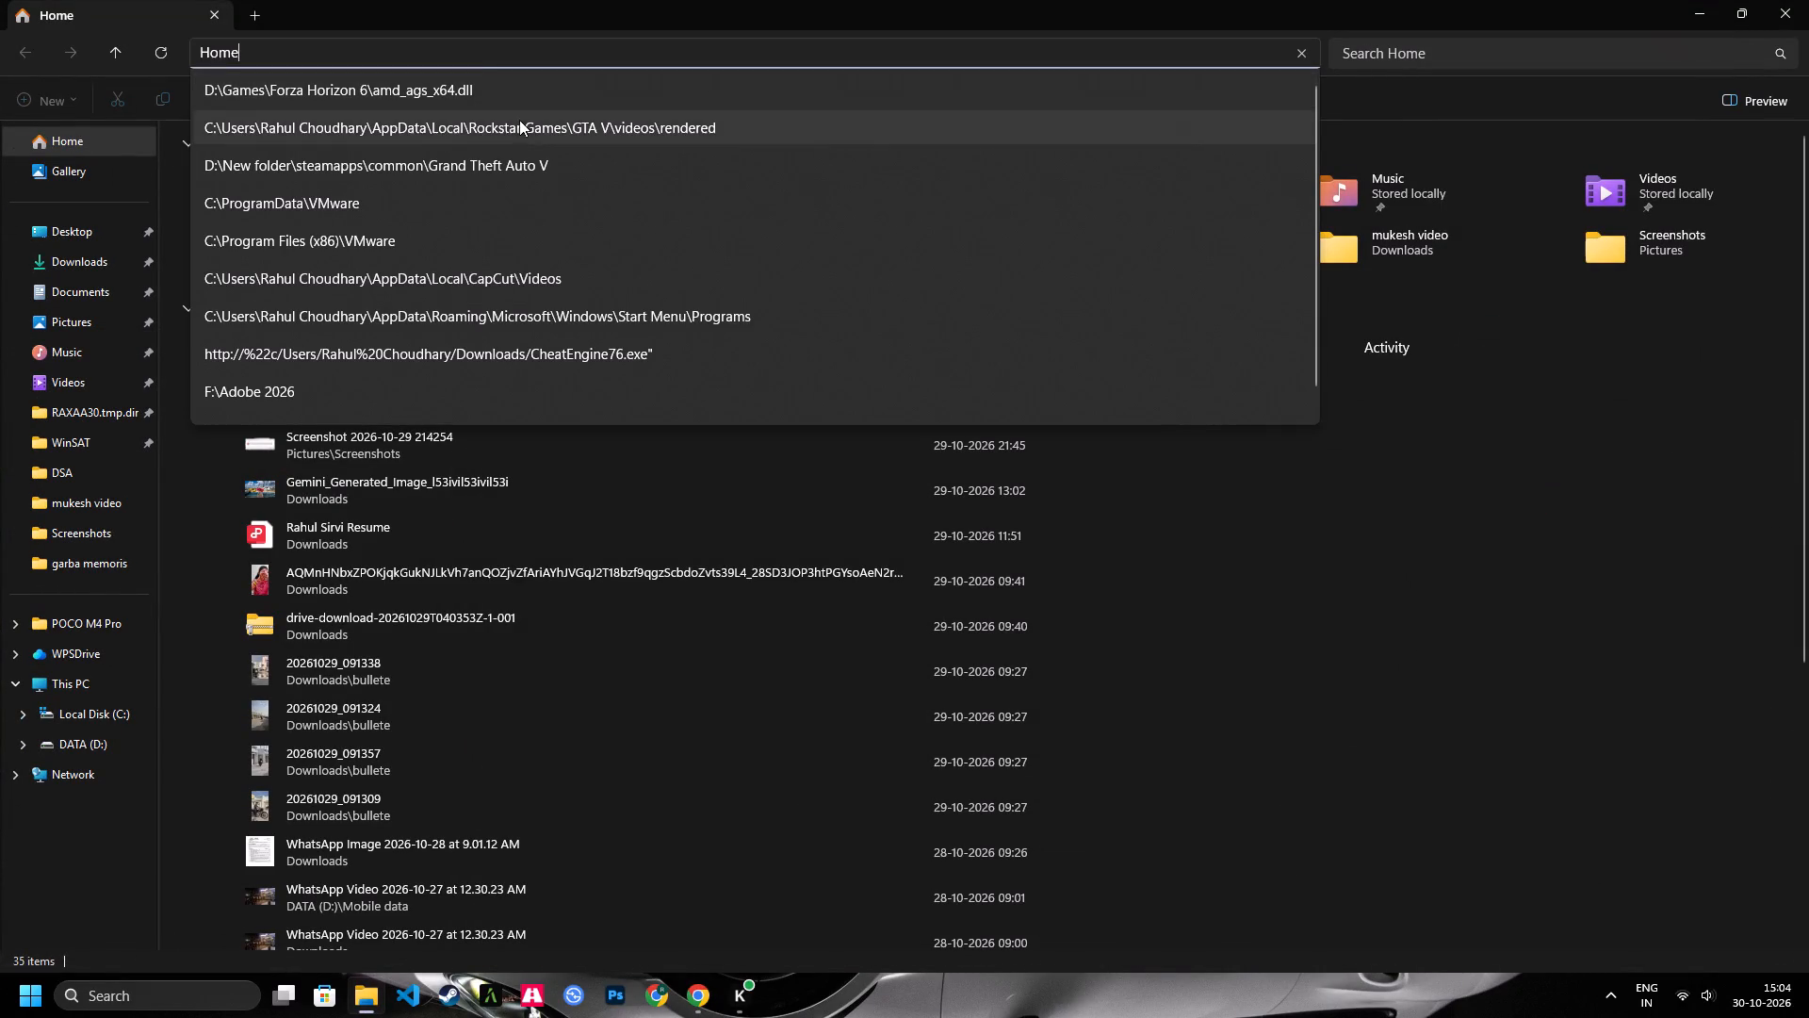
click(524, 130)
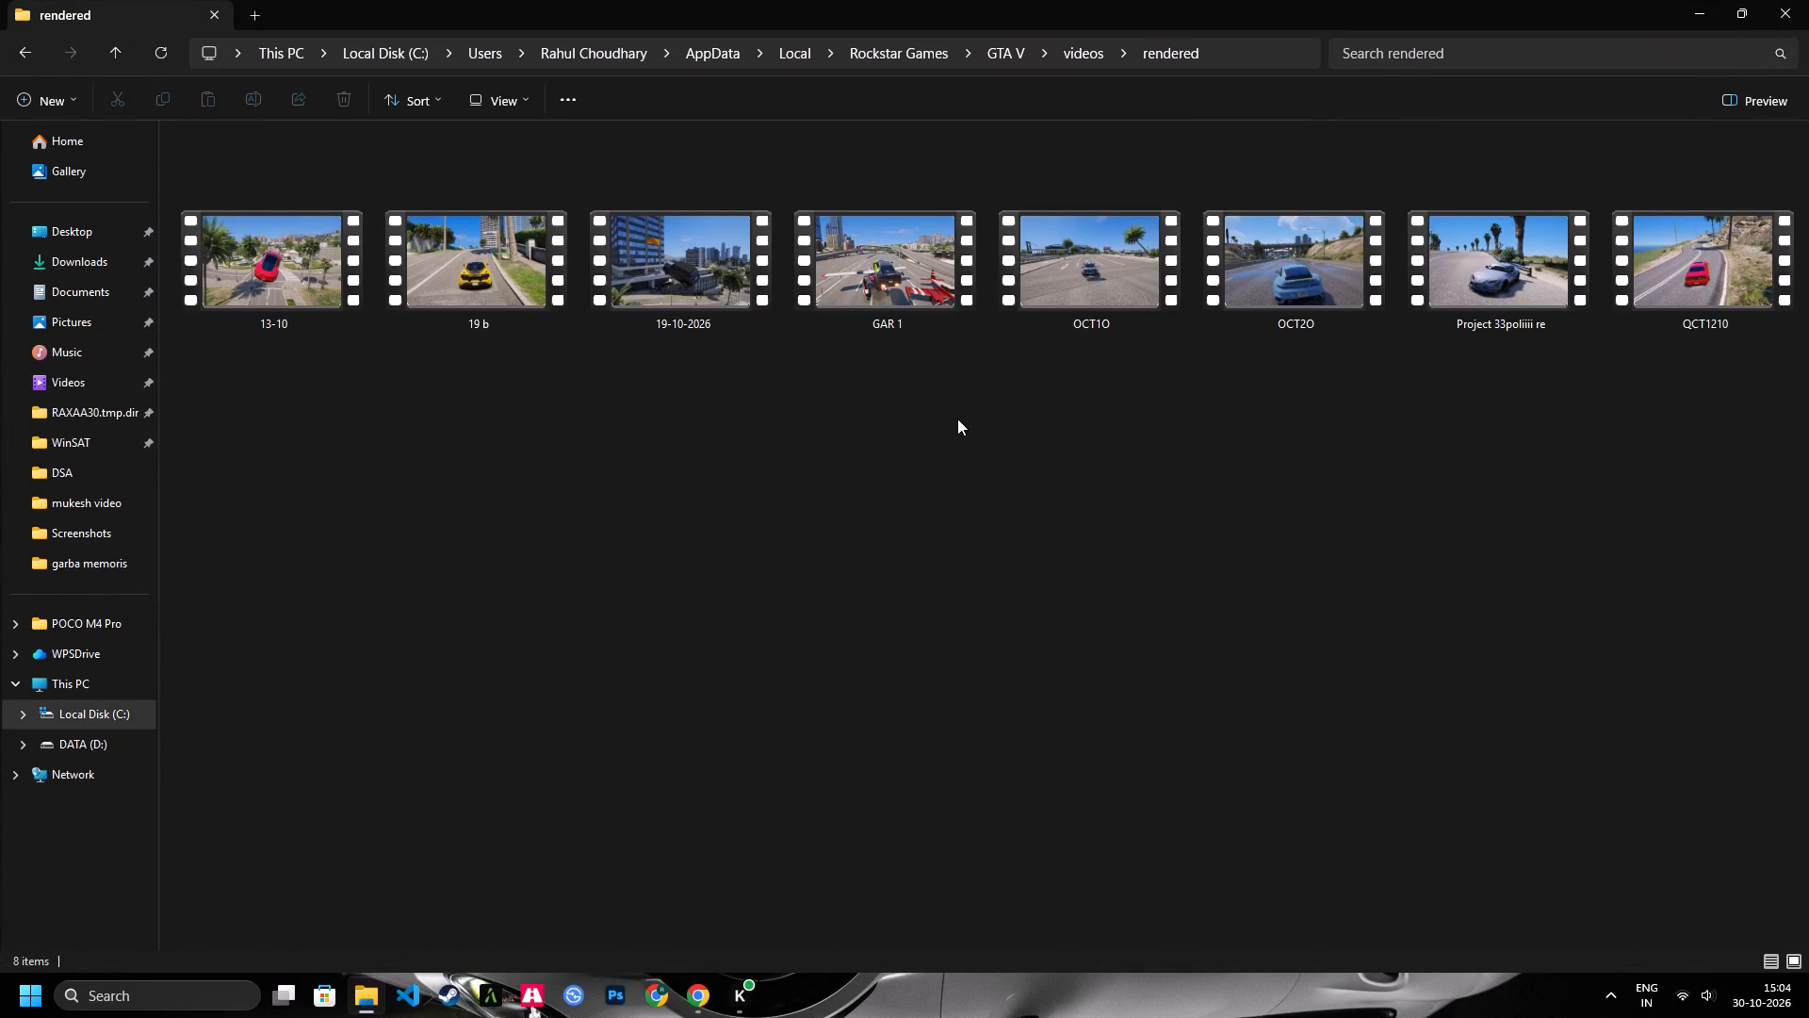
Play the GAR 1 video in Media Player, skip ahead to two later points to preview it, and close the player.
double_click(901, 285)
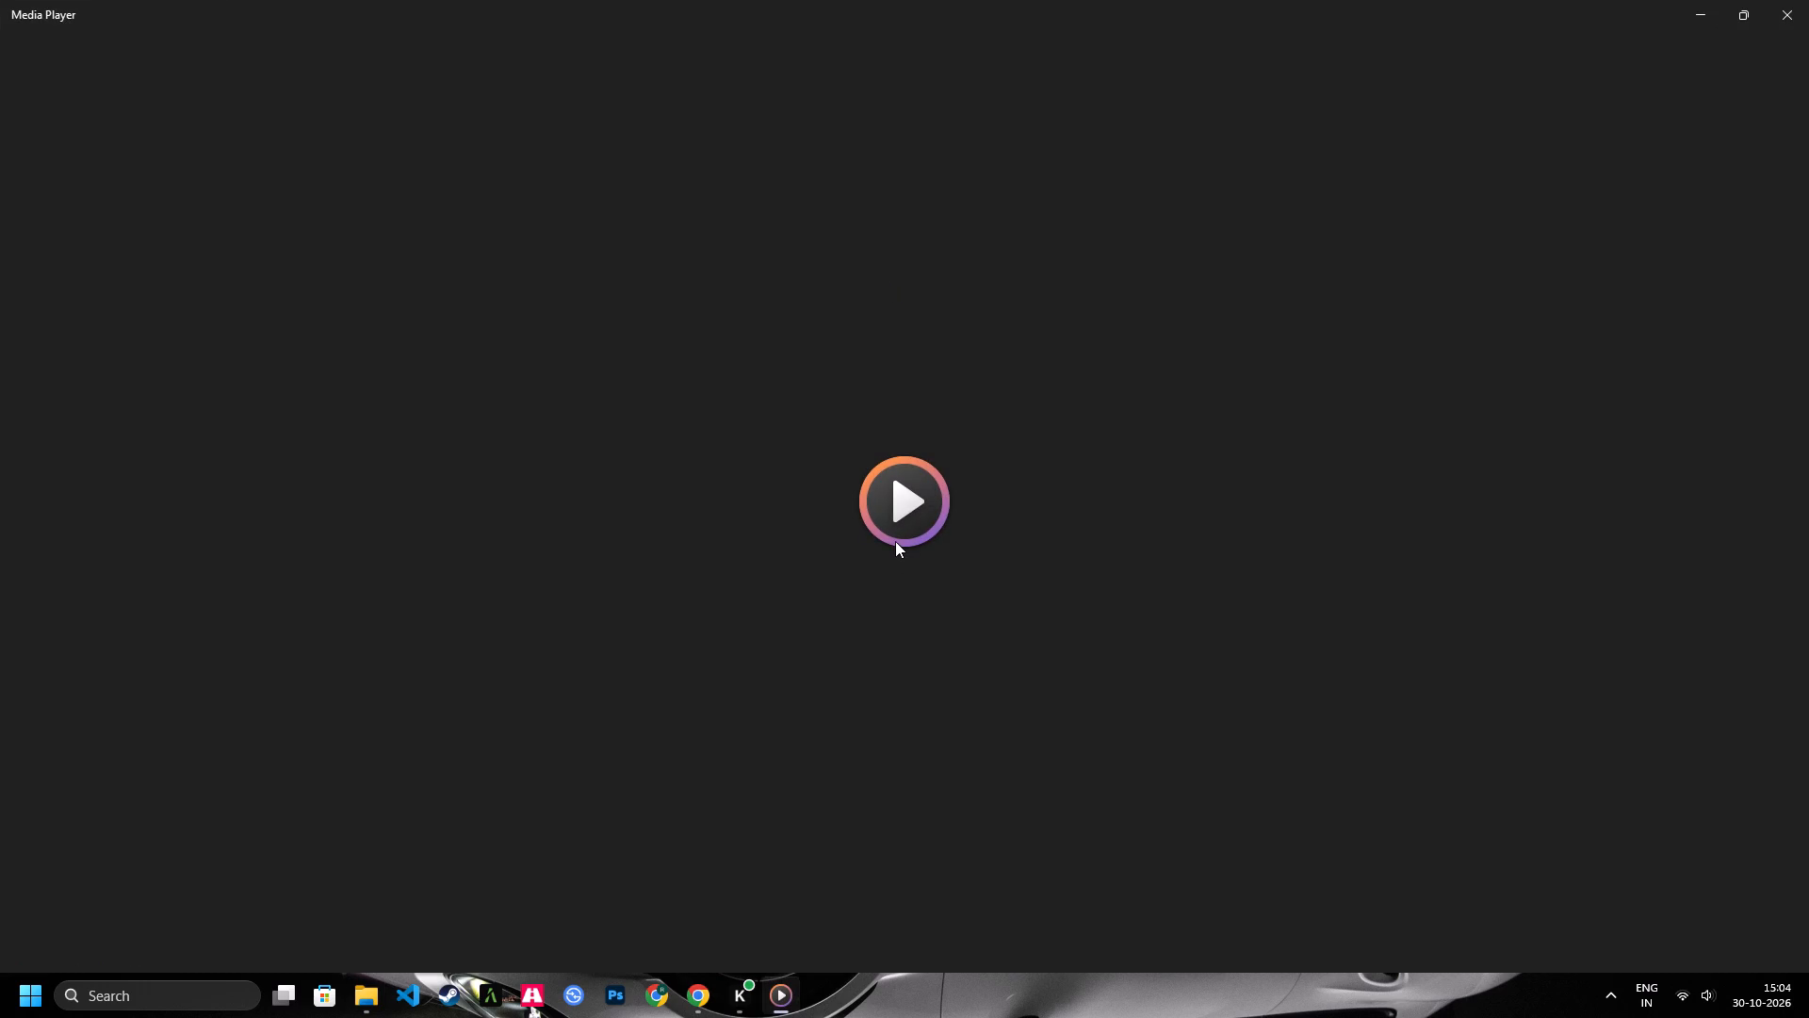
click(895, 541)
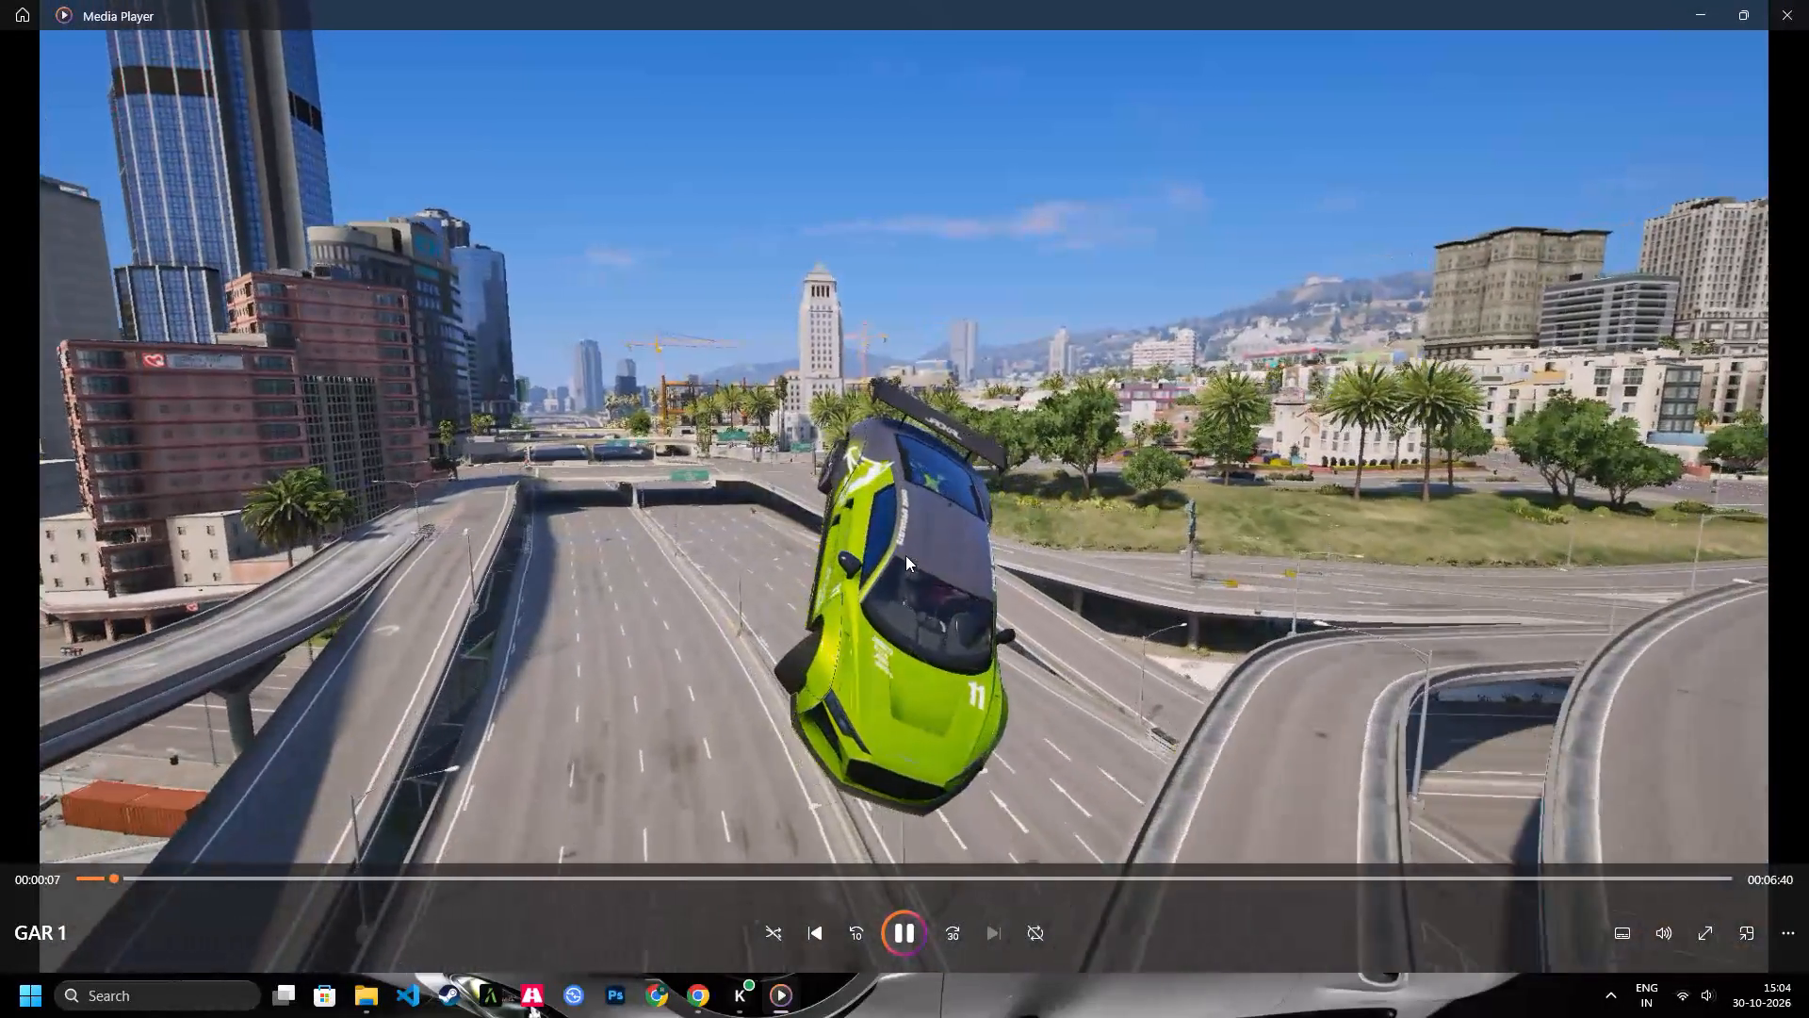
click(1197, 879)
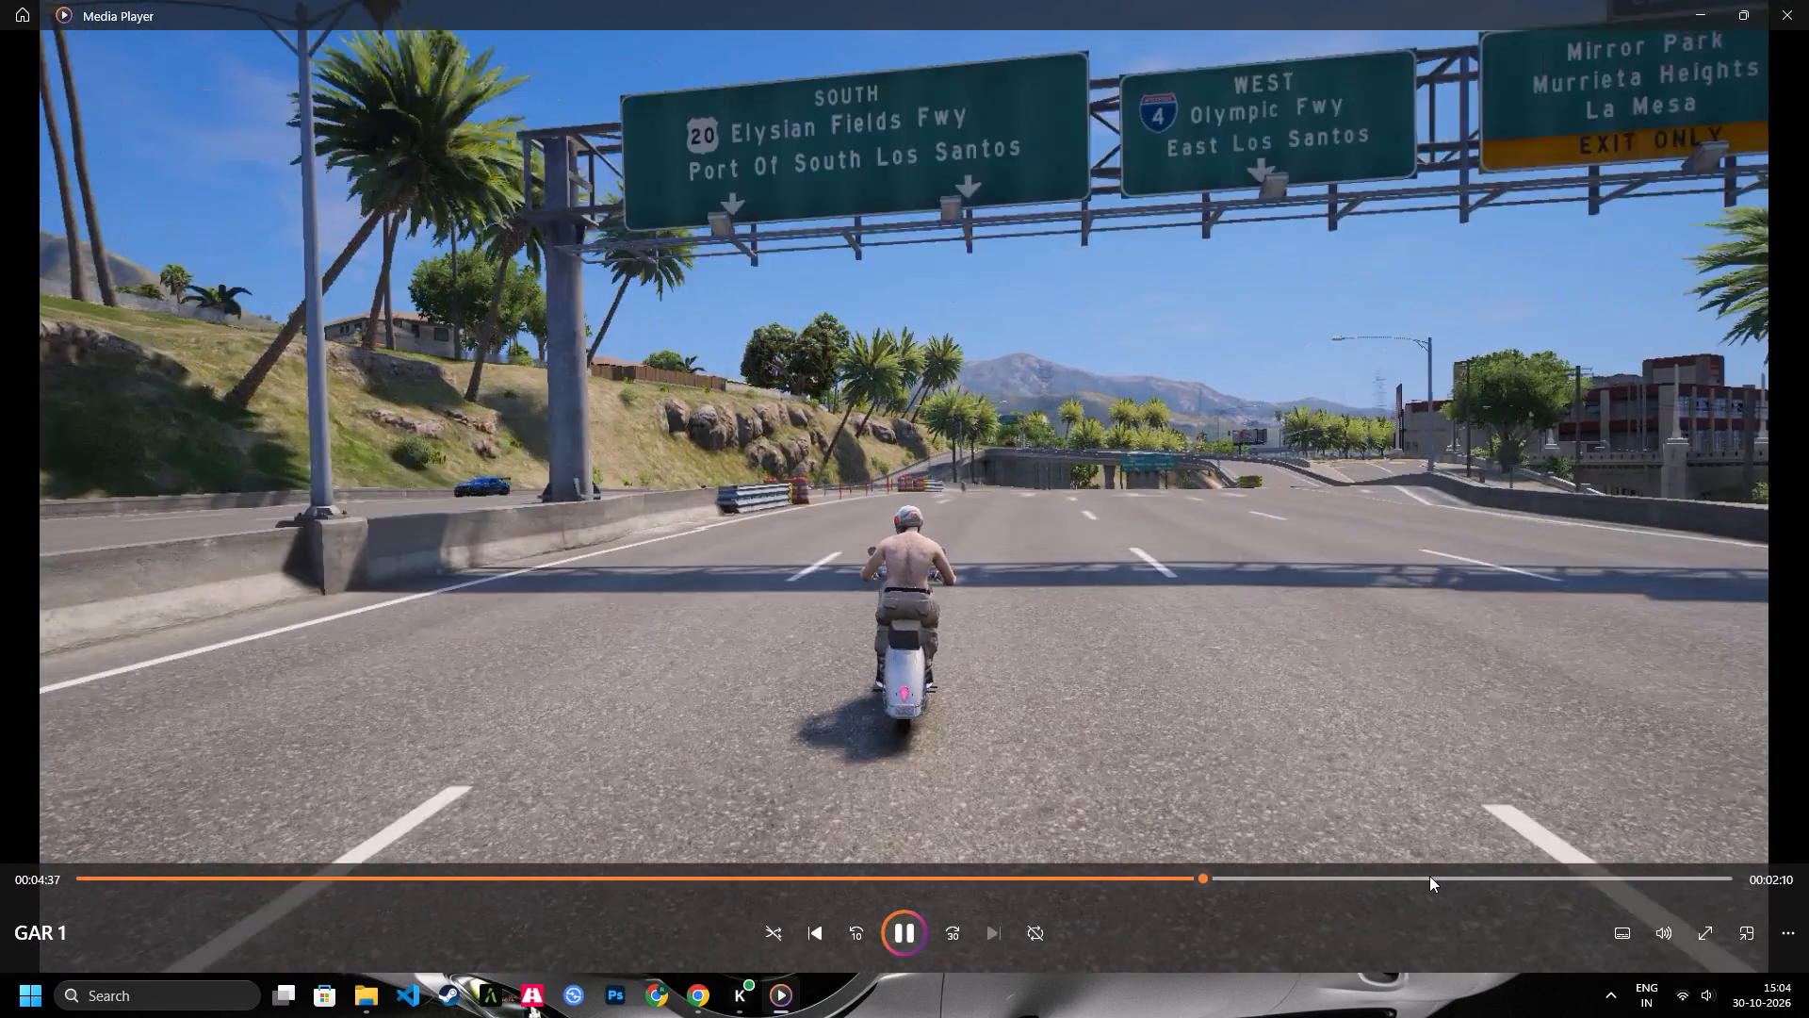
click(1429, 876)
click(1808, 0)
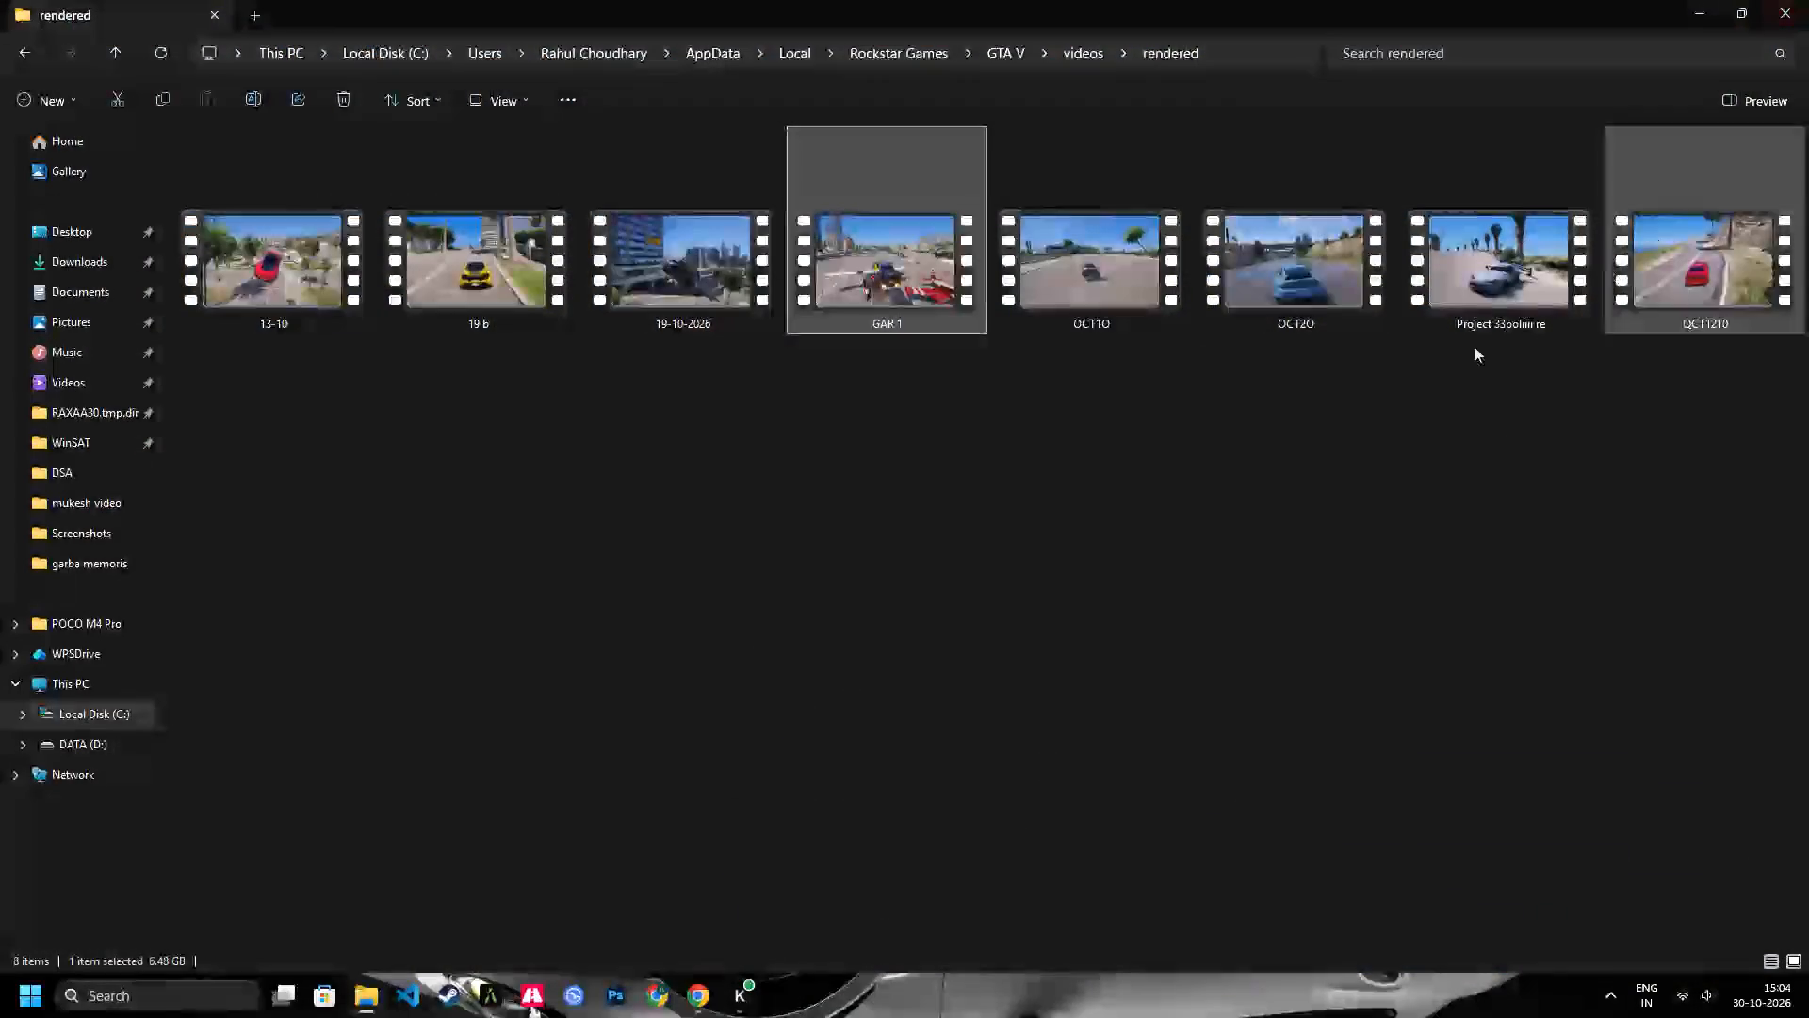
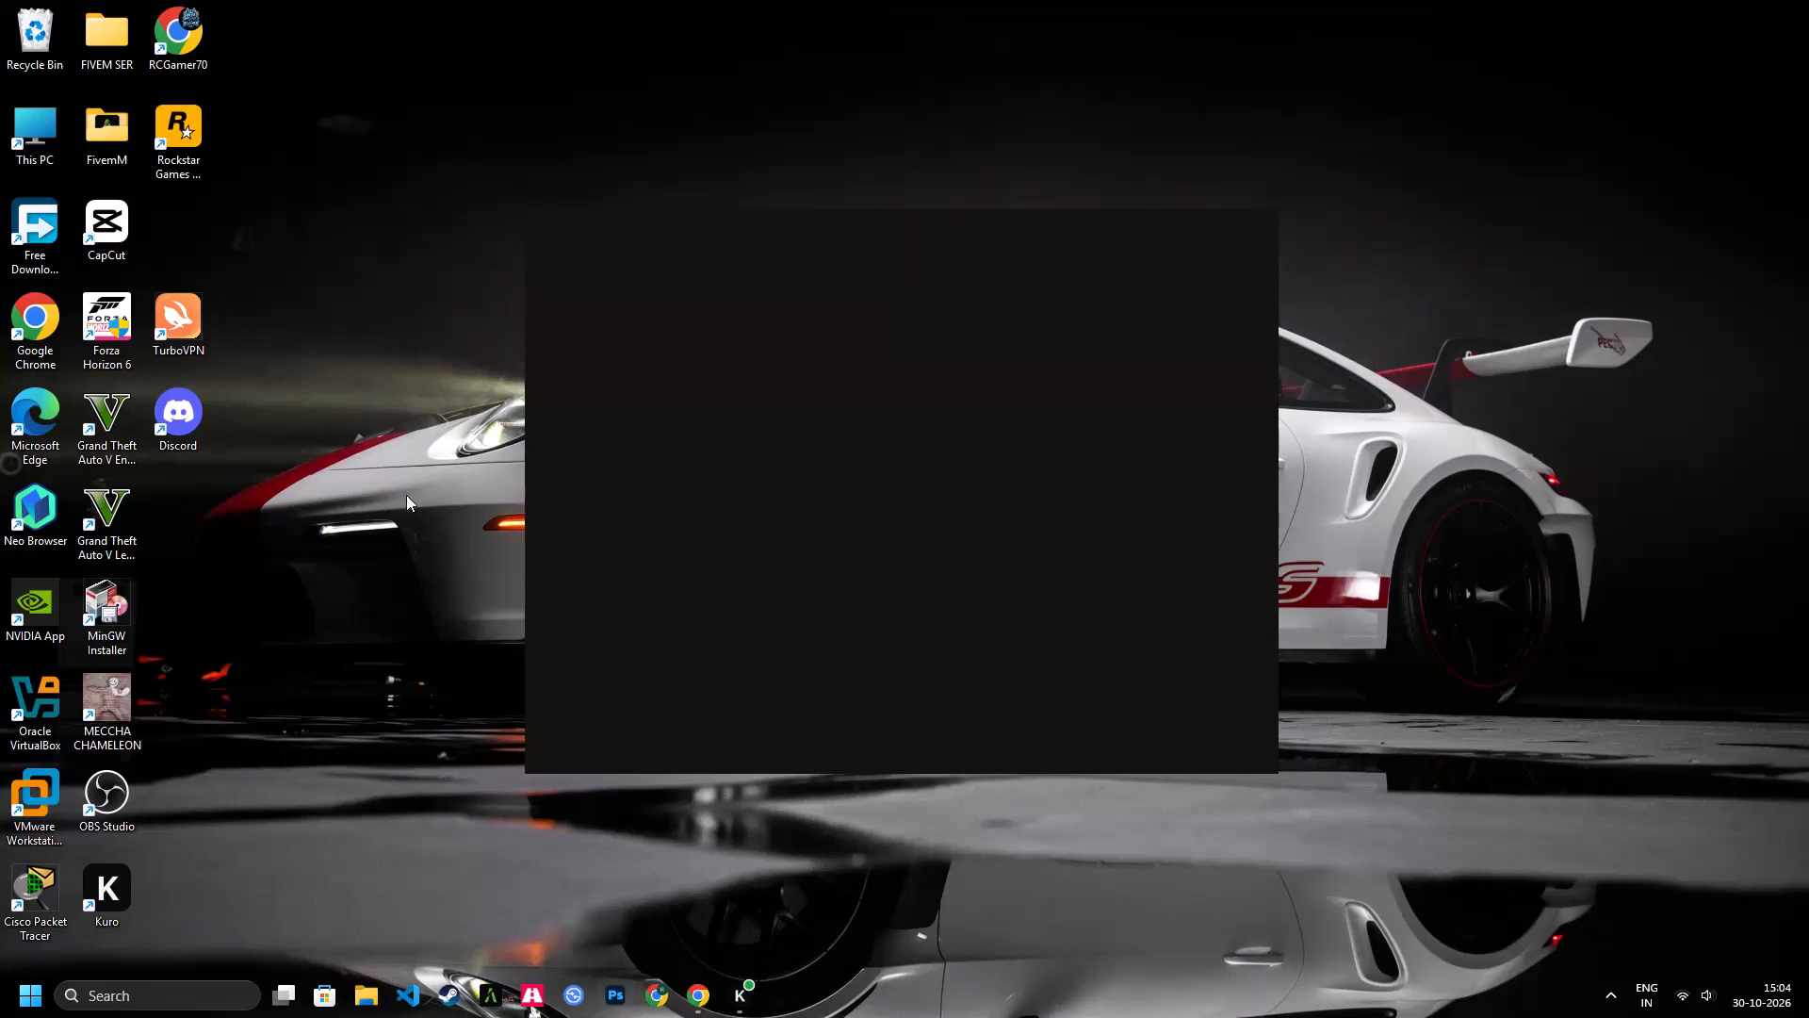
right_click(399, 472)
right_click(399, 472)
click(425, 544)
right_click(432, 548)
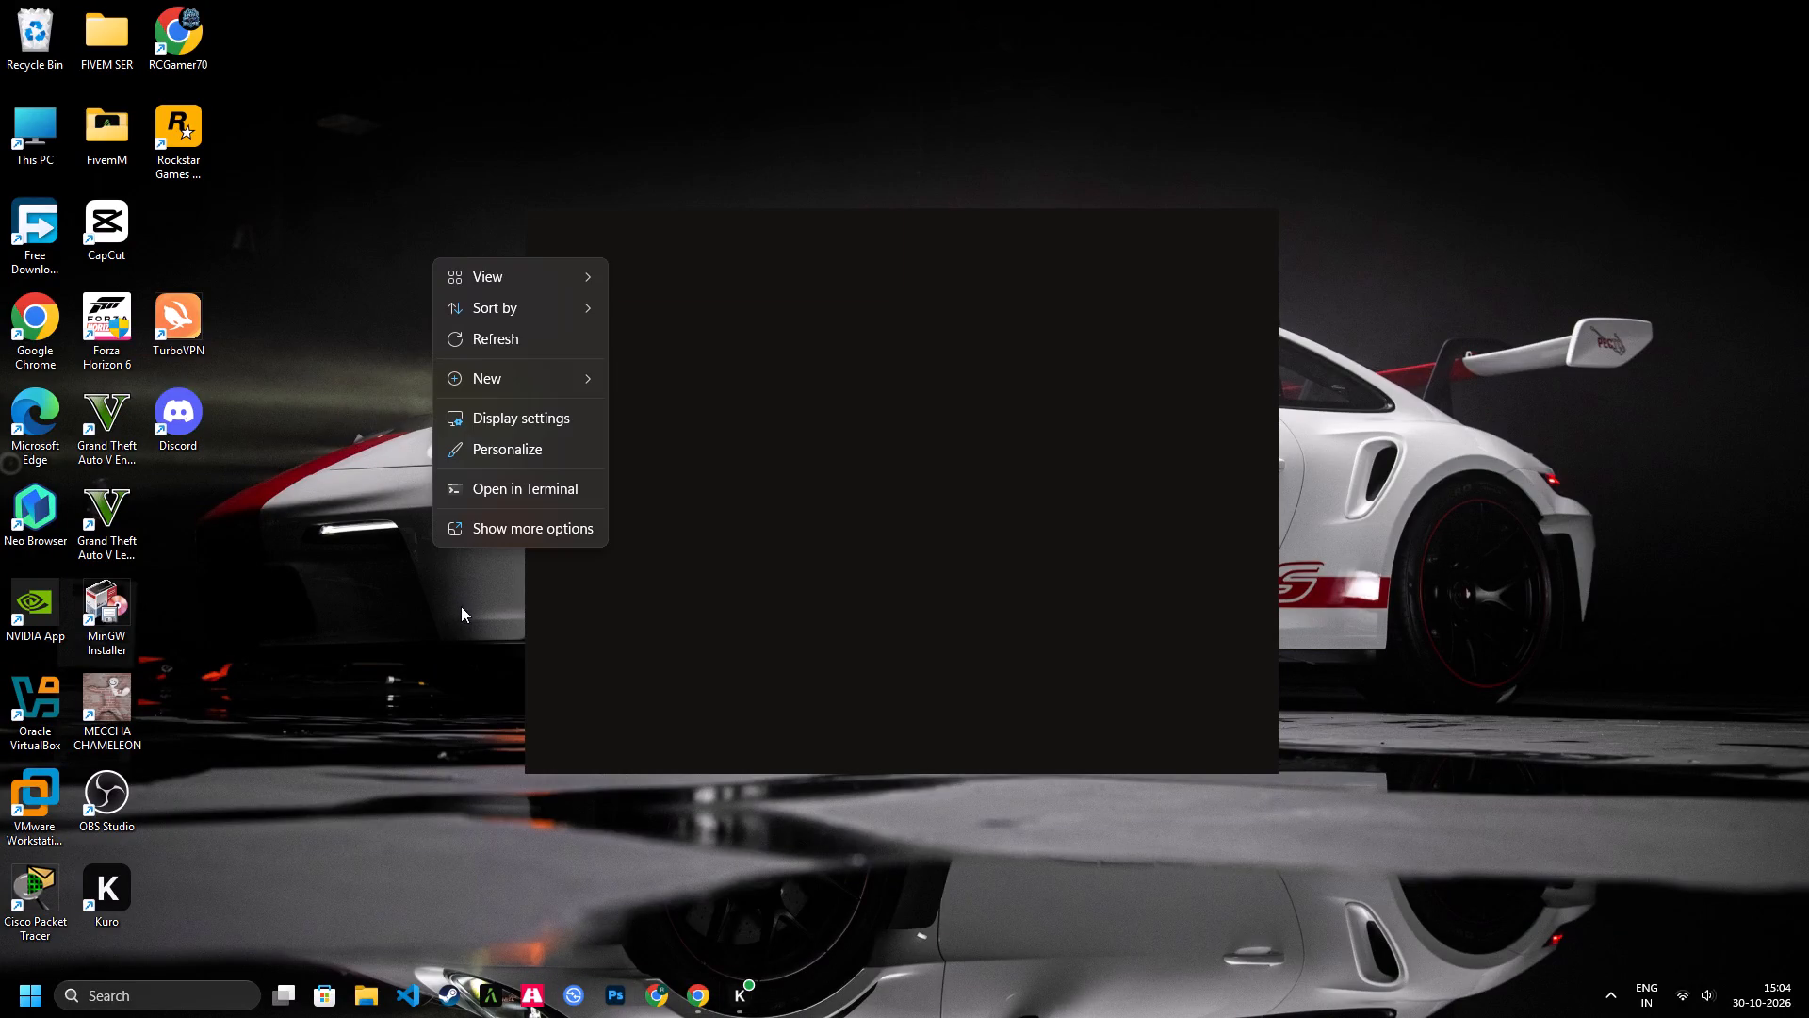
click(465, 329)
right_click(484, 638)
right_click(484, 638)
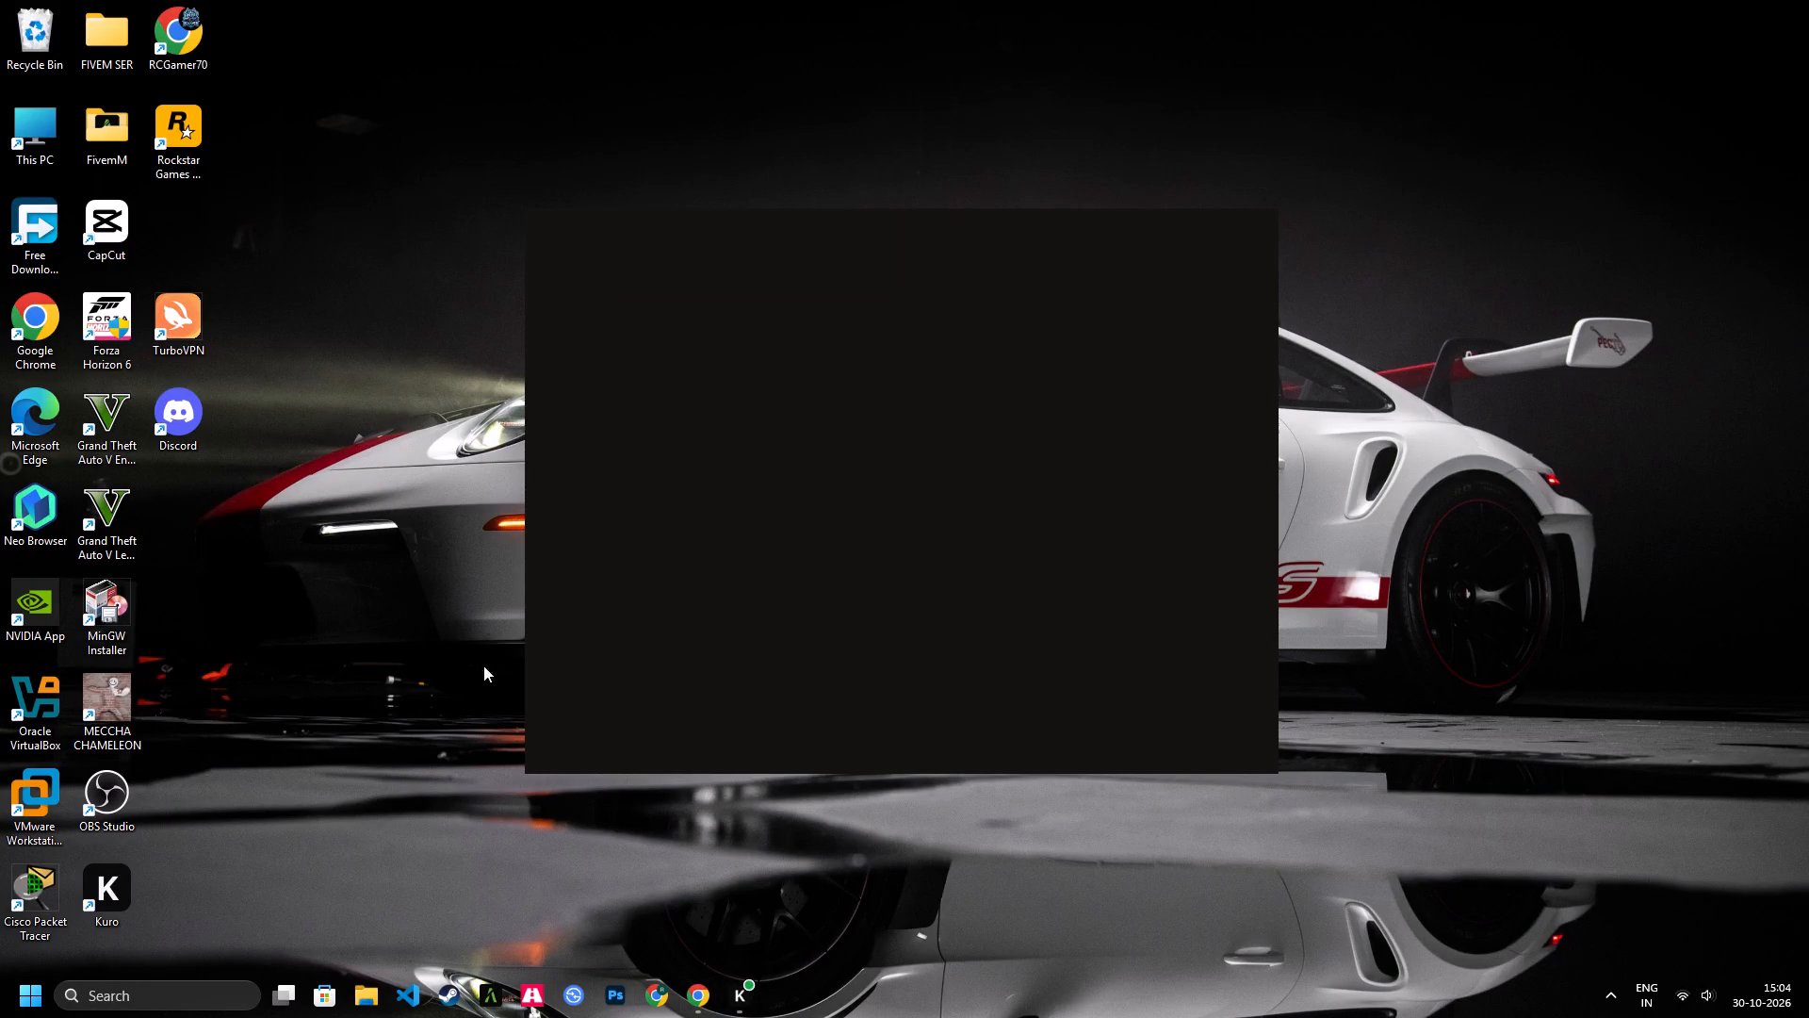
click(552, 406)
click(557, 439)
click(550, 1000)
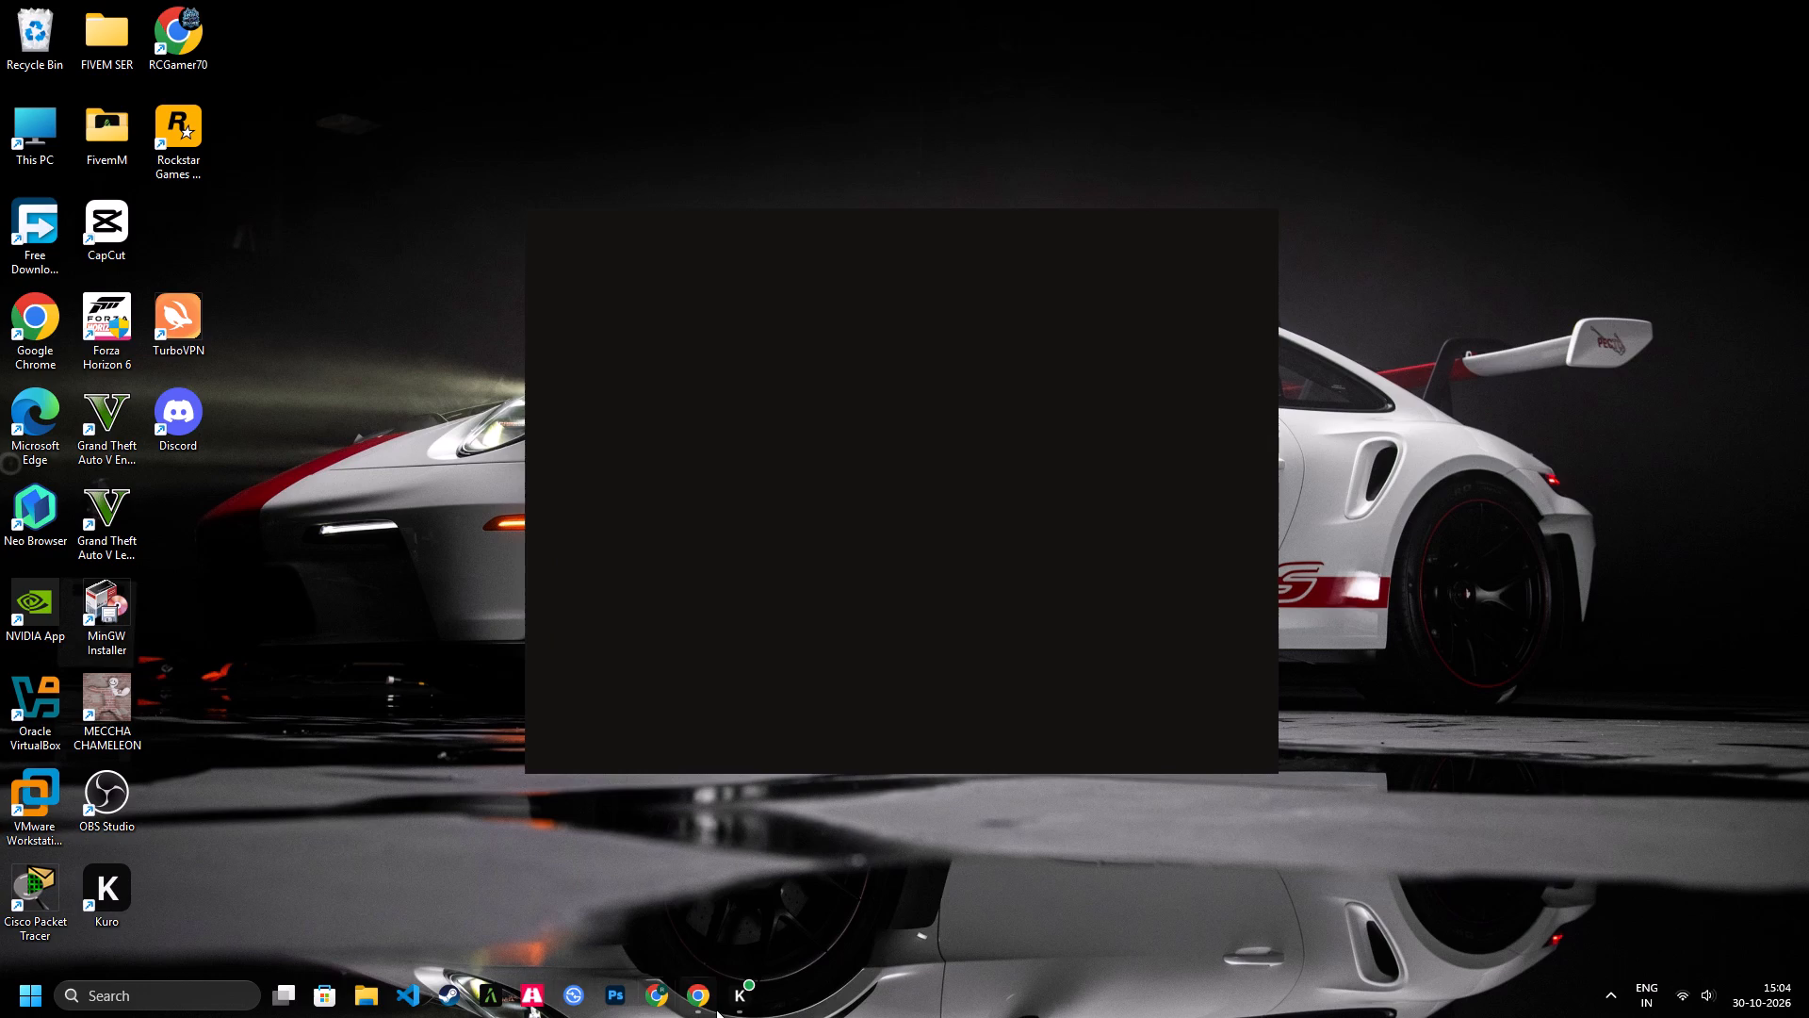
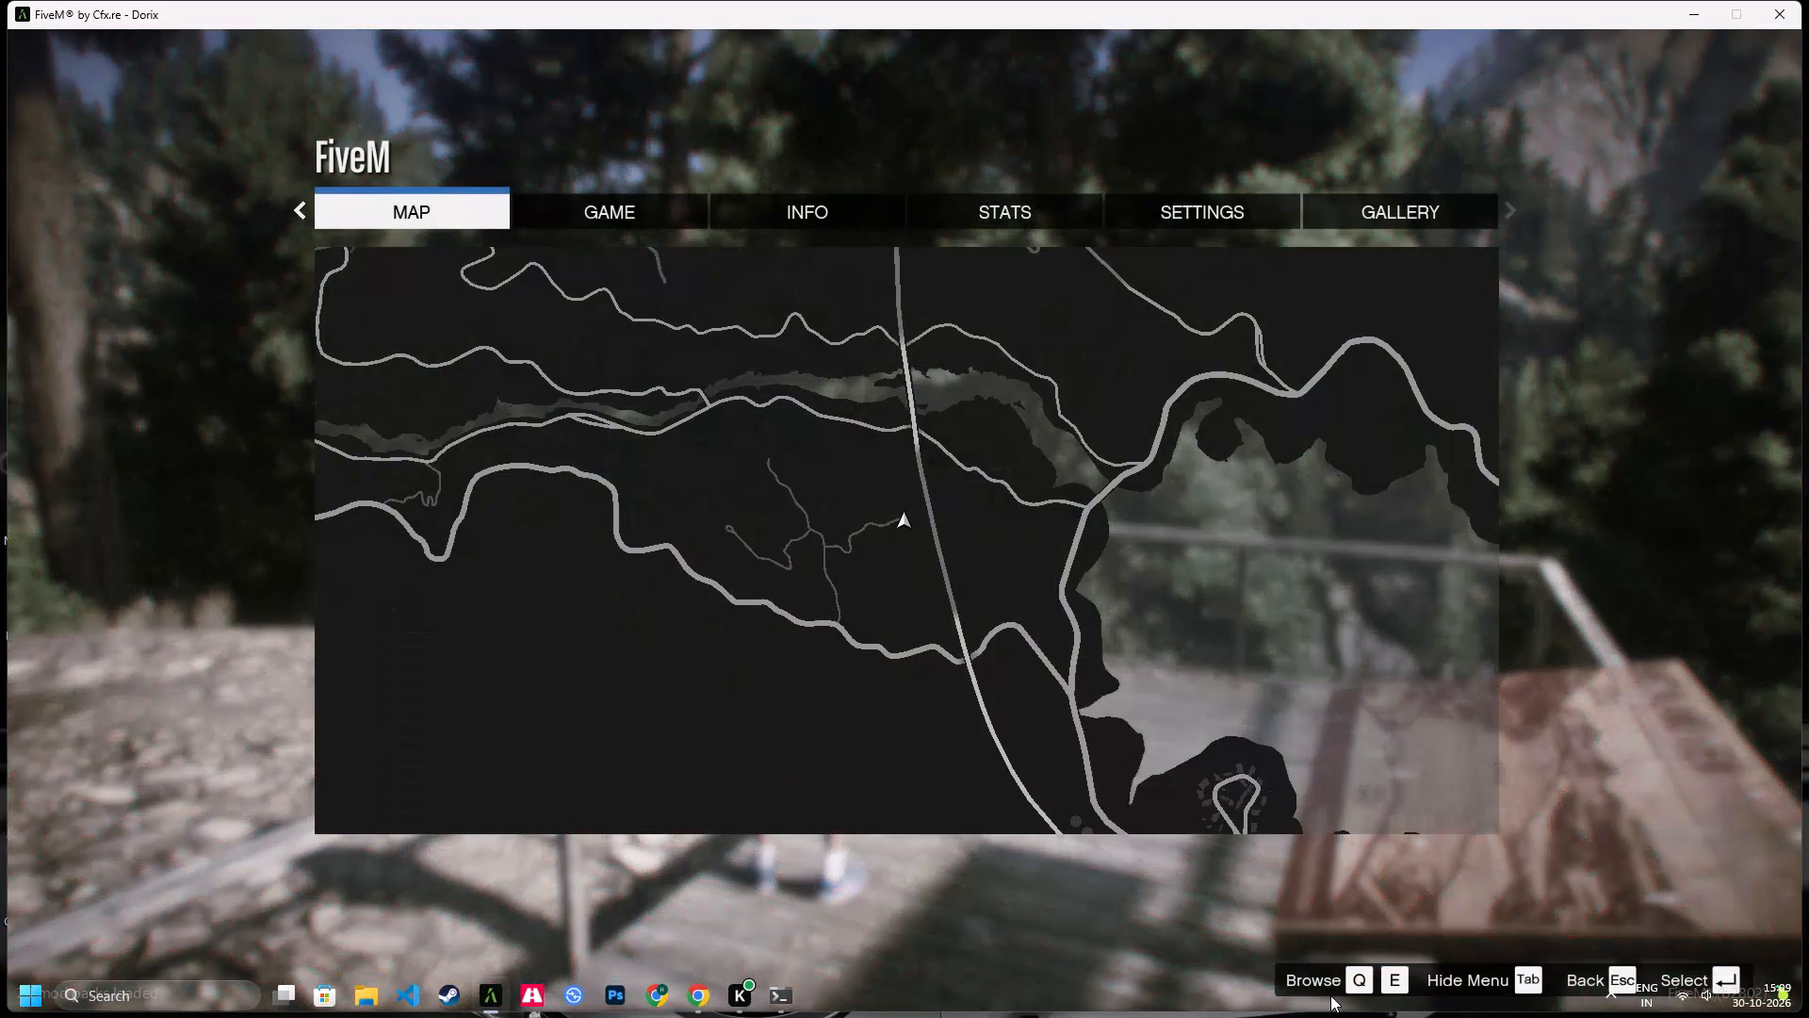
Go to the Rockstar Editor and open Project 38 from the projects sorted by date.
key(Right)
key(Right)
key(Right)
key(Right)
key(Right)
key(Right)
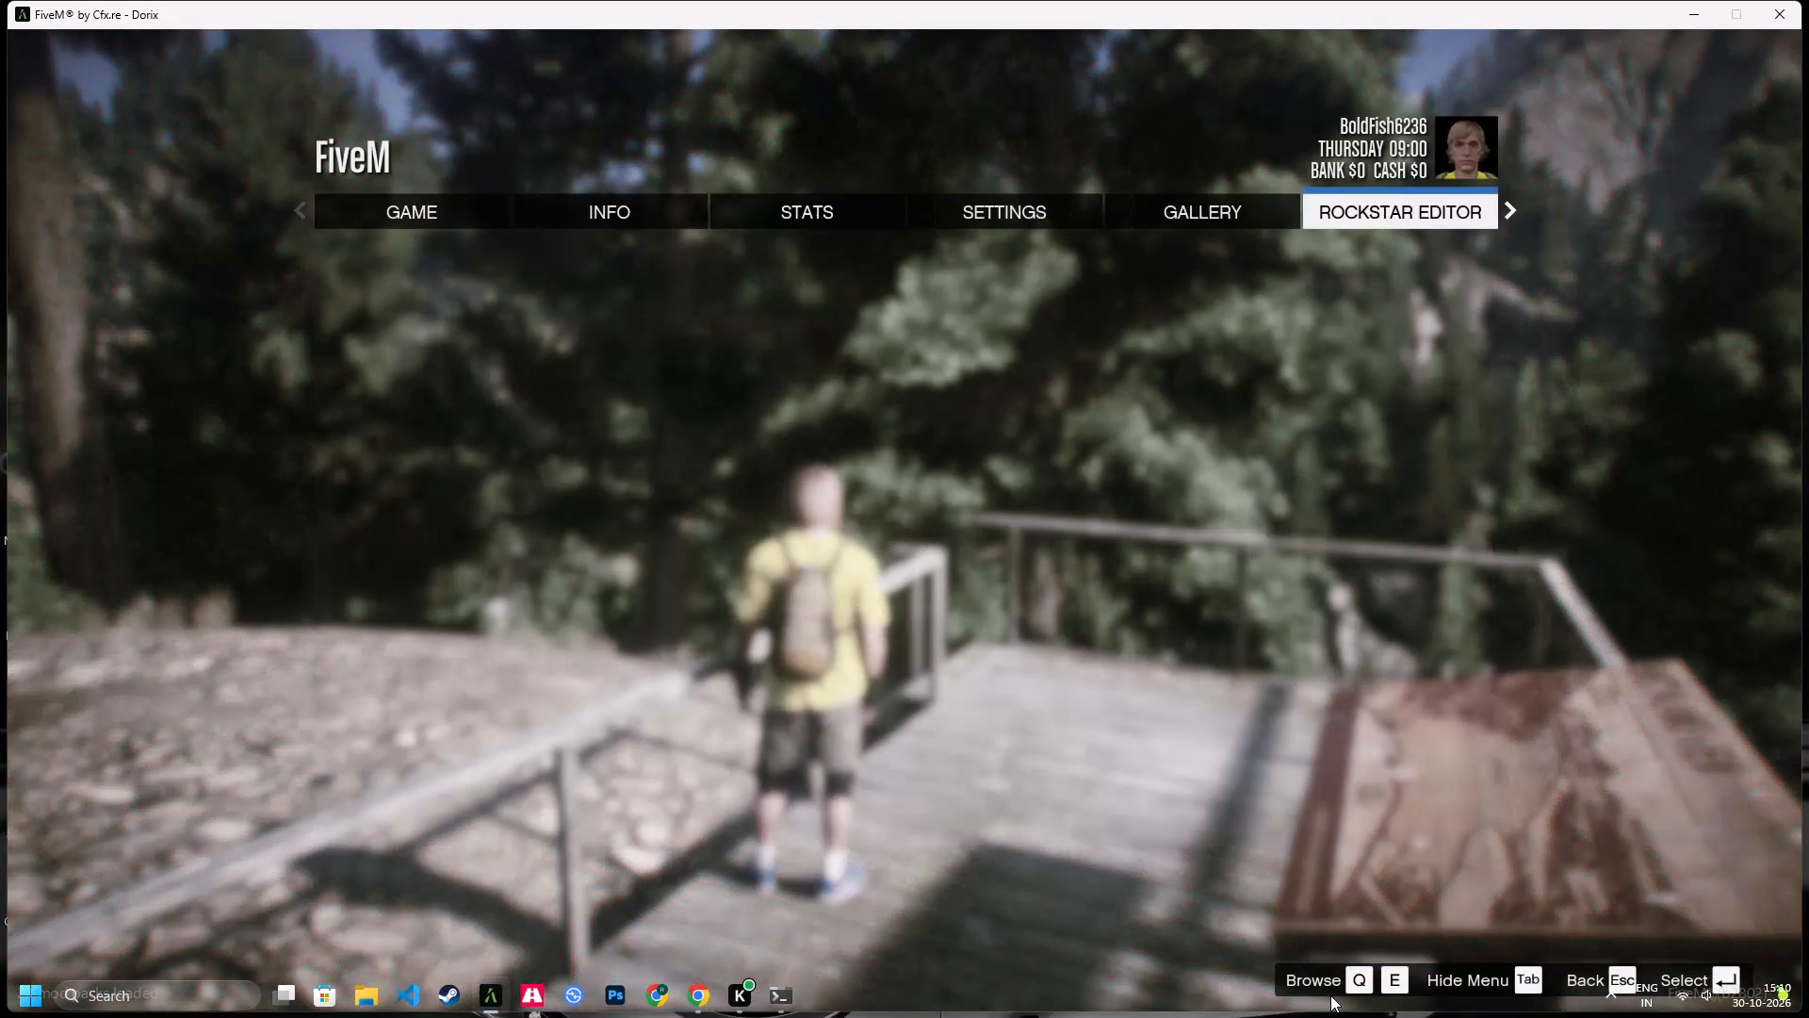
key(Return)
key(Return)
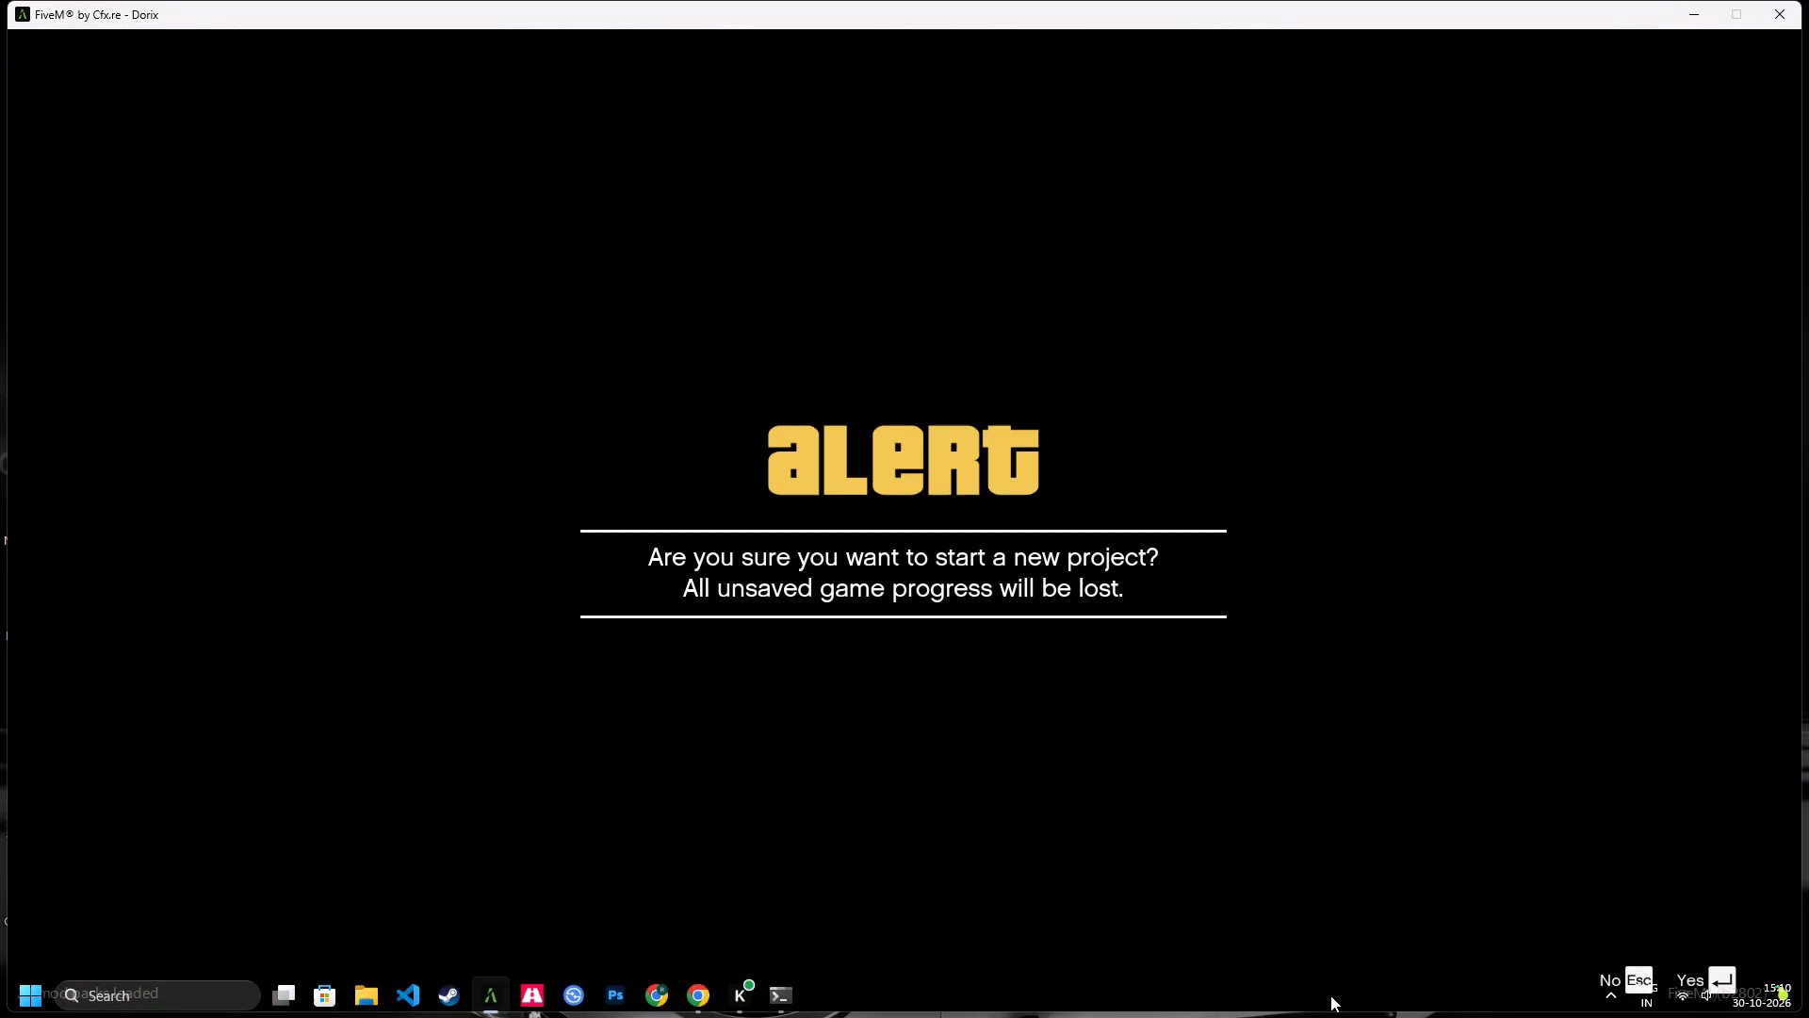
key(Escape)
key(Down)
key(Return)
key(Return)
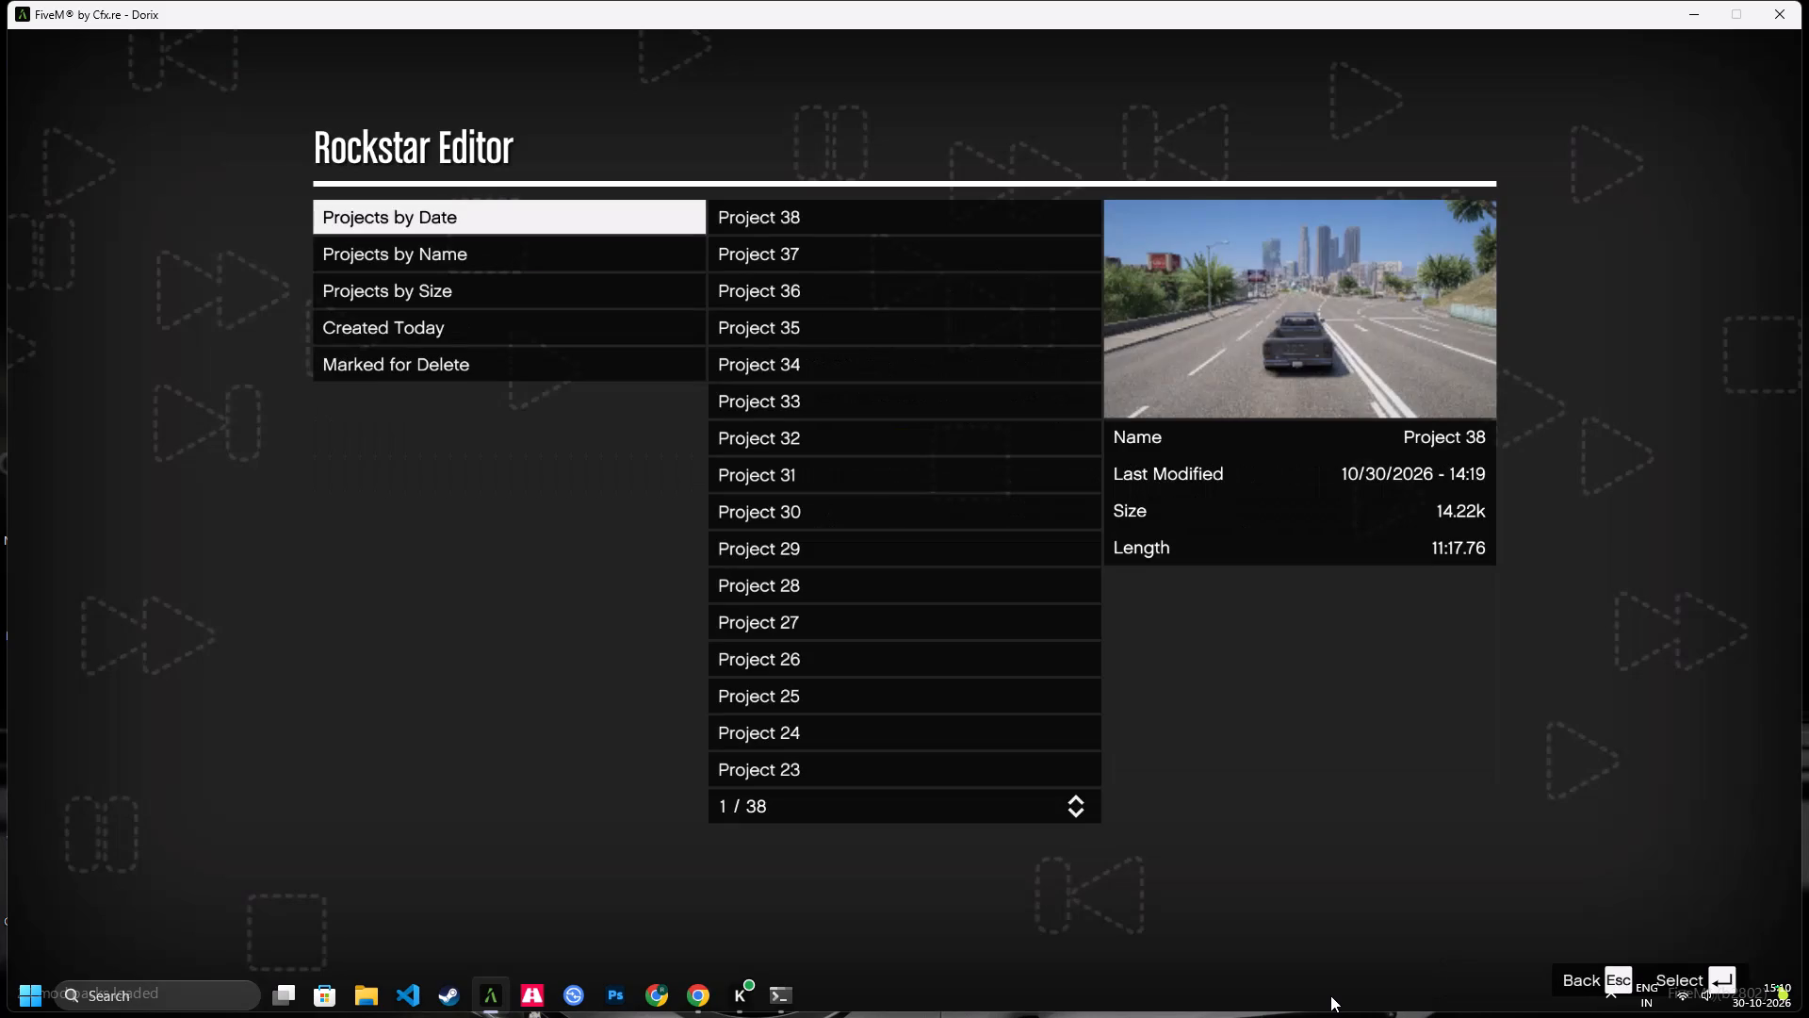
key(Return)
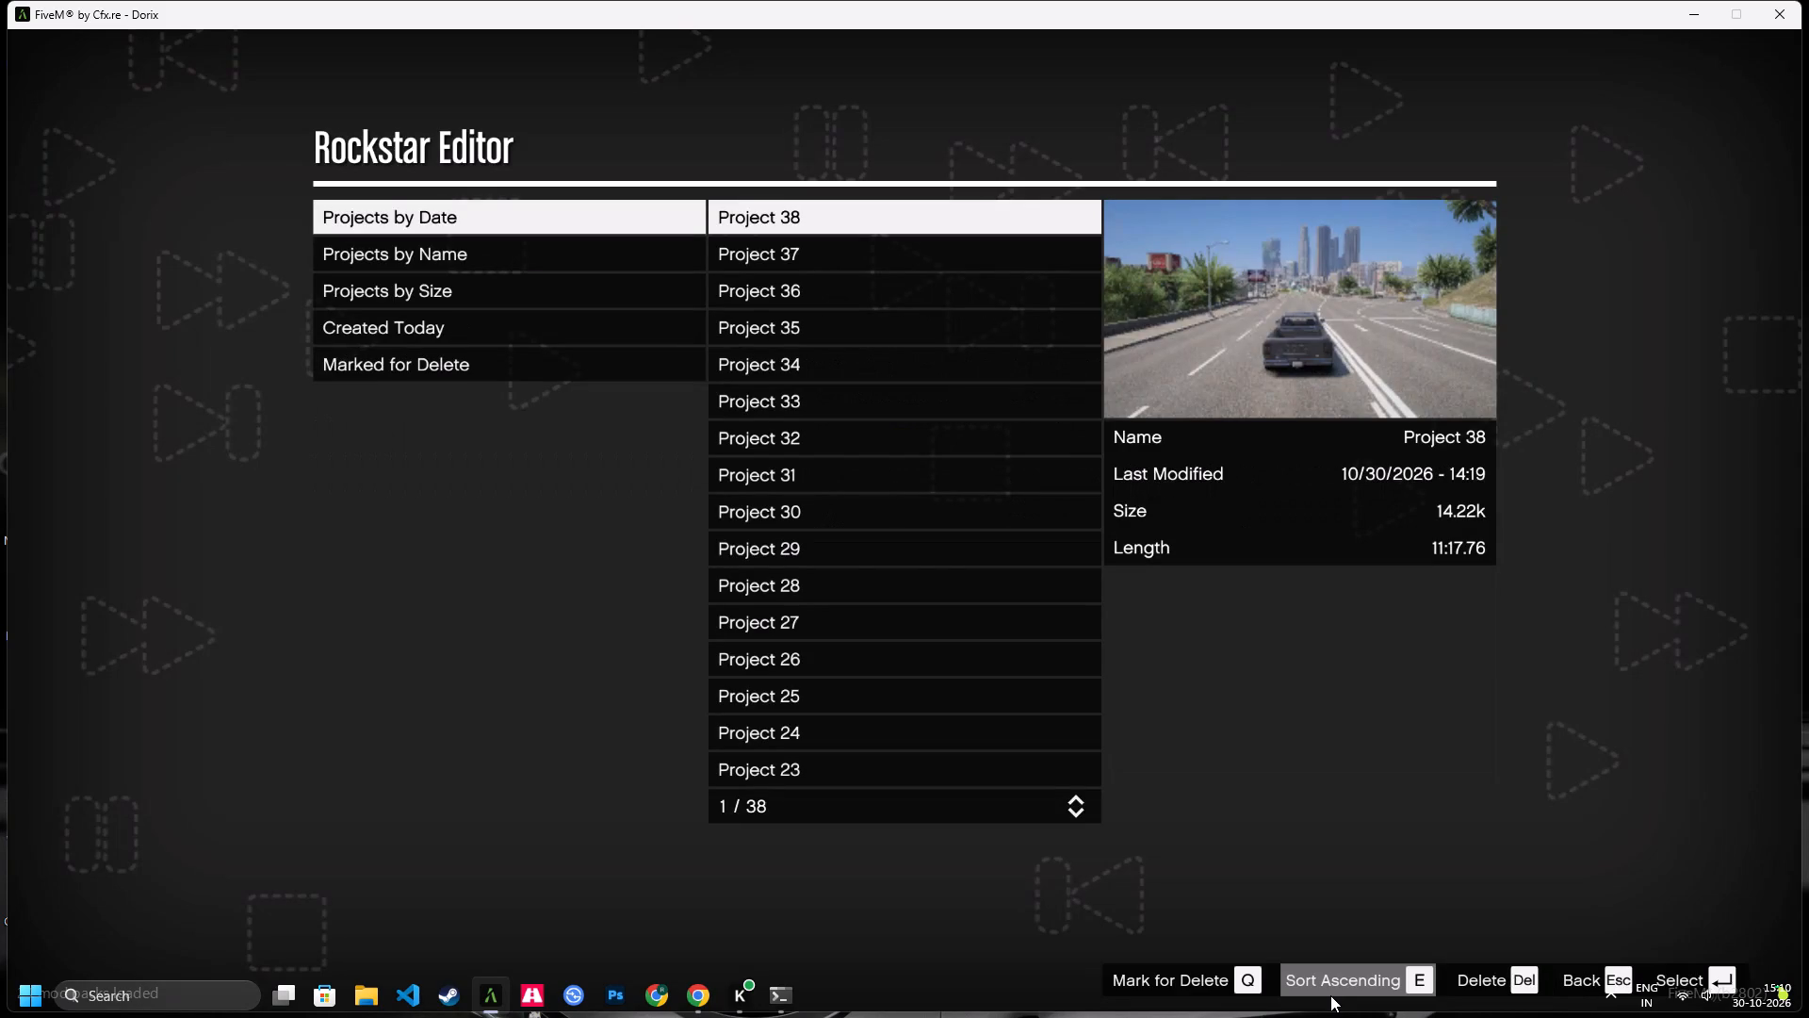
key(Return)
Delete the second, duplicate copy of Oct-30-2026-Clip-0056 from the Project 38 timeline.
key(Right)
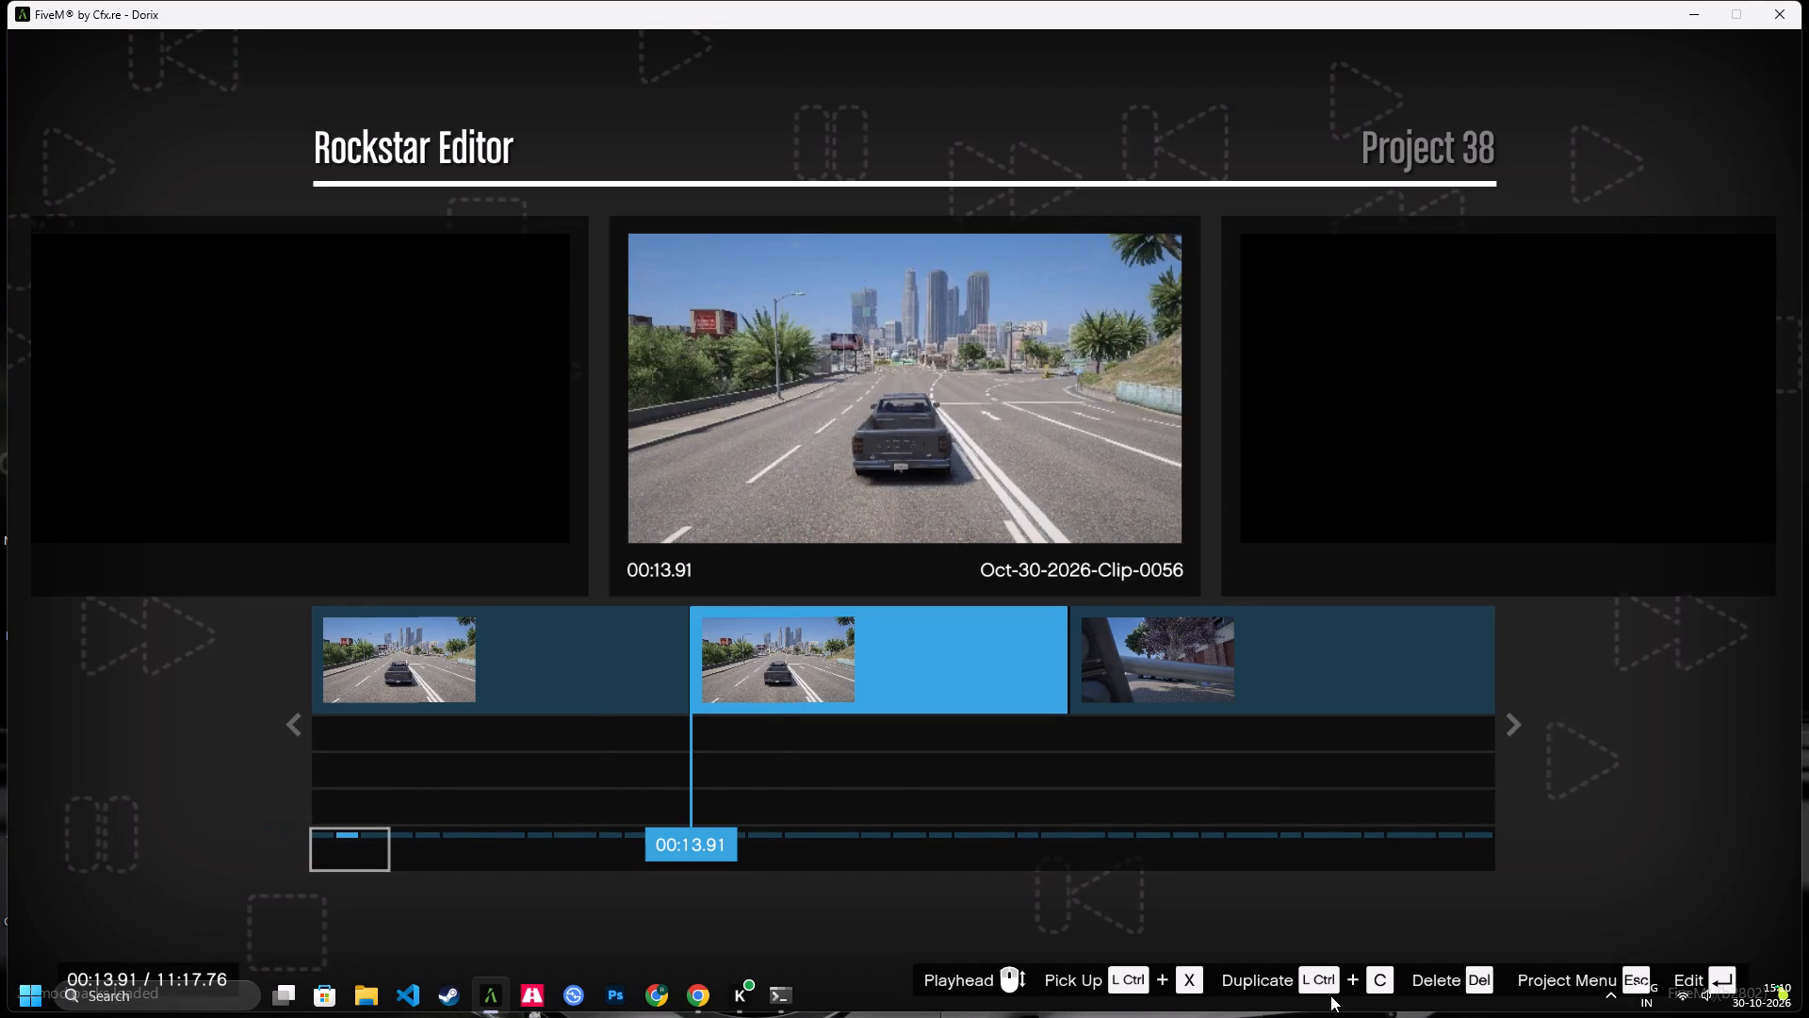
key(Left)
key(Right)
key(Right)
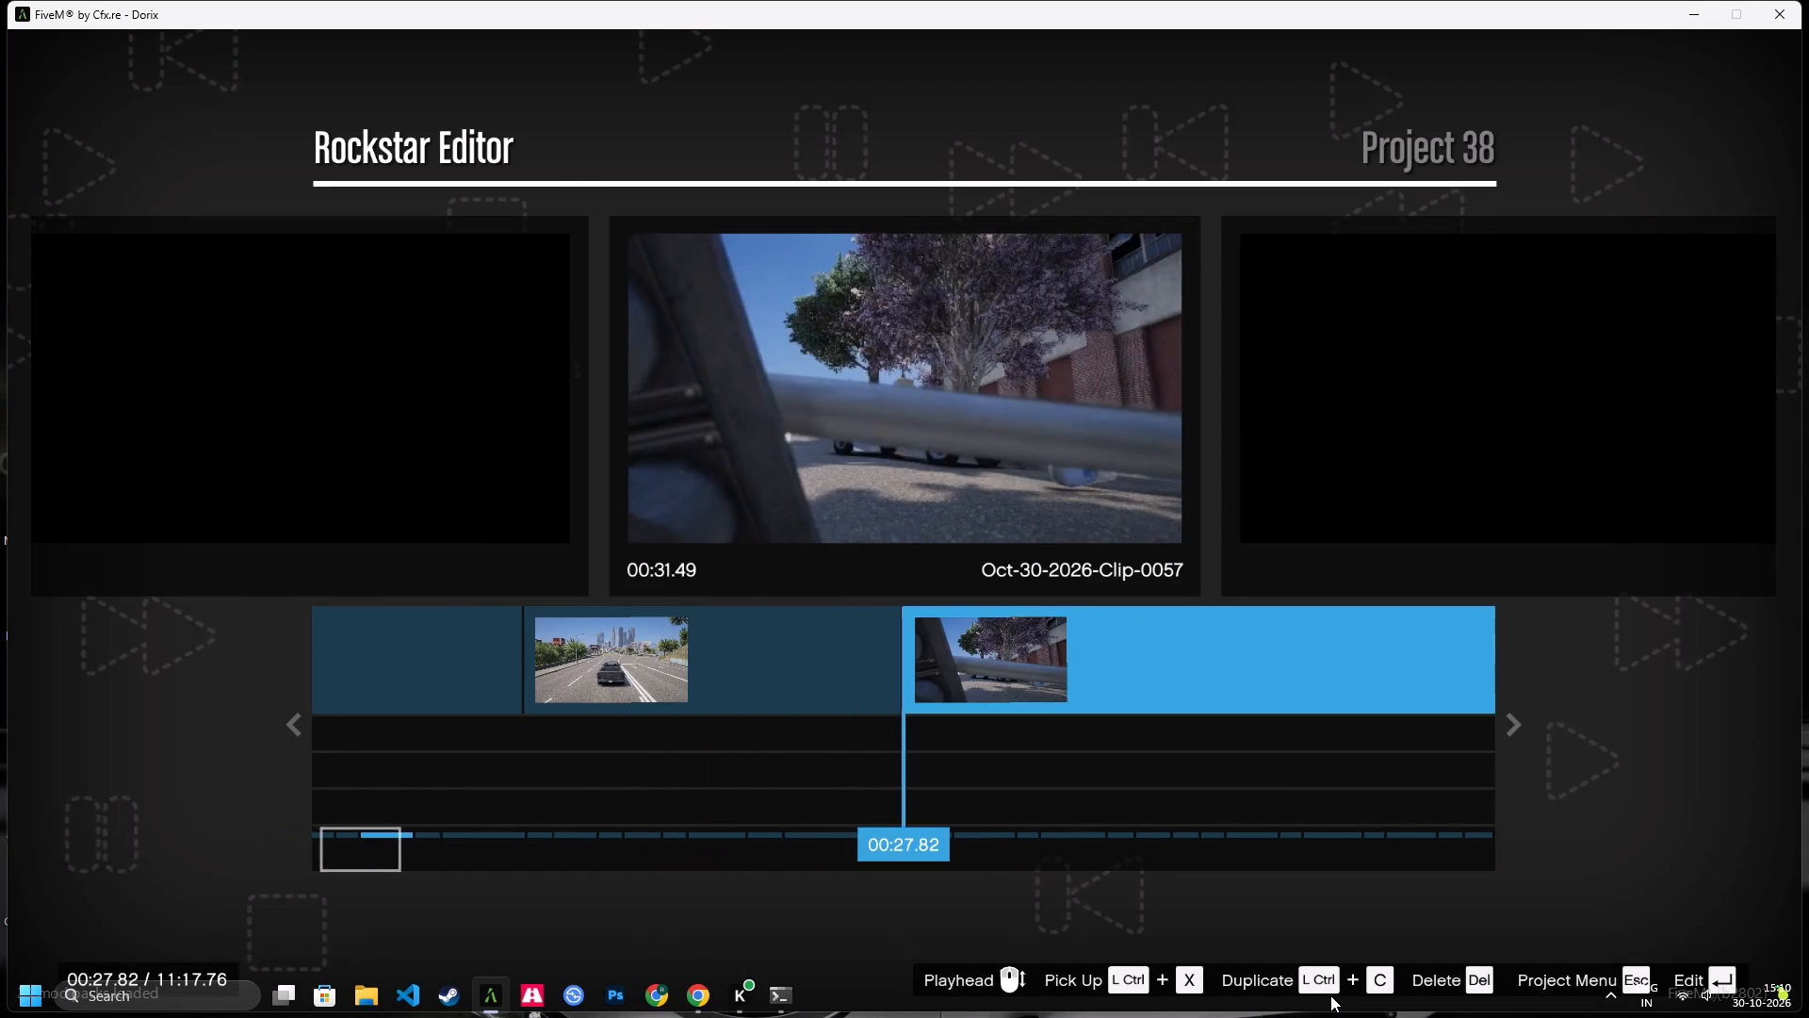
key(Left)
key(Delete)
key(Return)
Open the first timeline clip, Oct-30-2026-Clip-0056, for editing.
key(Left)
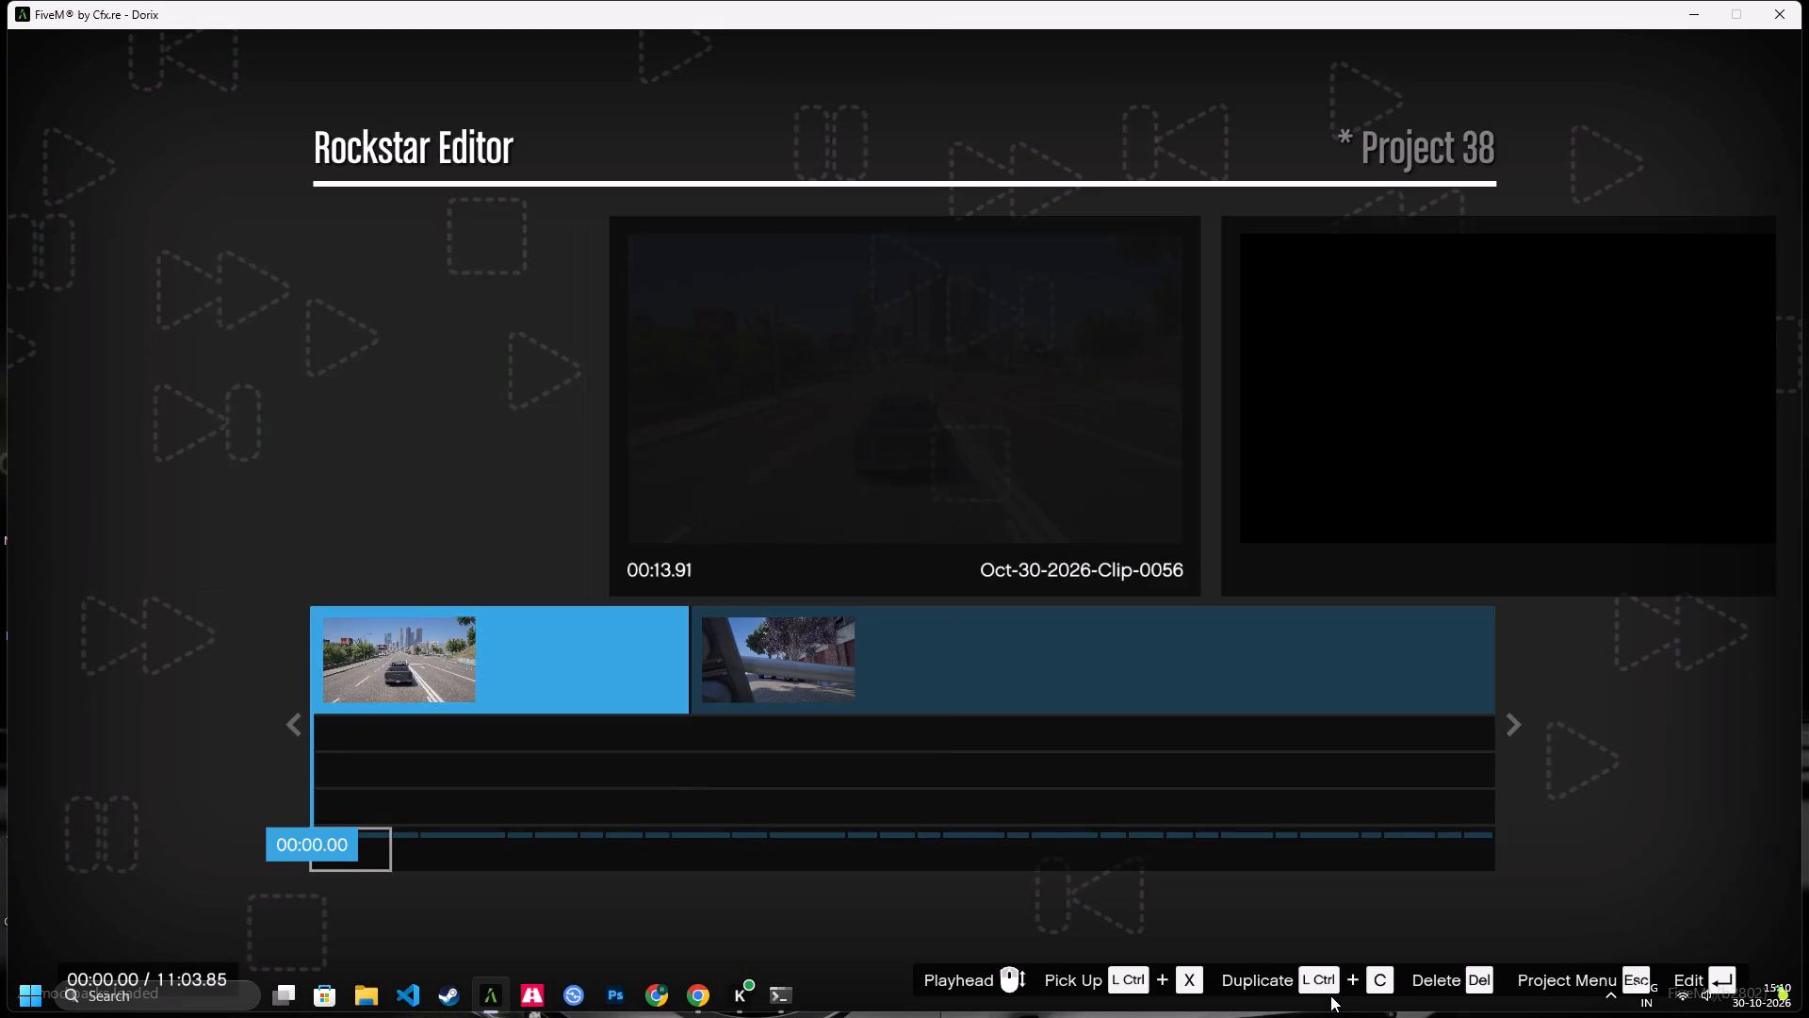
key(Return)
key(Return)
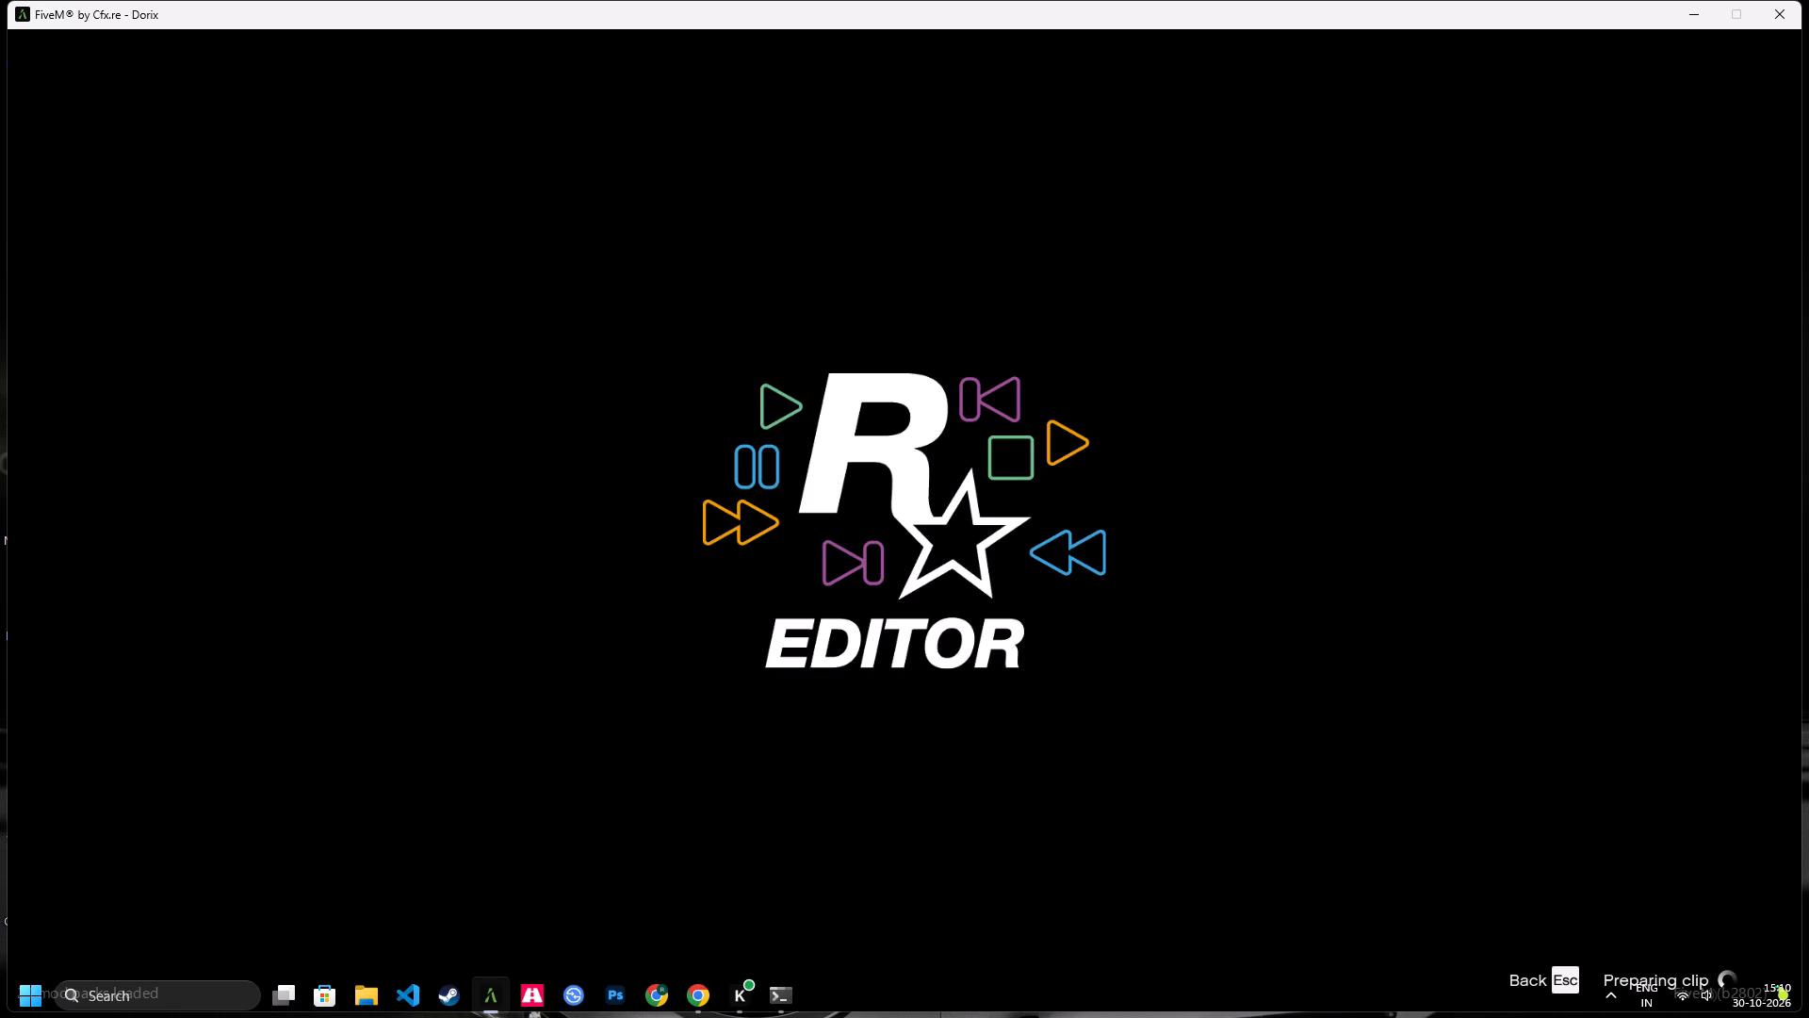
Switch to YouTube in Chrome, start the 'Tu Chale' full audio song, and return to the game.
click(690, 1006)
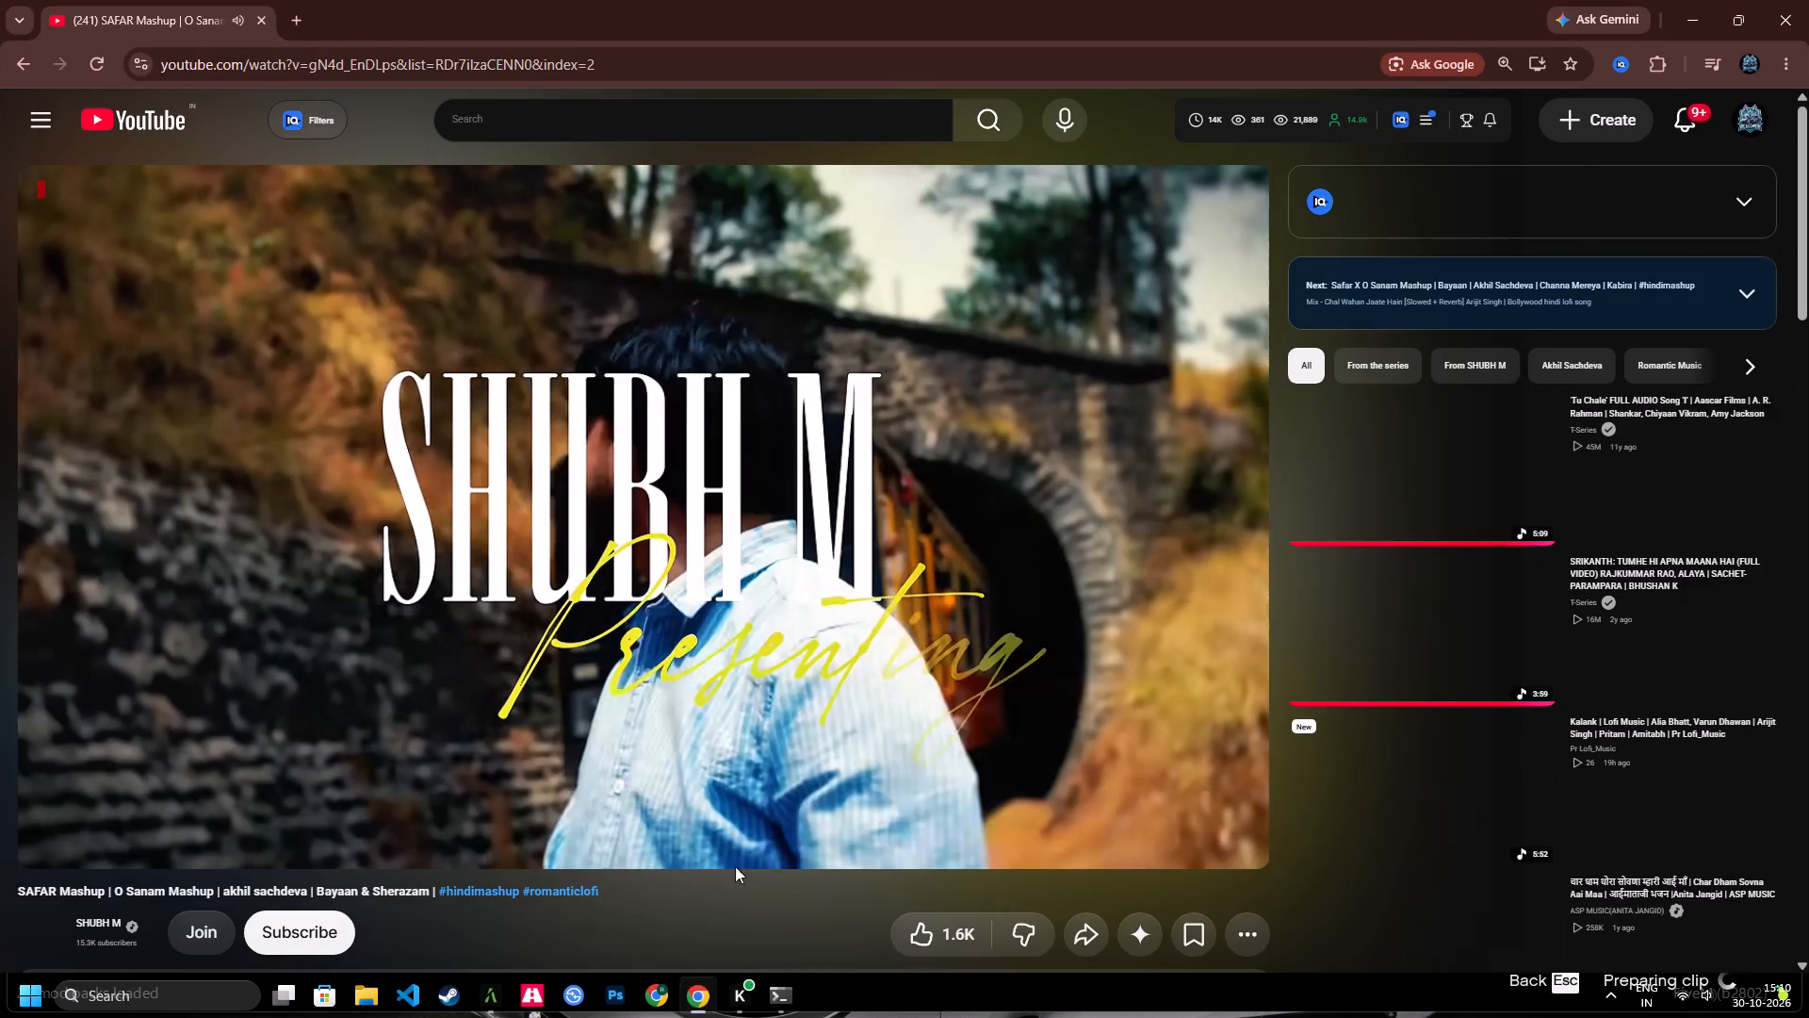
click(1357, 470)
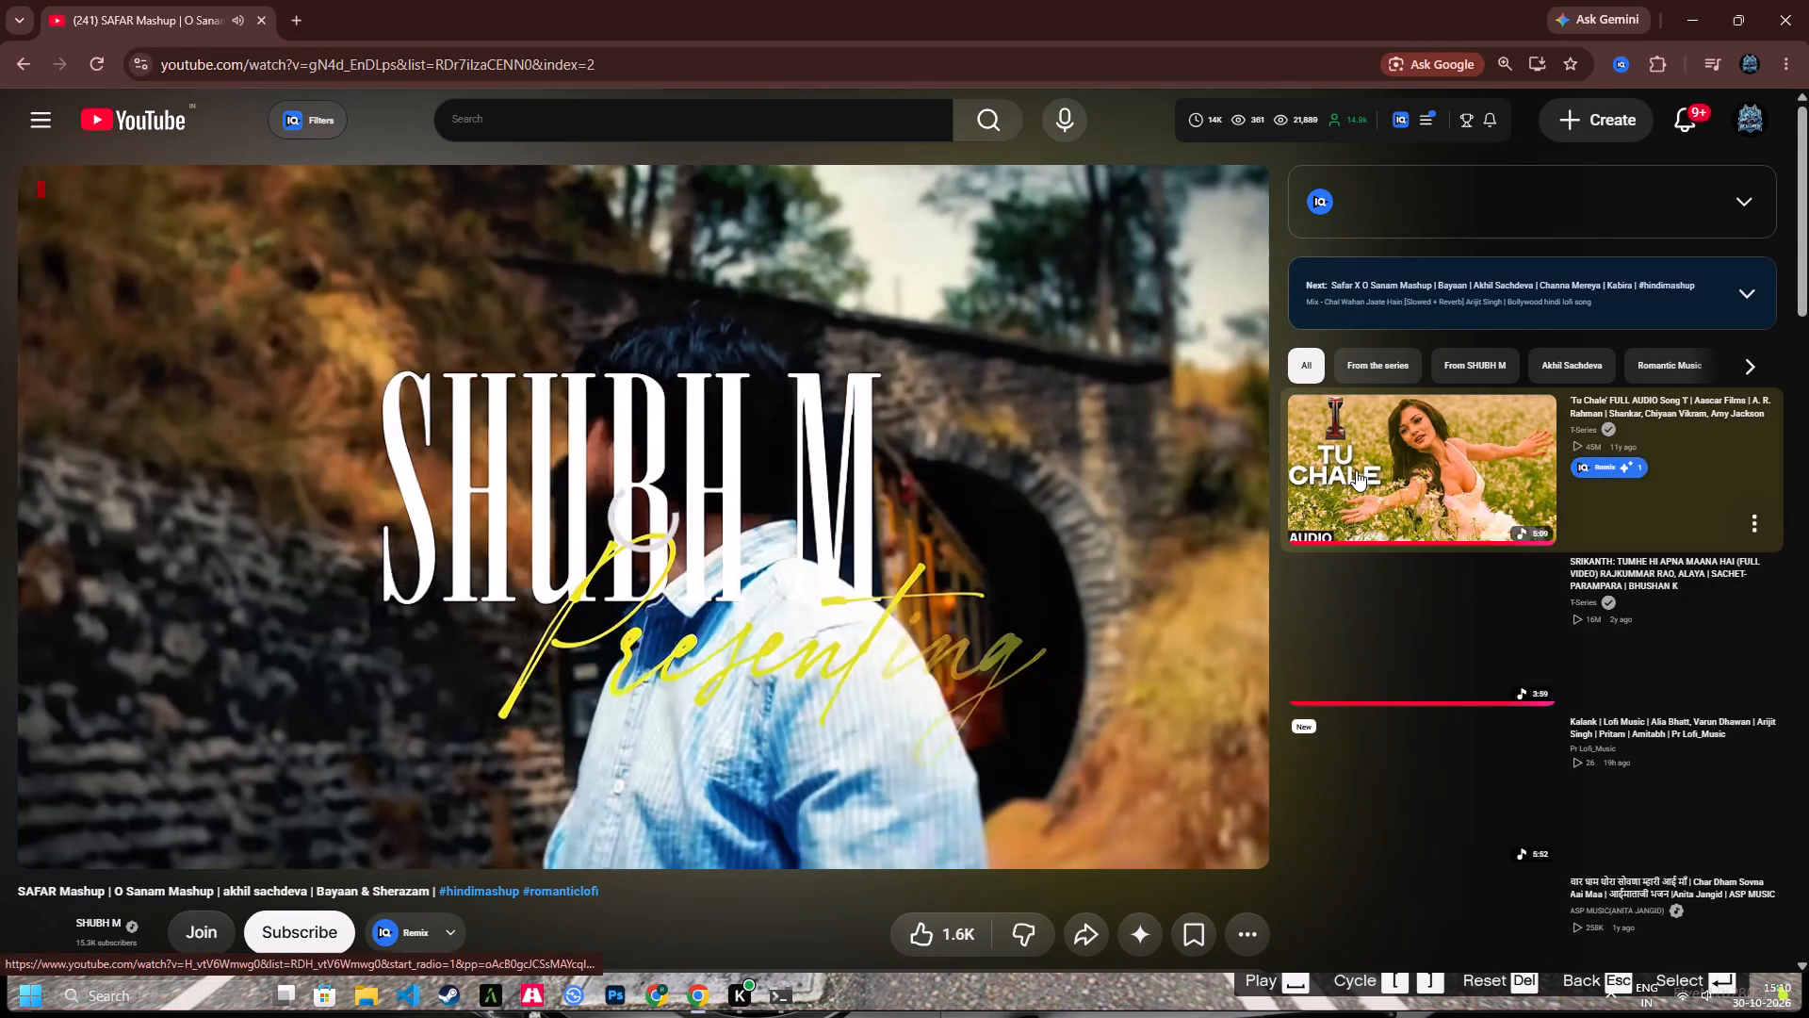
click(1693, 8)
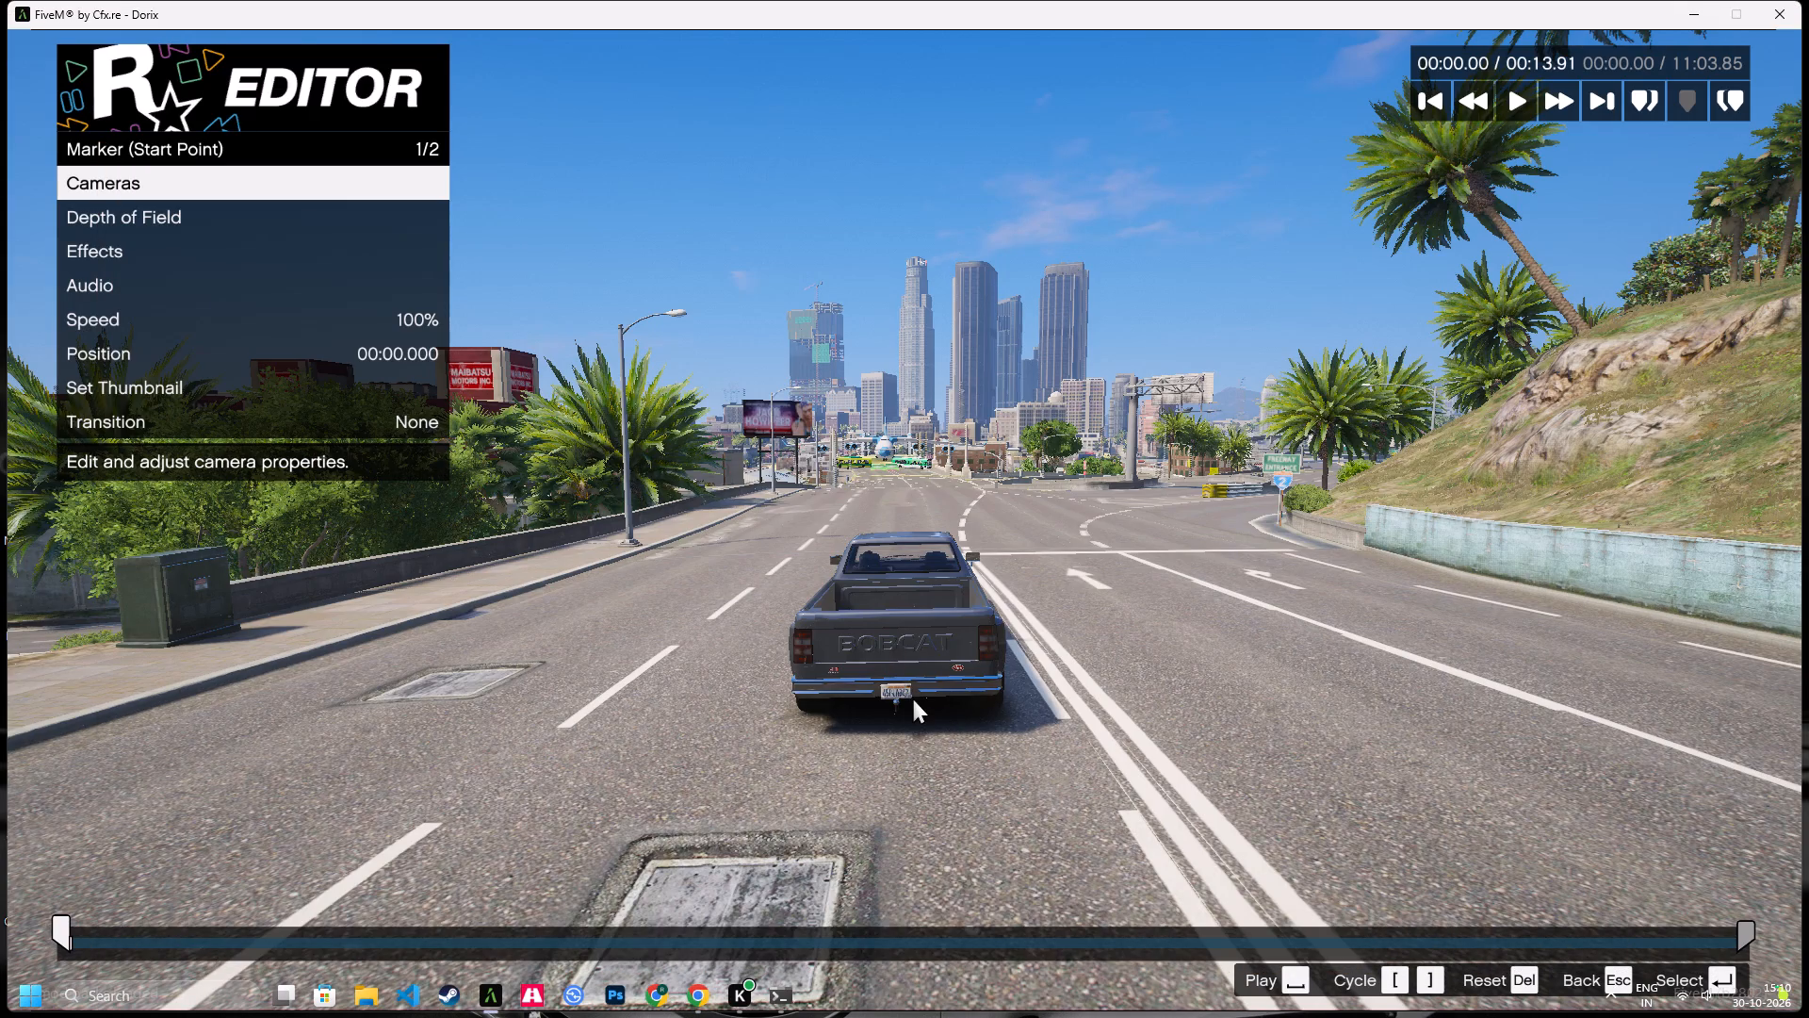
Adjust the saturation around 10 in the first clip's start marker effects, save, and return to the timeline.
key(Down)
key(Down)
key(Return)
key(Down)
key(Right)
key(Right)
key(Right)
key(Left)
key(Left)
key(Left)
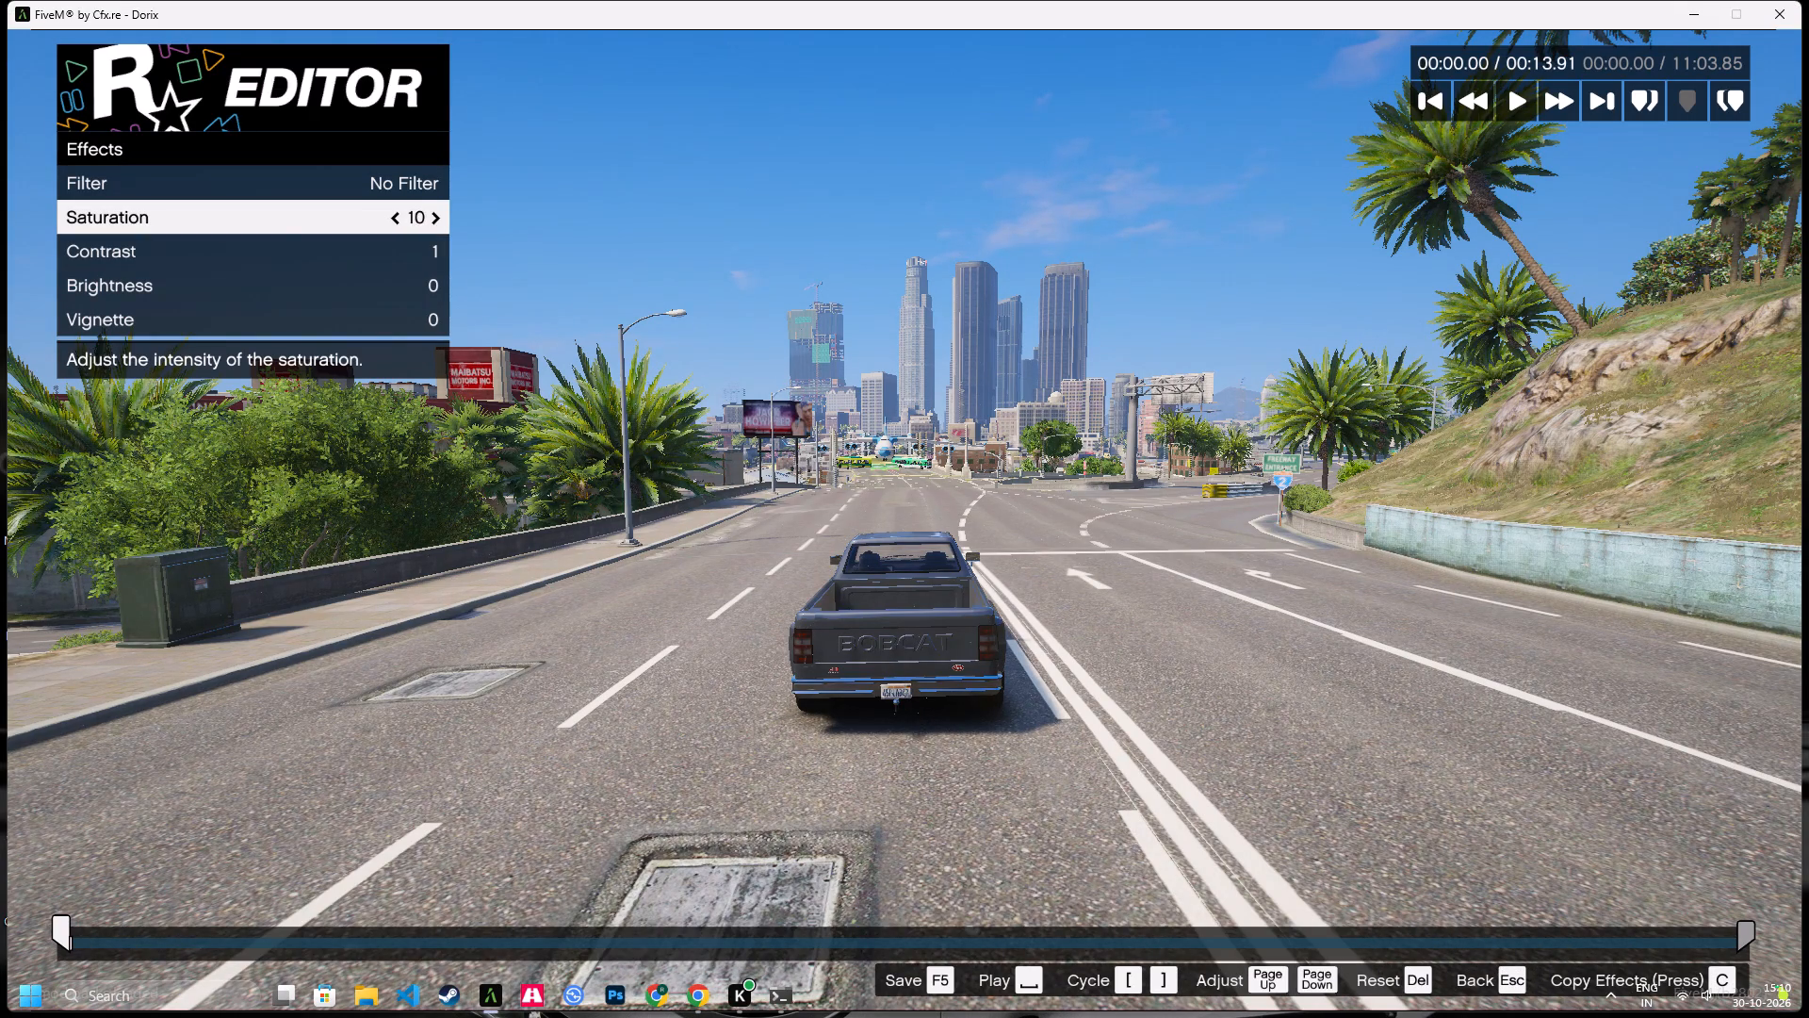
key(Right)
key(F5)
key(F5)
key(Escape)
key(Escape)
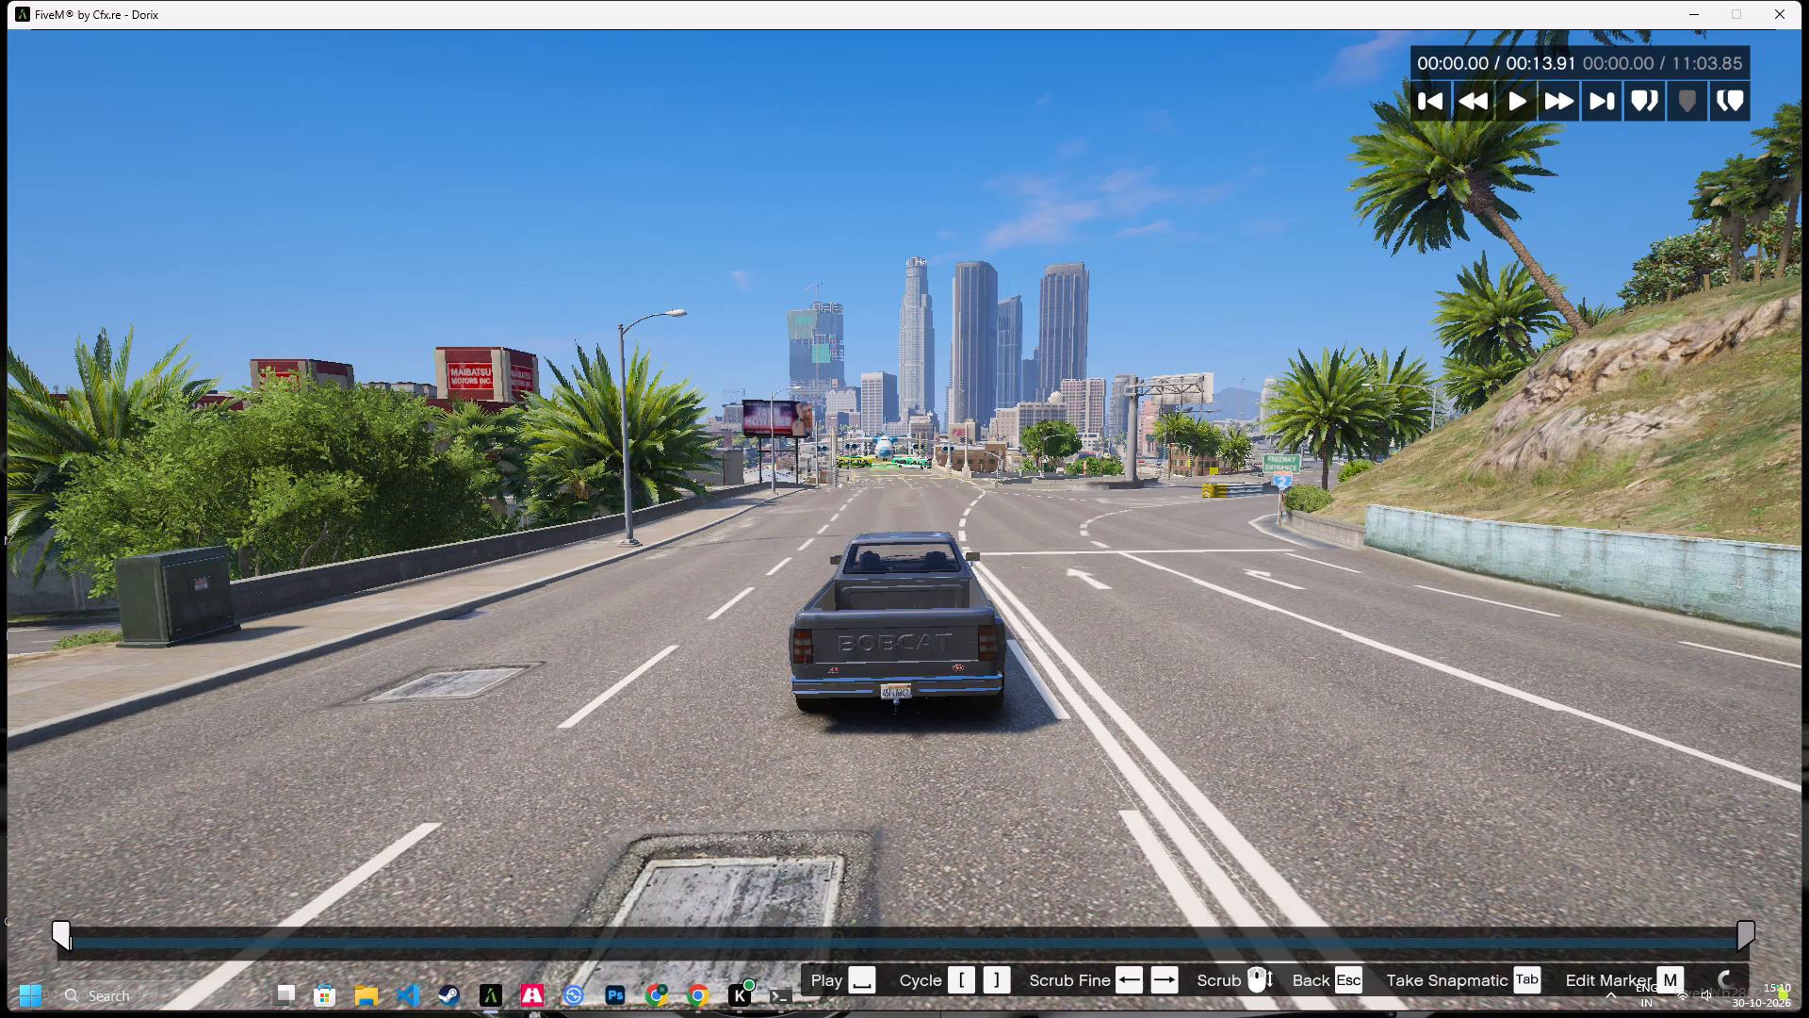
key(Escape)
key(Return)
Open the second timeline clip, Oct-30-2026-Clip-0057, for editing.
key(Right)
key(Return)
key(Return)
key(Return)
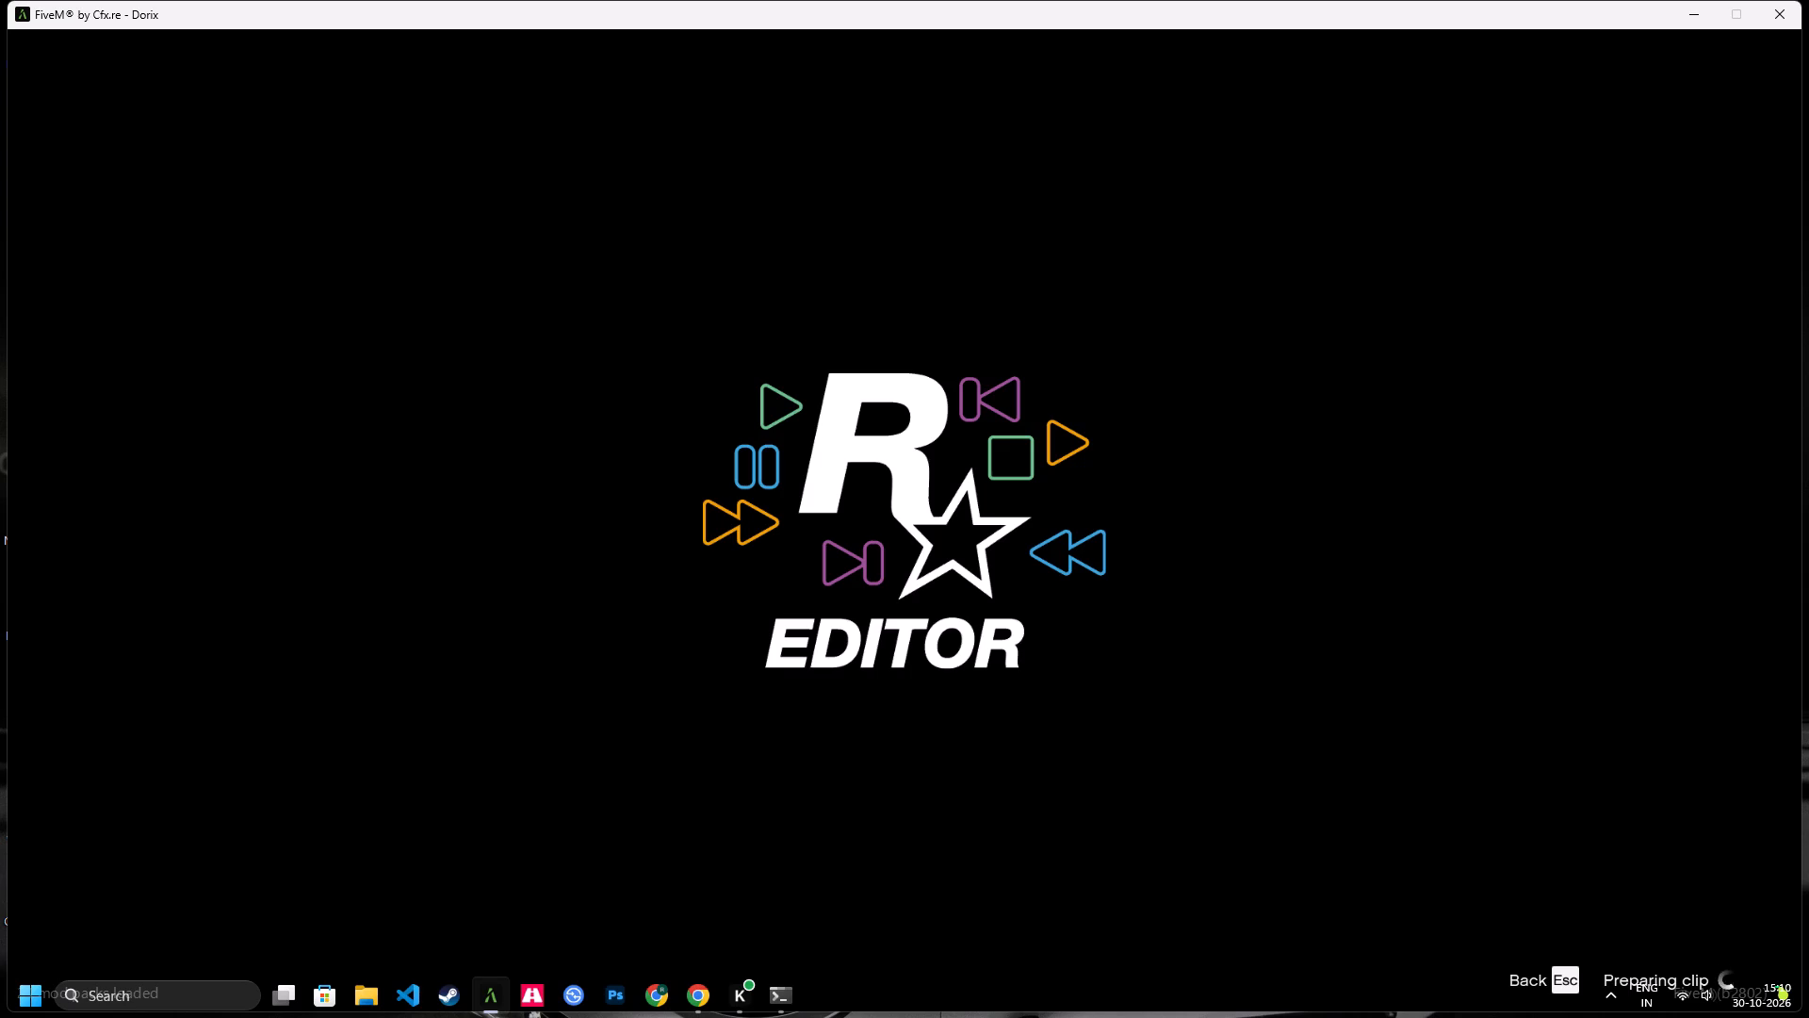
Switch to Chrome, look over the 'Tu Chale' video's player settings and page, and return to the game.
click(714, 983)
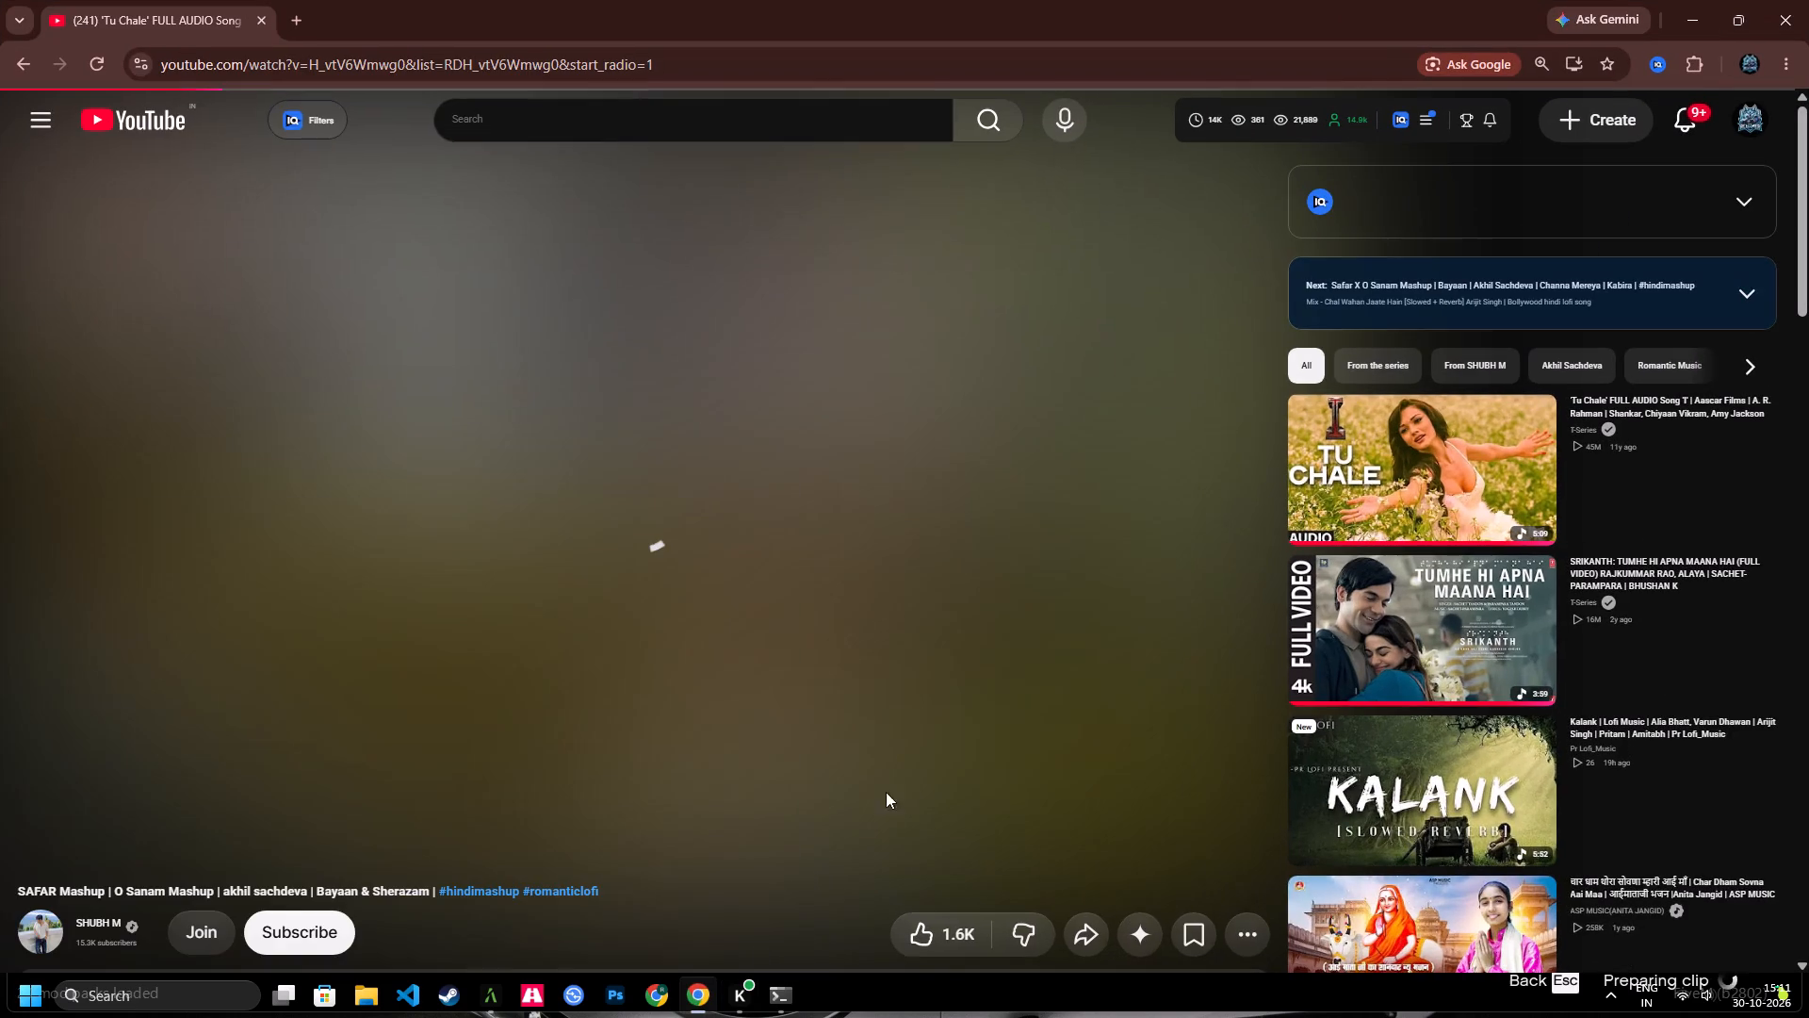
scroll(985, 806, down, 2)
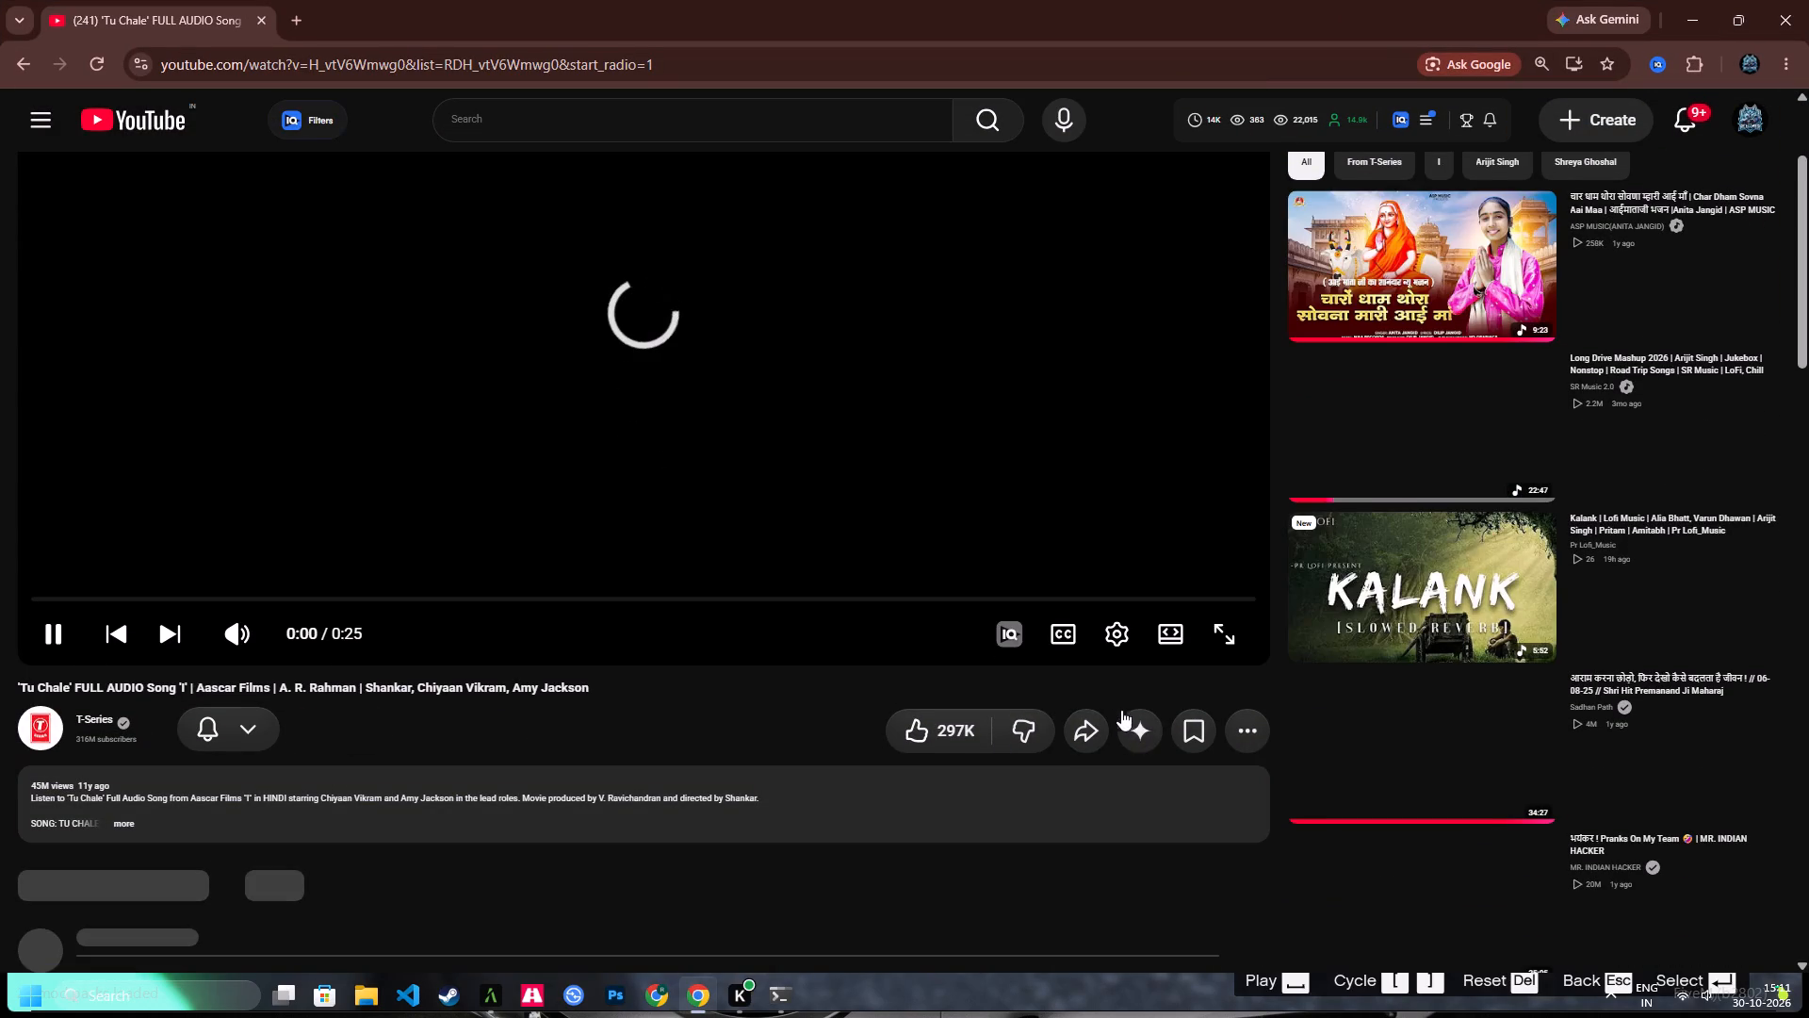
click(1117, 634)
scroll(1142, 559, down, 2)
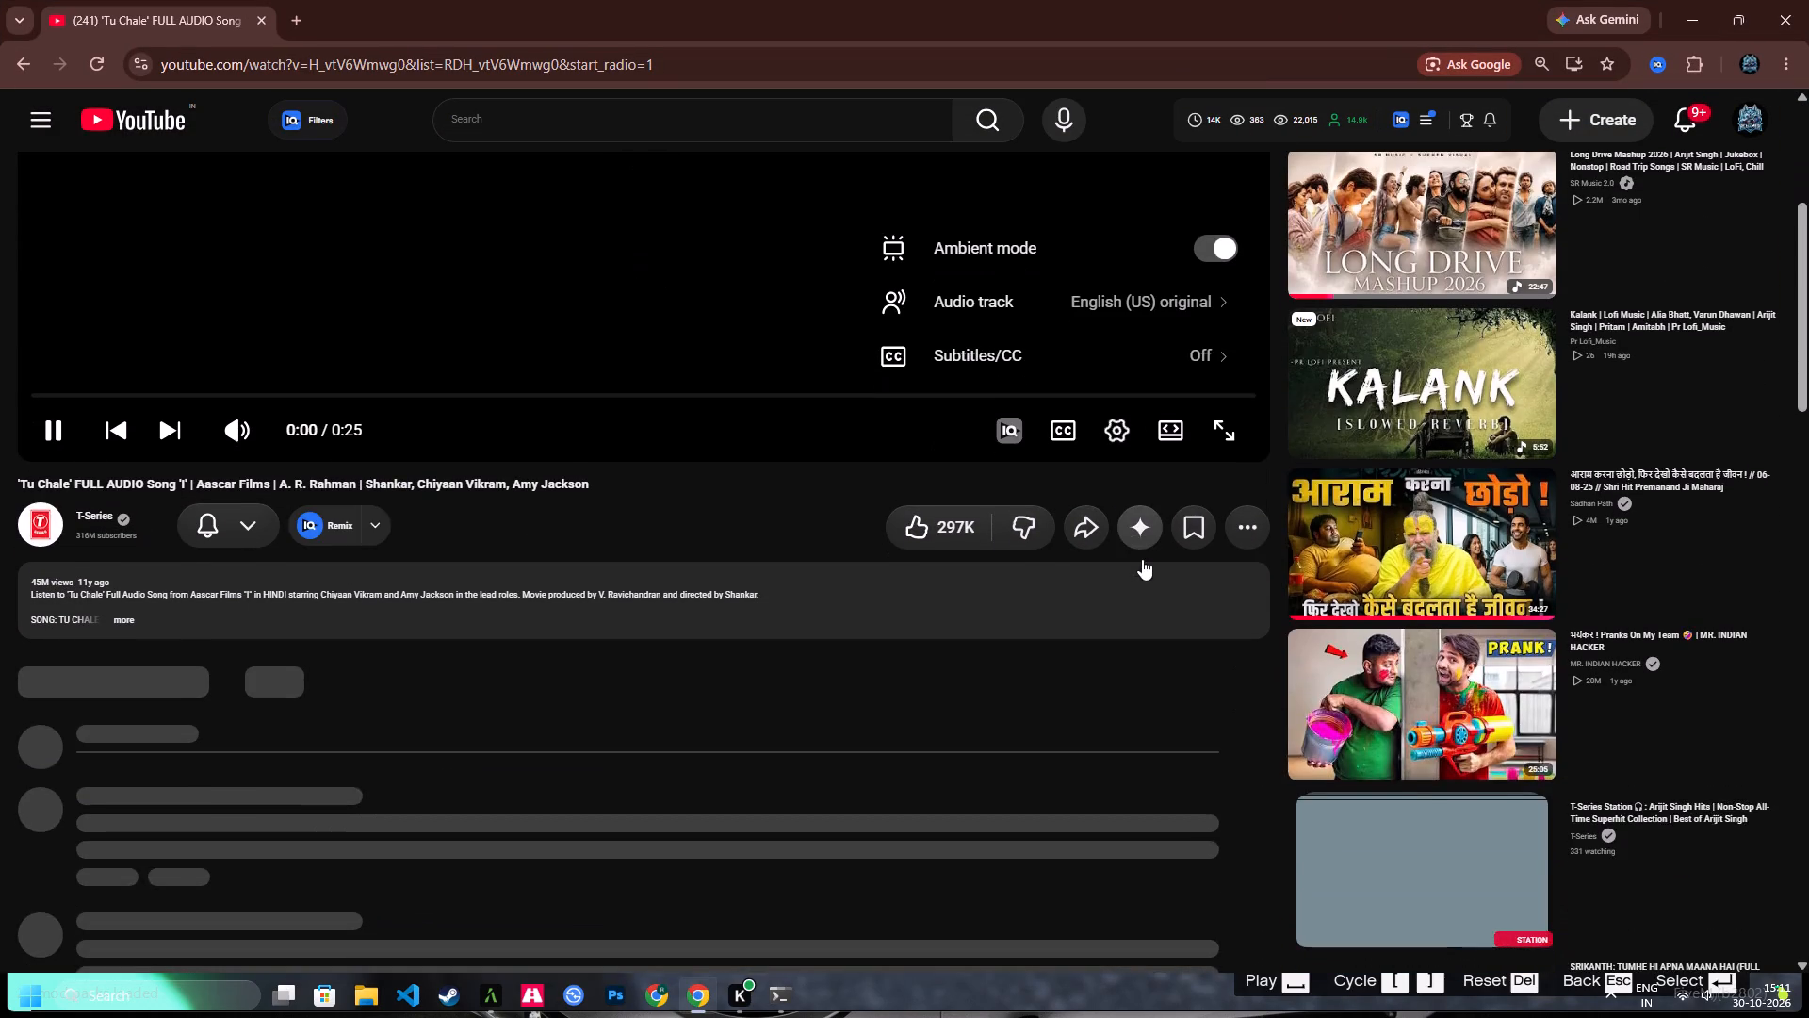
scroll(1142, 559, up, 3)
scroll(1138, 573, down, 3)
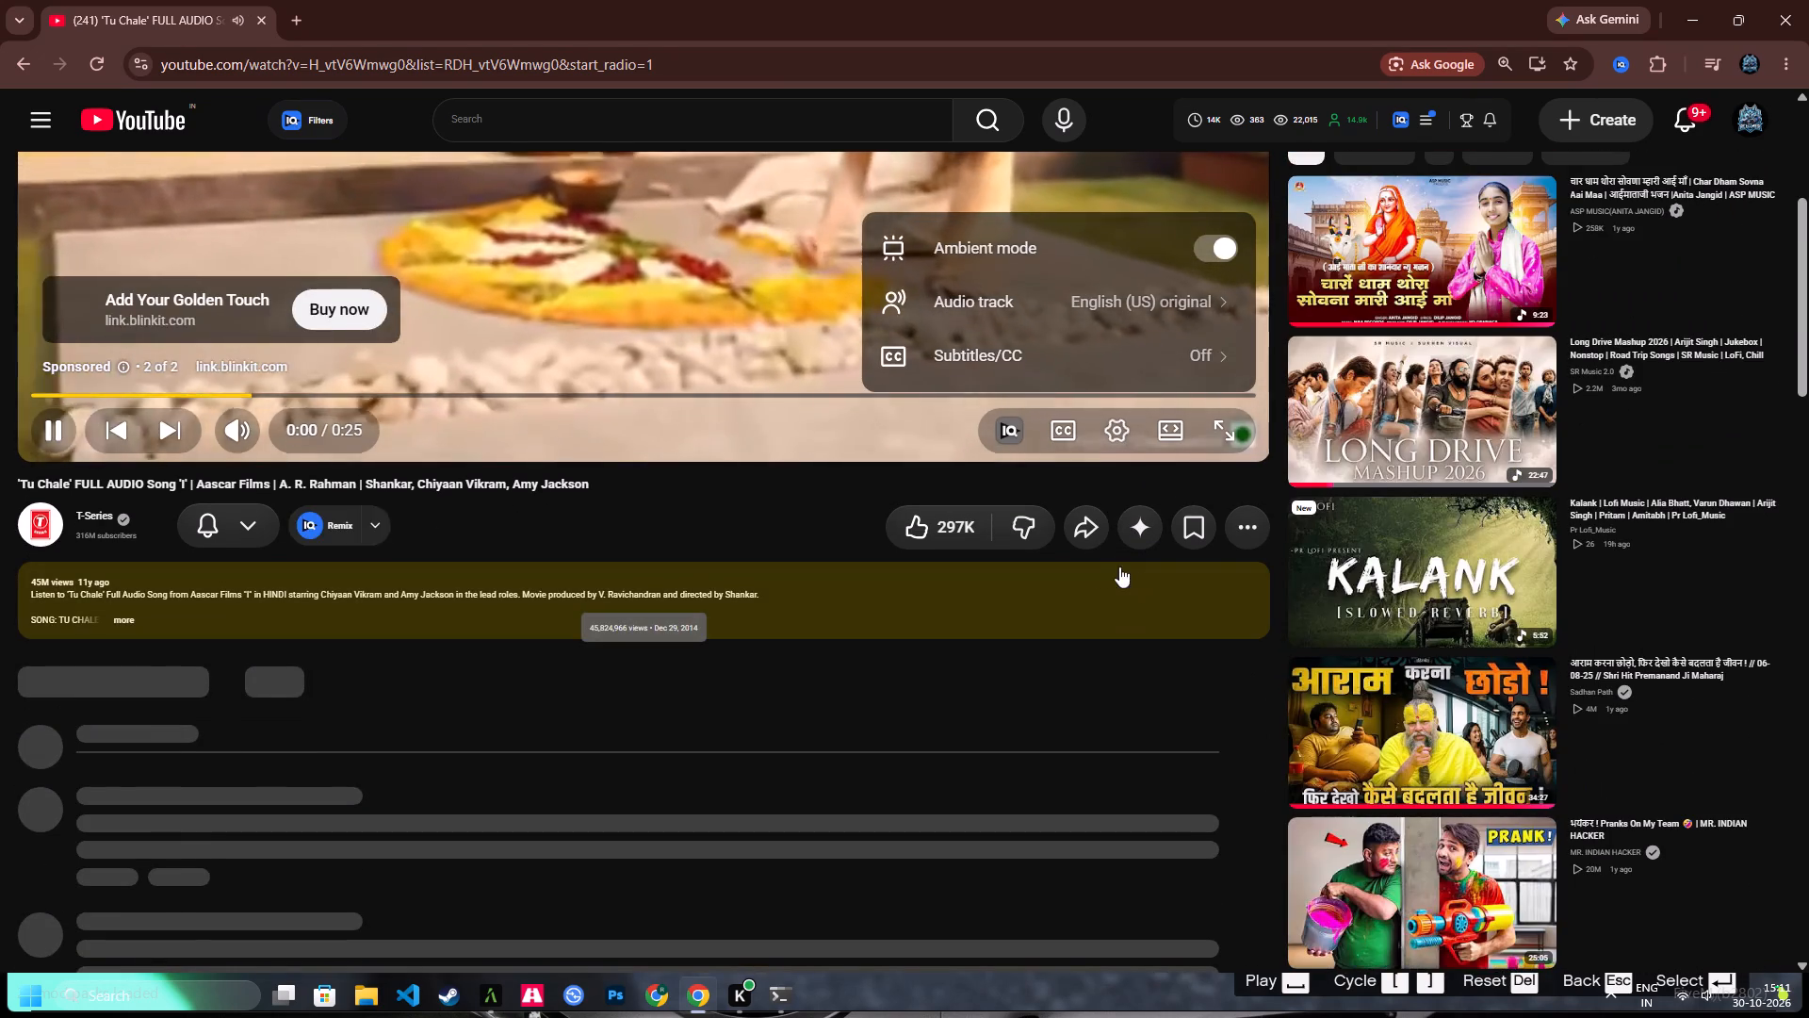
scroll(1098, 565, up, 6)
click(1707, 0)
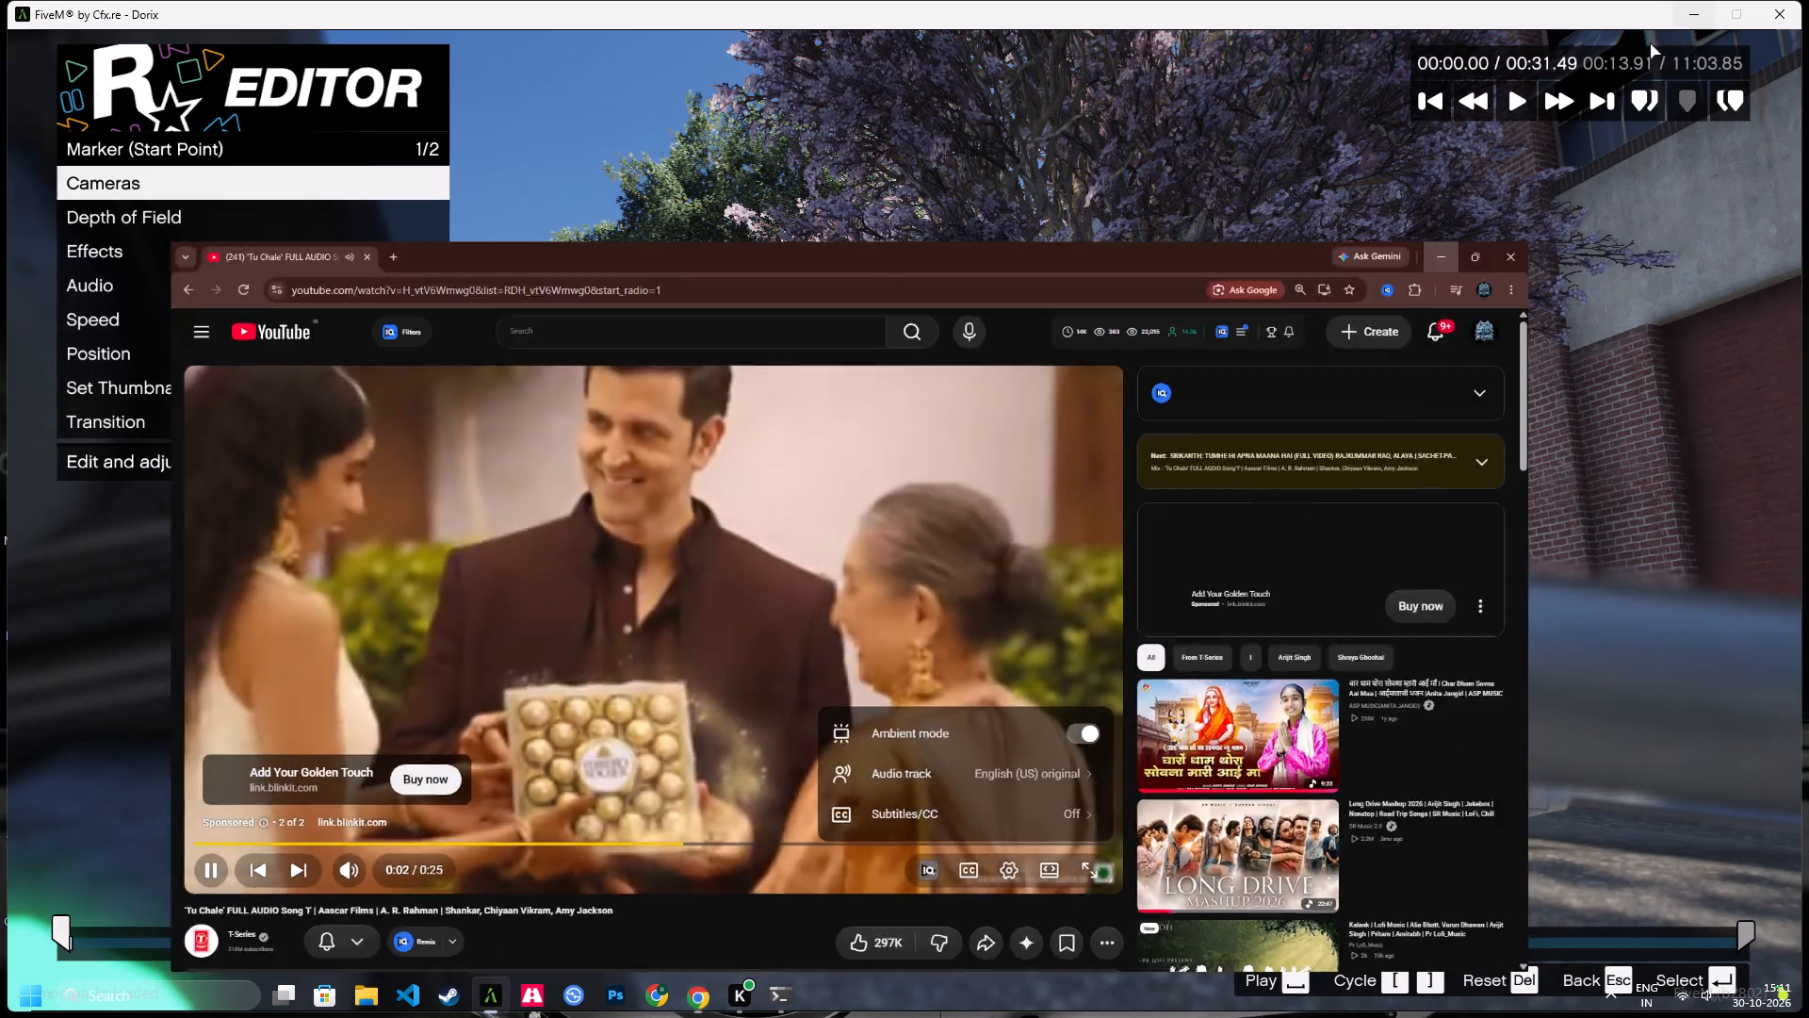
Set the saturation to 10 in the effects of Clip-0057's start marker.
key(Down)
key(Down)
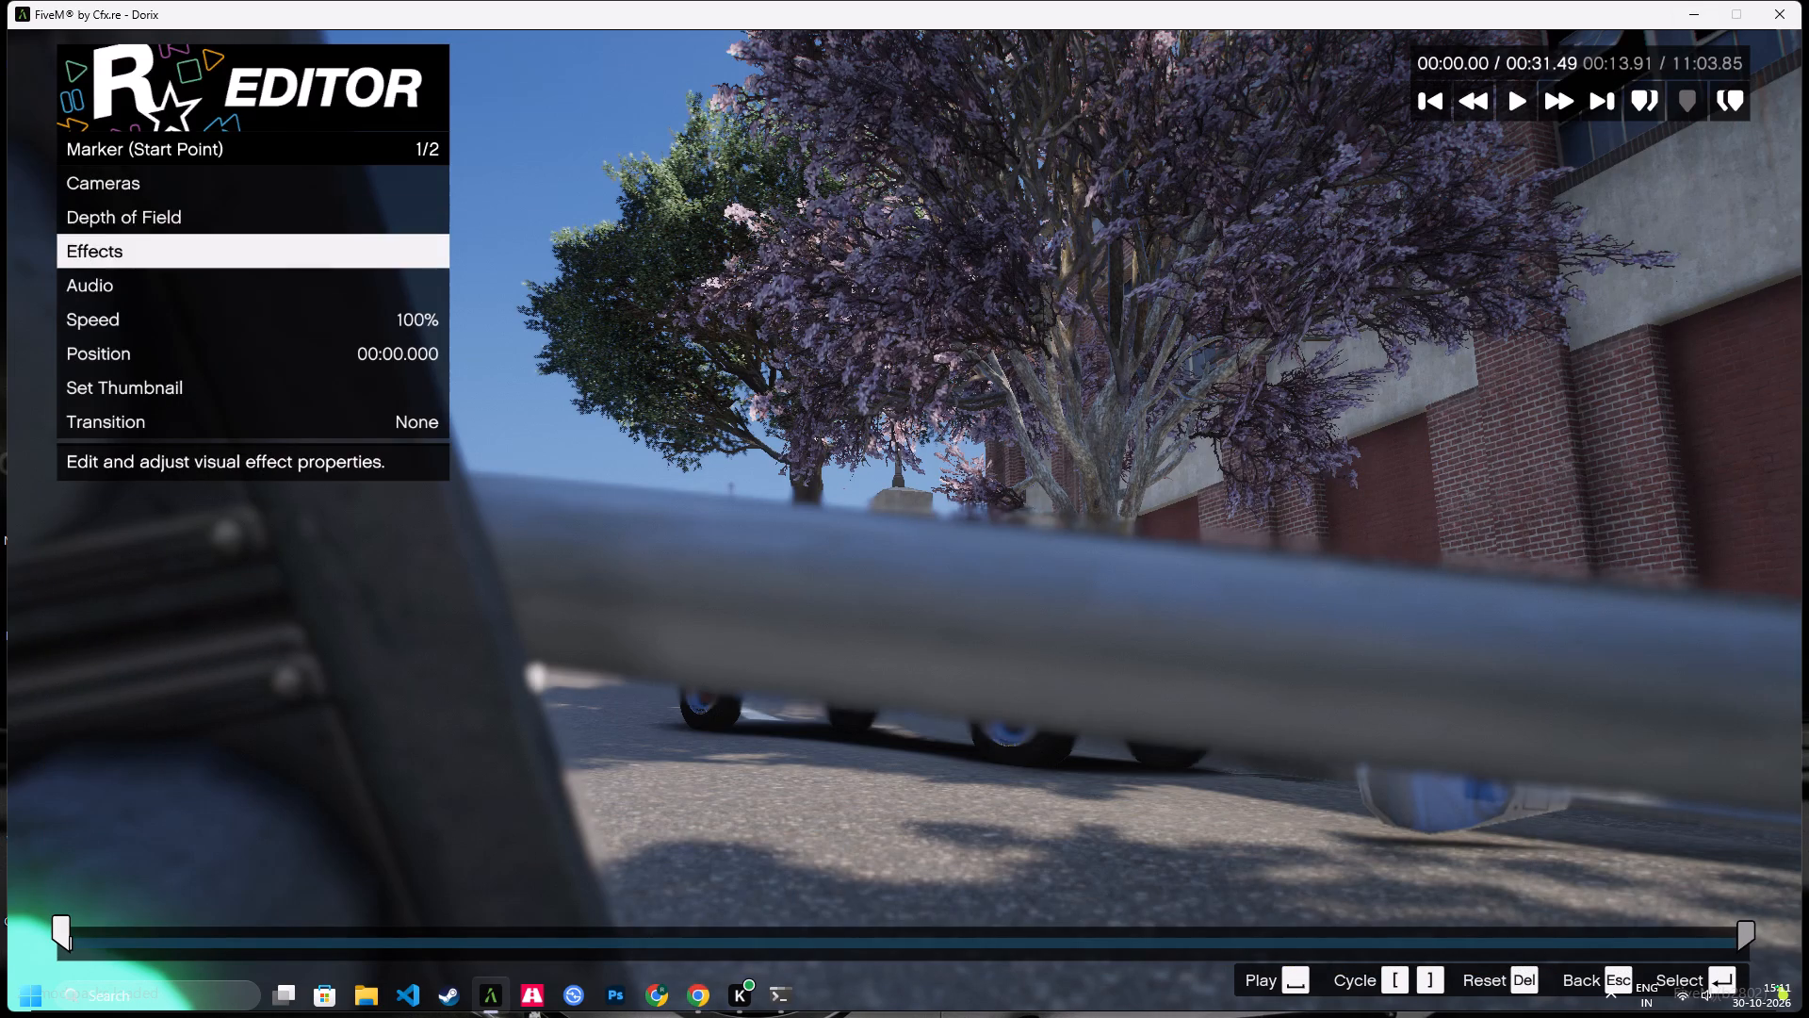
key(Return)
key(Down)
key(Right)
key(Right)
key(Right)
key(Right)
key(Right)
key(Right)
key(Right)
key(Right)
key(Right)
key(Right)
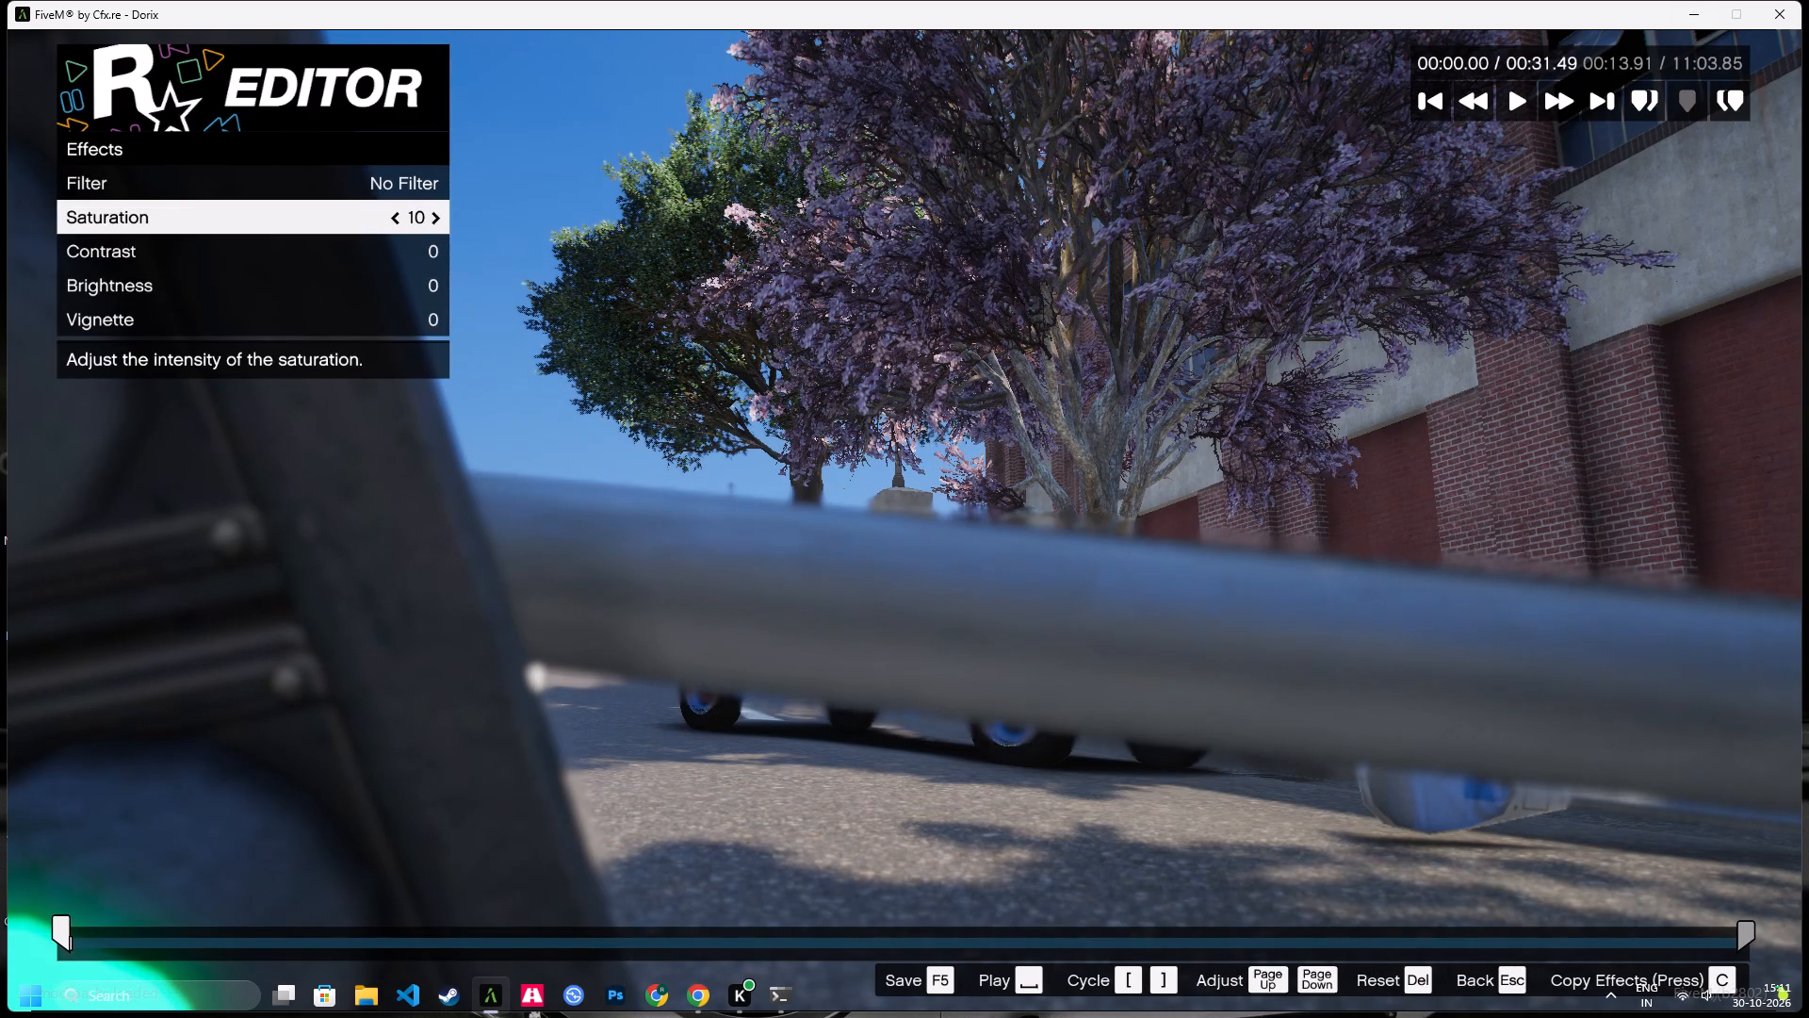
Raise the contrast of Clip-0057's start marker by one step, save the project, and return to the timeline.
key(Down)
key(Right)
key(BackSpace)
key(Up)
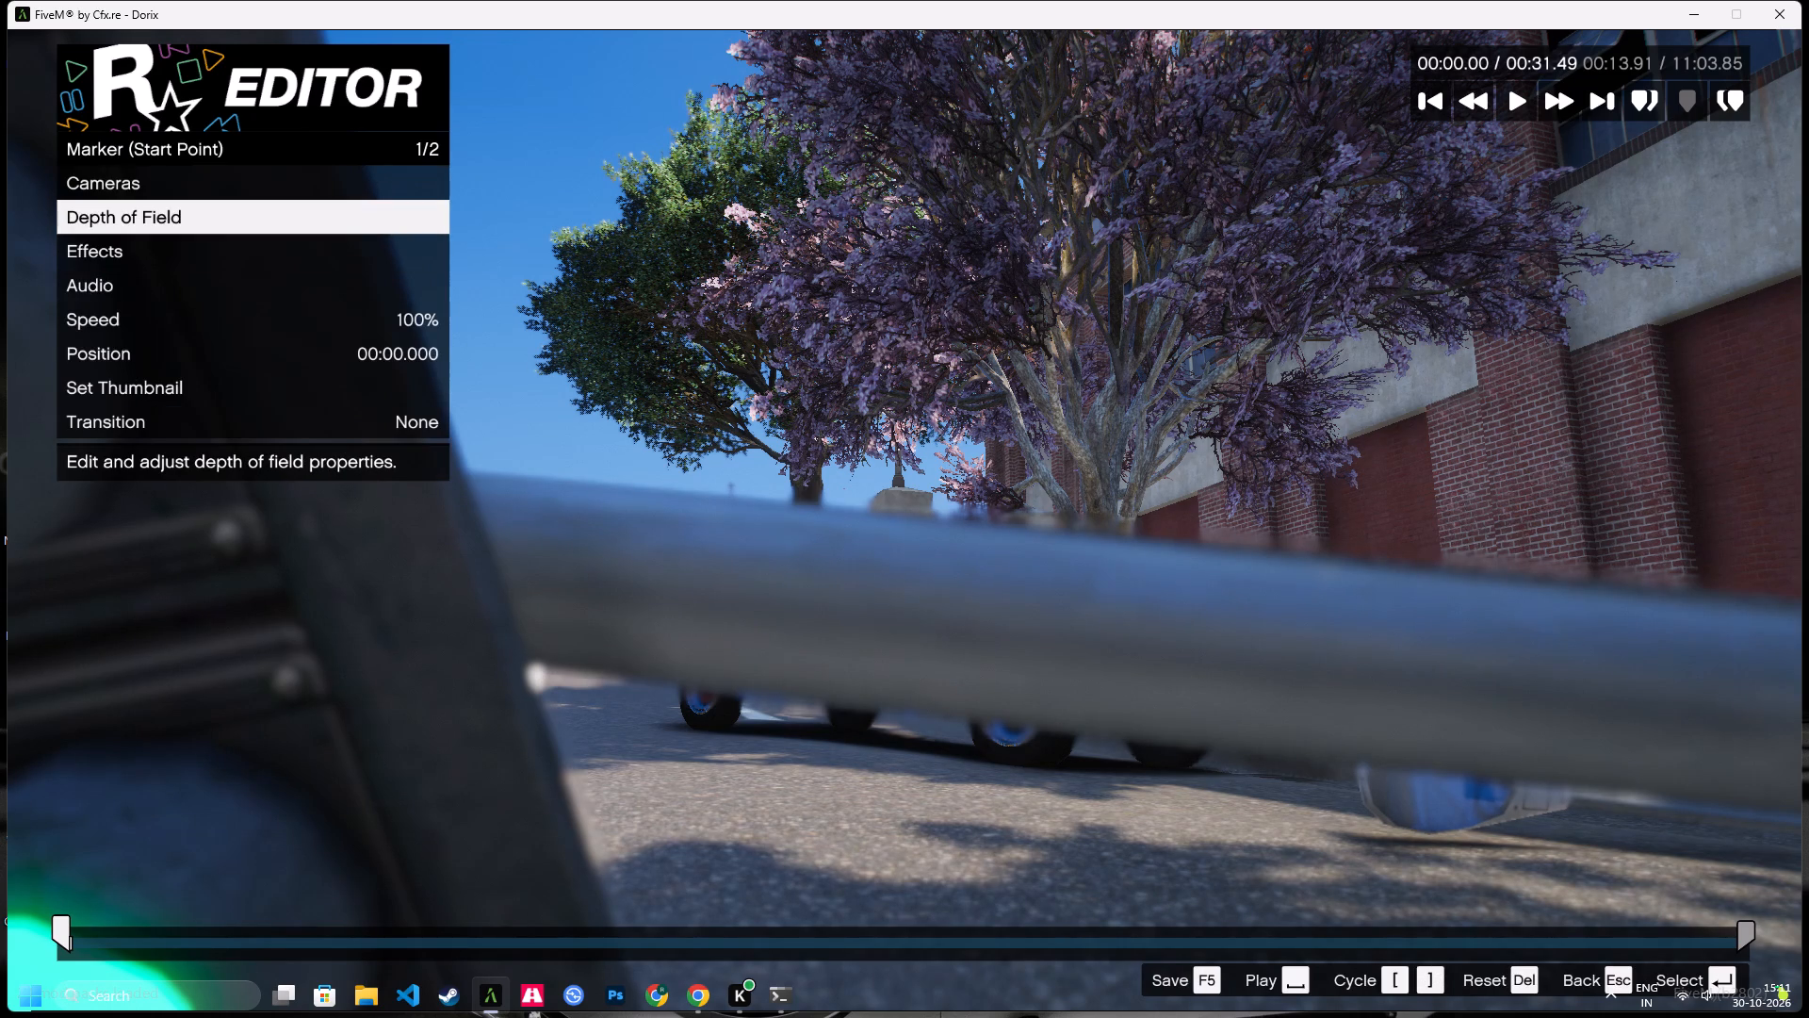
key(F5)
key(F5)
key(F5)
key(Escape)
key(Escape)
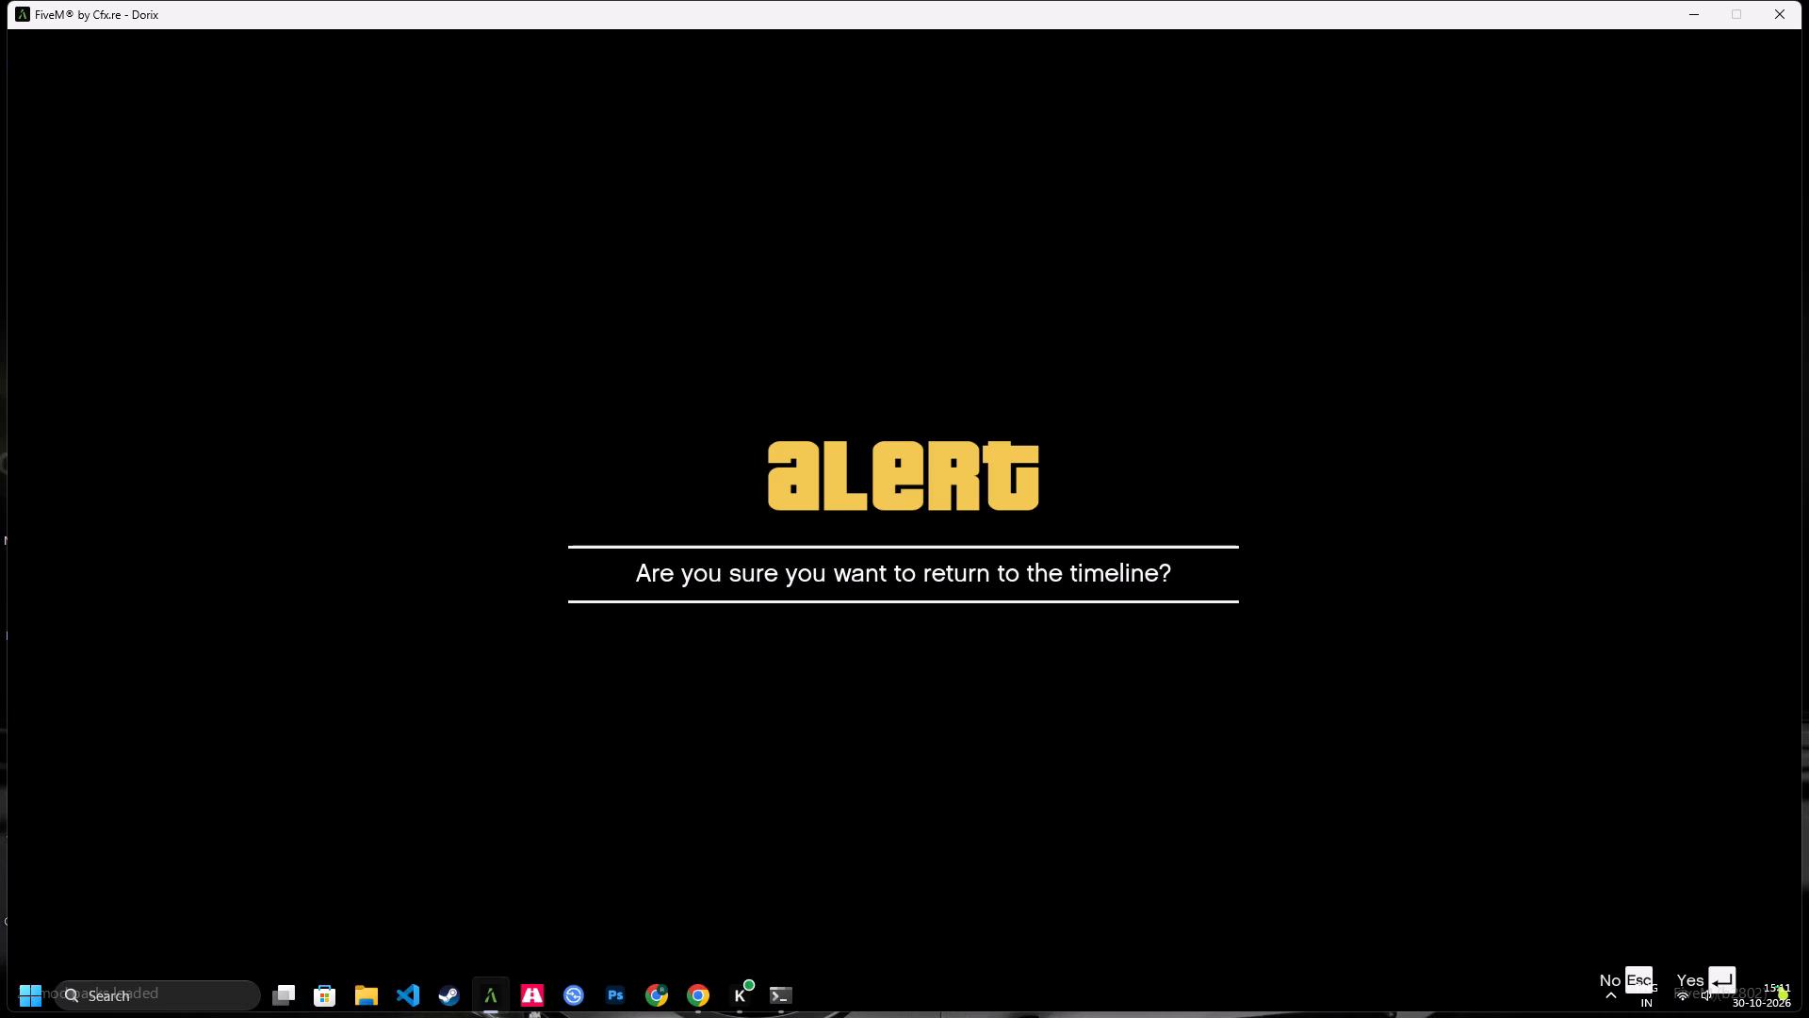
key(Return)
Open the third timeline clip and set its start marker's saturation to 9.
key(Right)
key(Return)
key(Return)
key(Return)
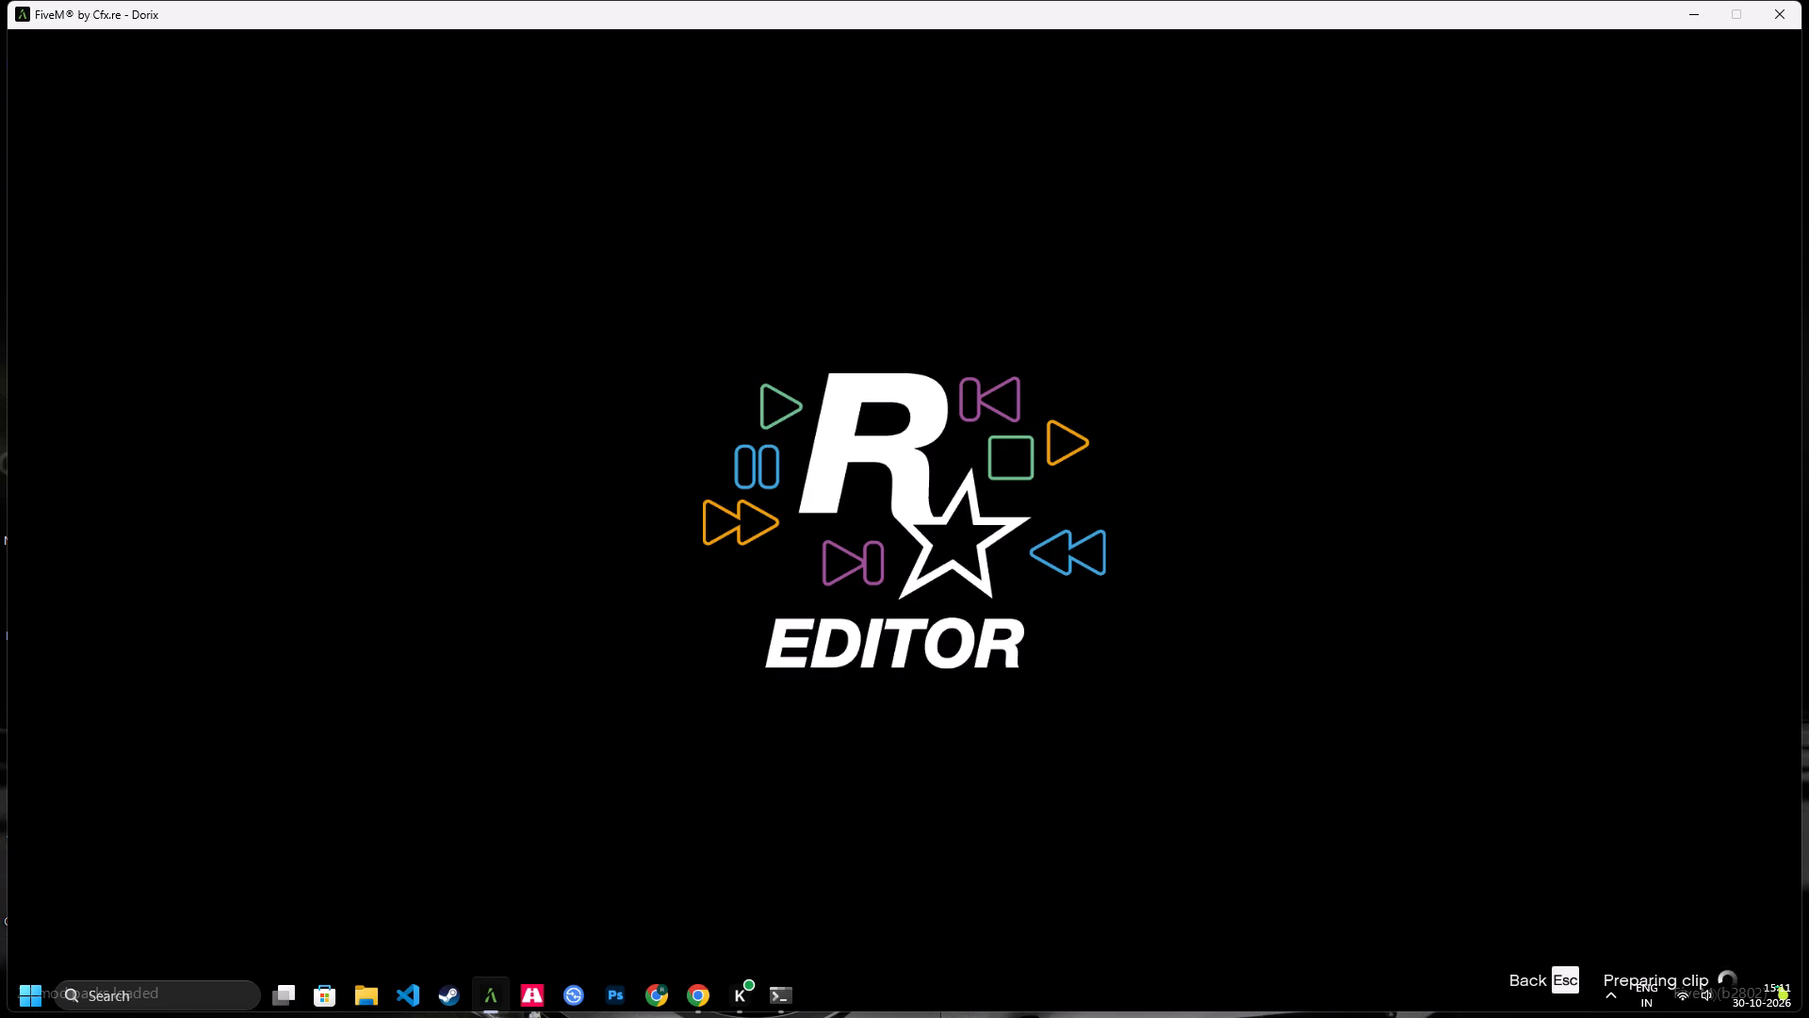
key(Down)
key(Down)
key(Return)
key(Down)
key(Right)
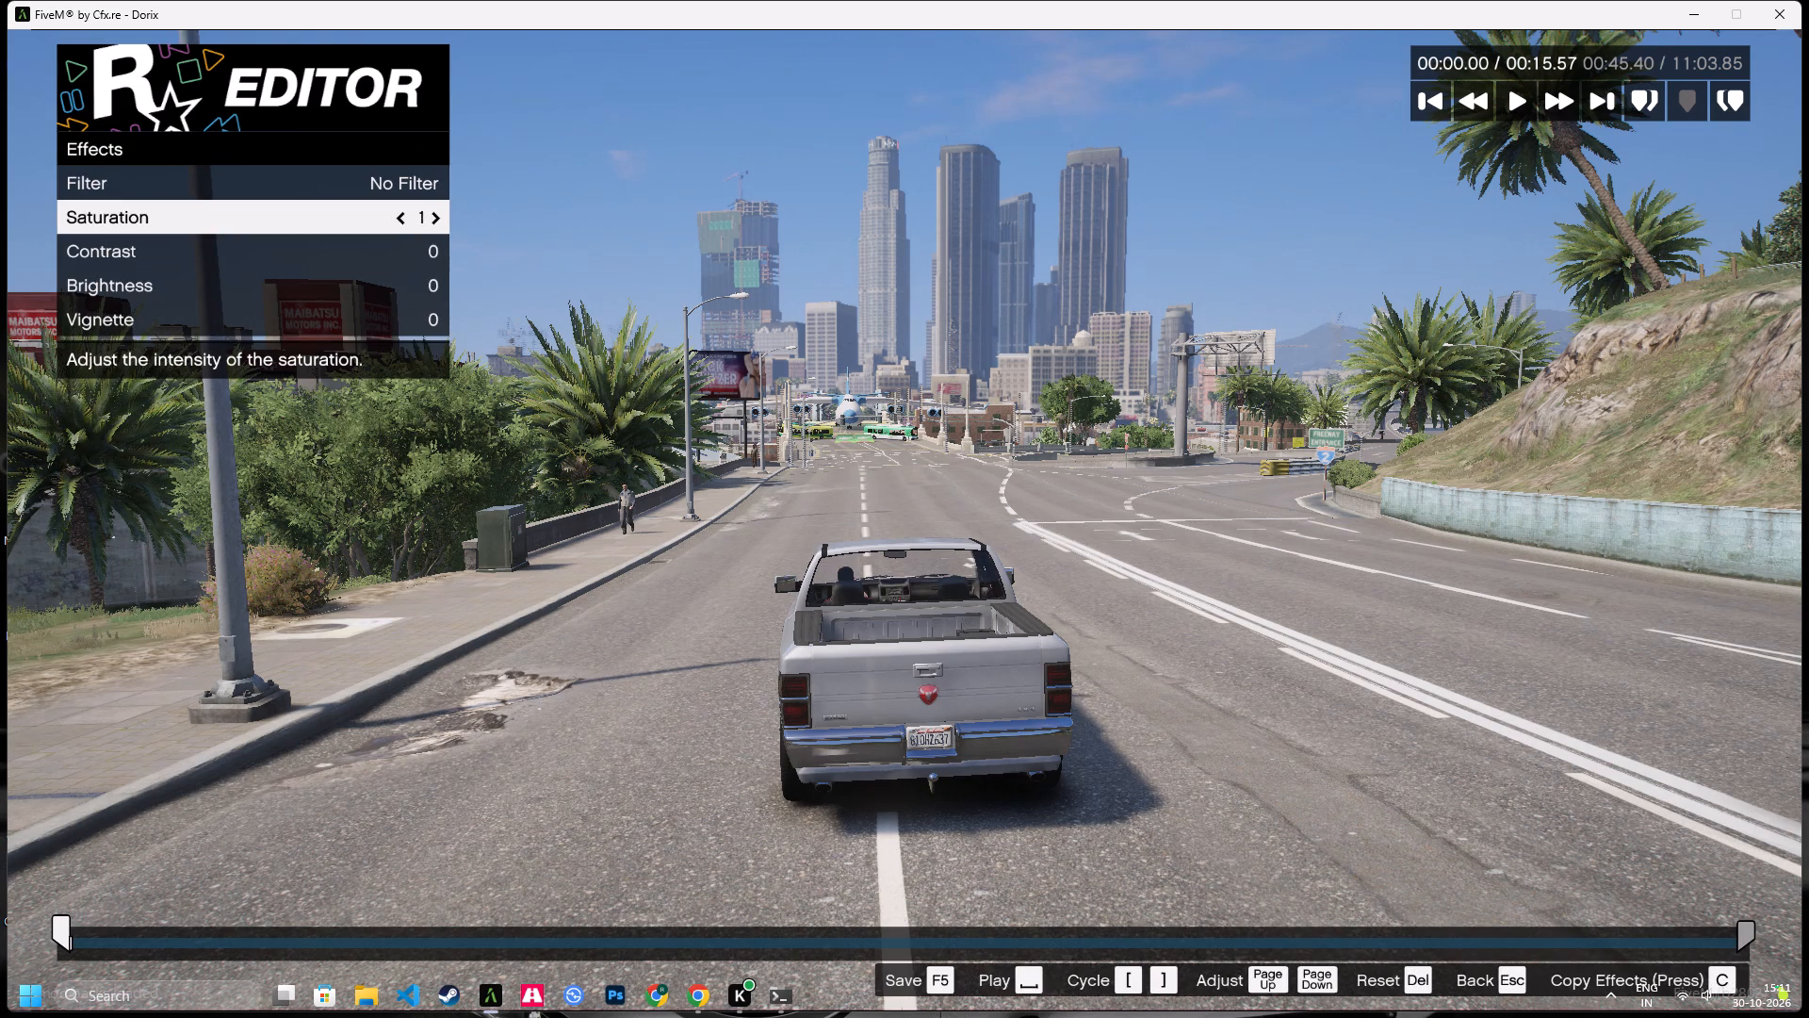
key(Right)
key(Right)
key(Right)
key(Right)
key(Right)
key(Right)
key(Right)
key(Right)
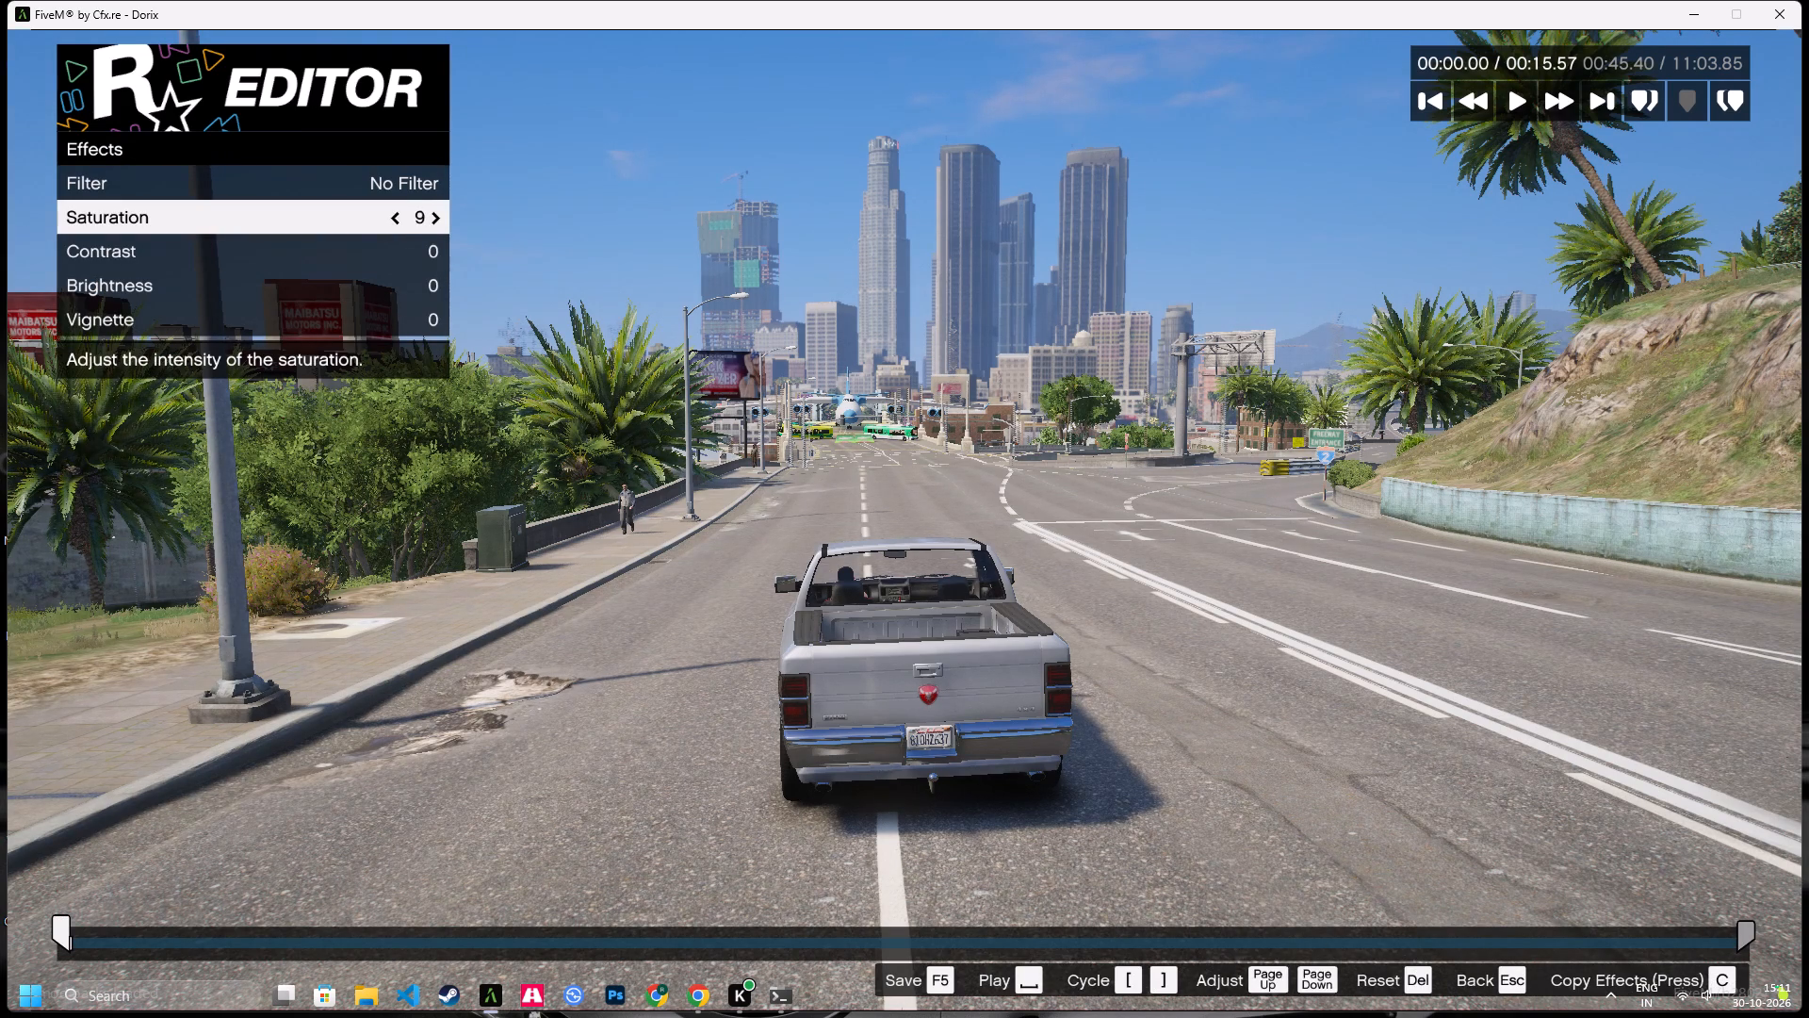
Raise the third clip's contrast by one step and adjust its depth of field setting.
key(Down)
key(Right)
key(BackSpace)
key(Up)
key(Return)
key(Right)
key(BackSpace)
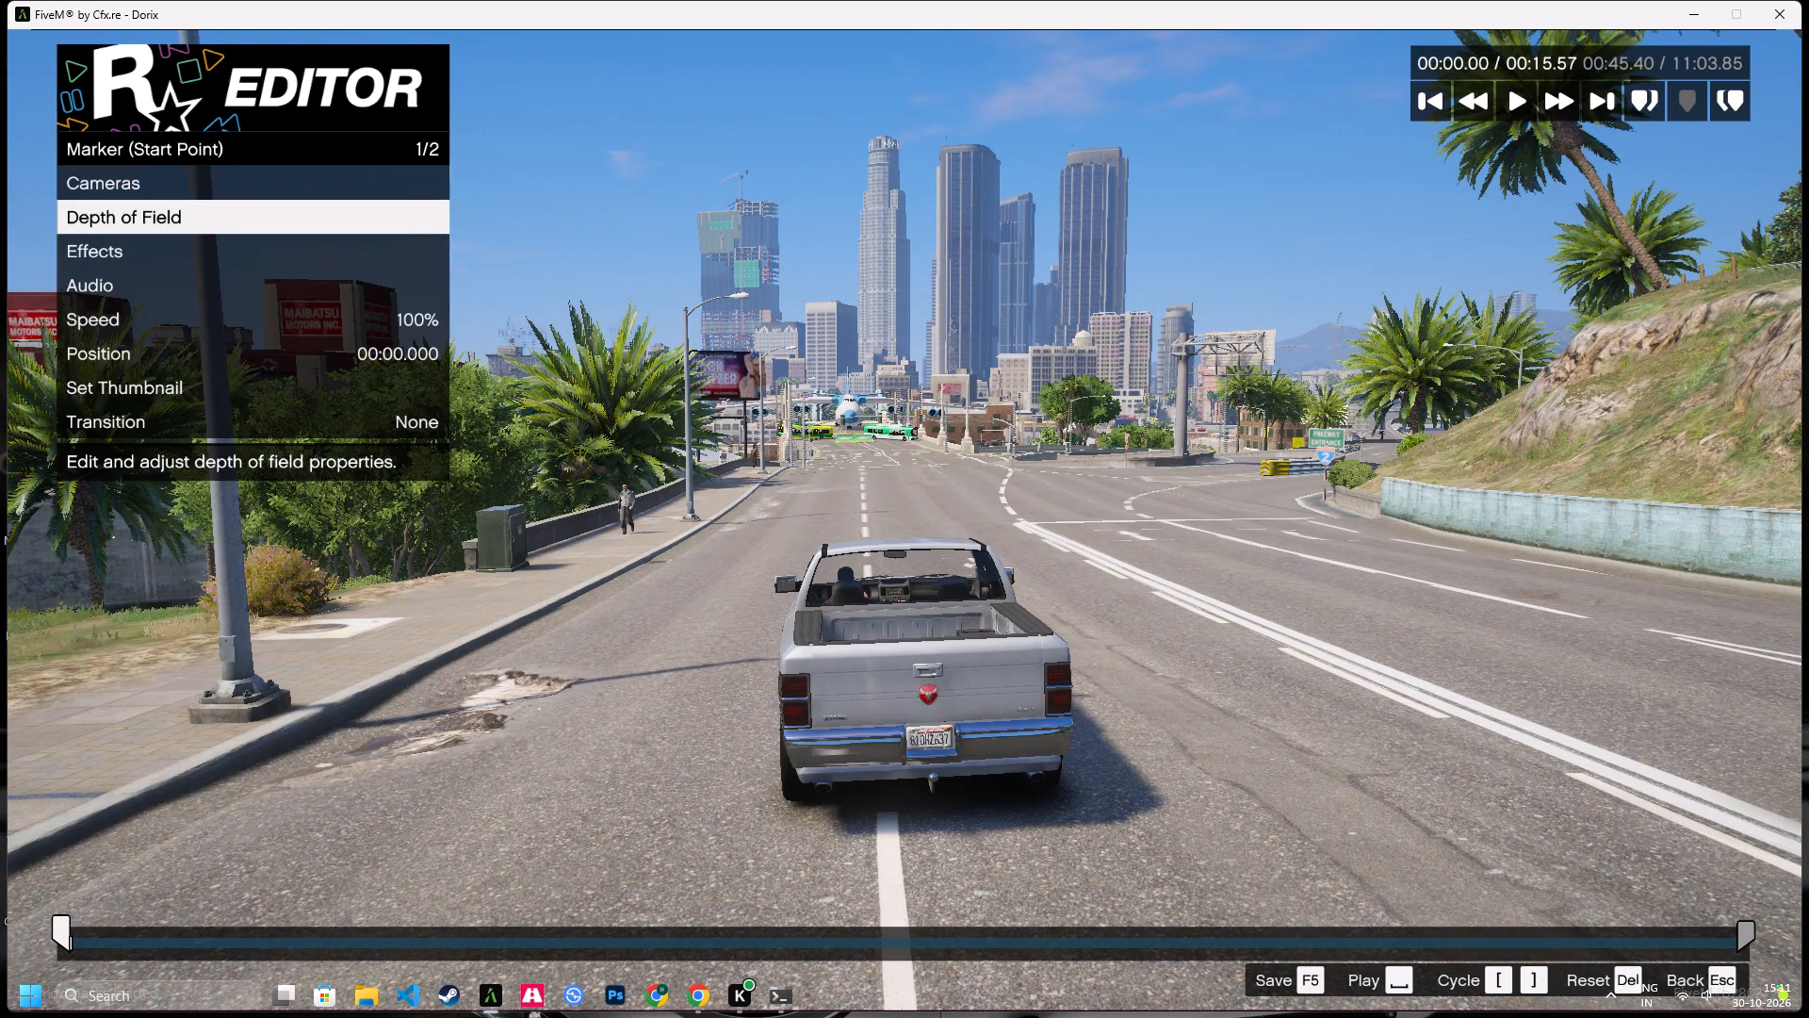
Set the third clip's start marker to Free Camera with Move with Target set to Player.
key(Up)
key(Return)
key(Right)
key(Down)
key(Down)
key(Right)
key(Down)
key(Down)
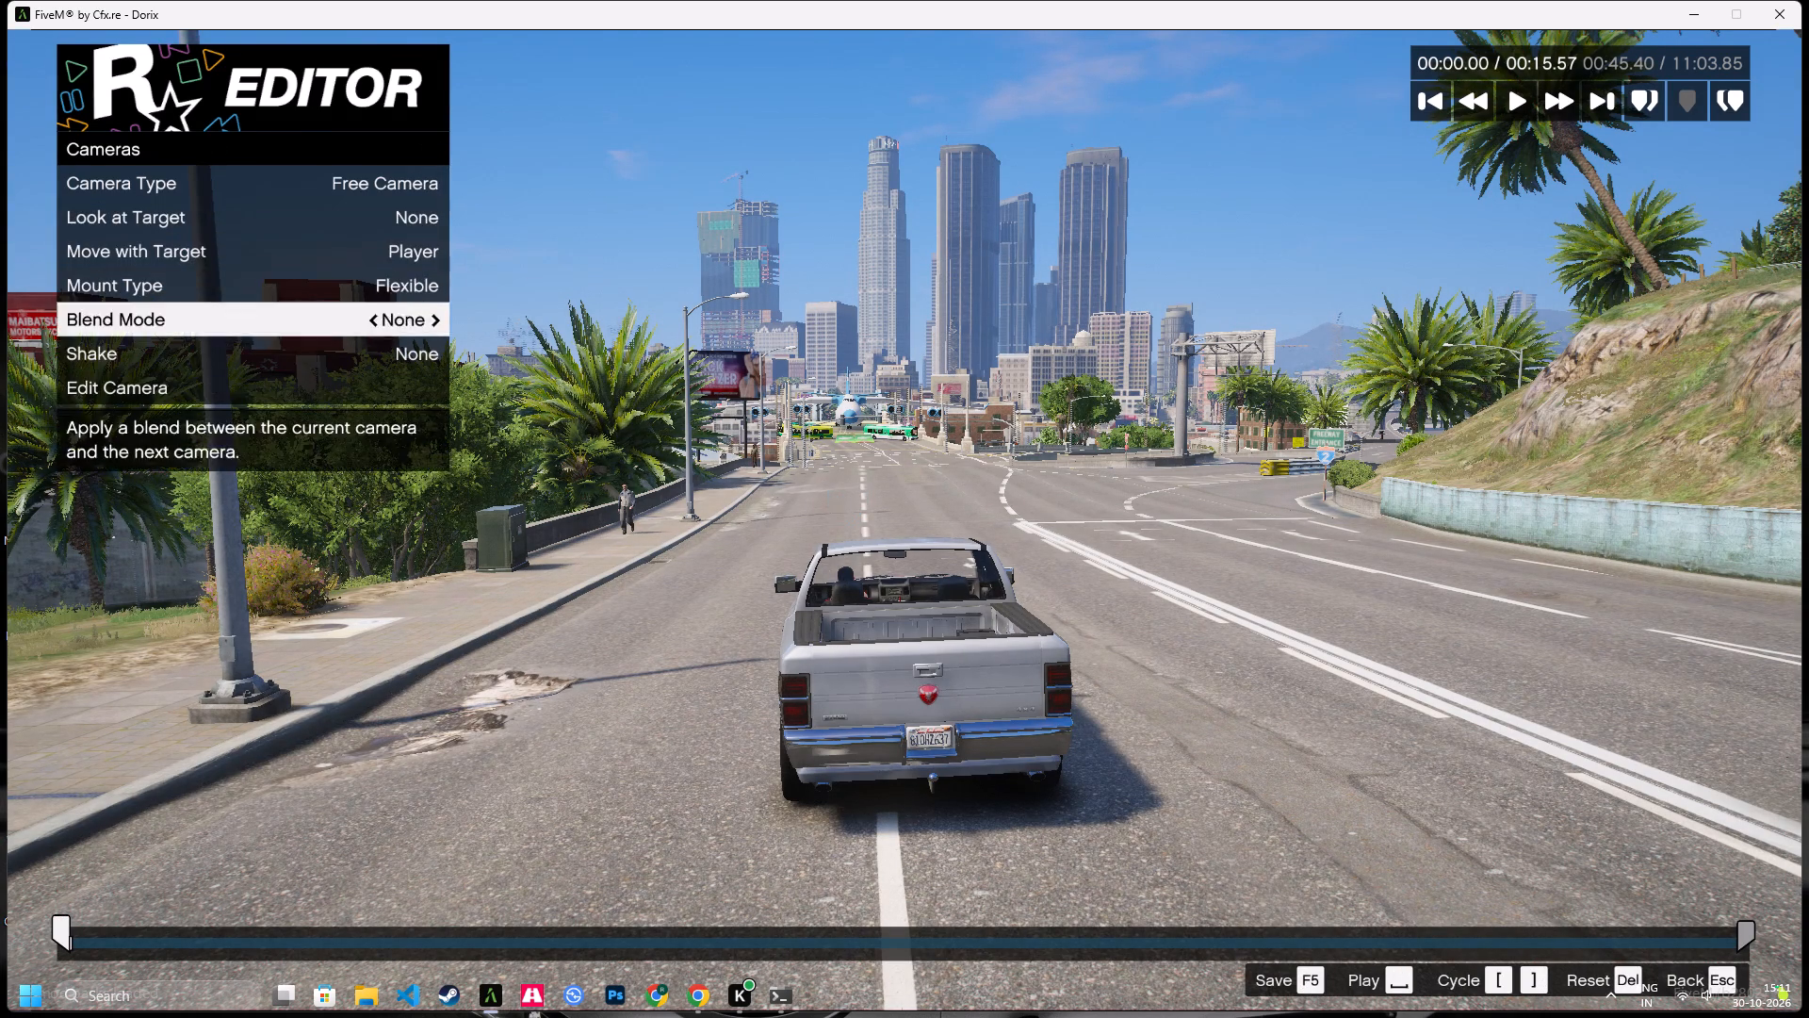
Edit the free camera to frame the silver pickup from behind at 0.74x zoom.
key(Down)
key(Down)
key(Return)
key(ctrl+z)
key(d)
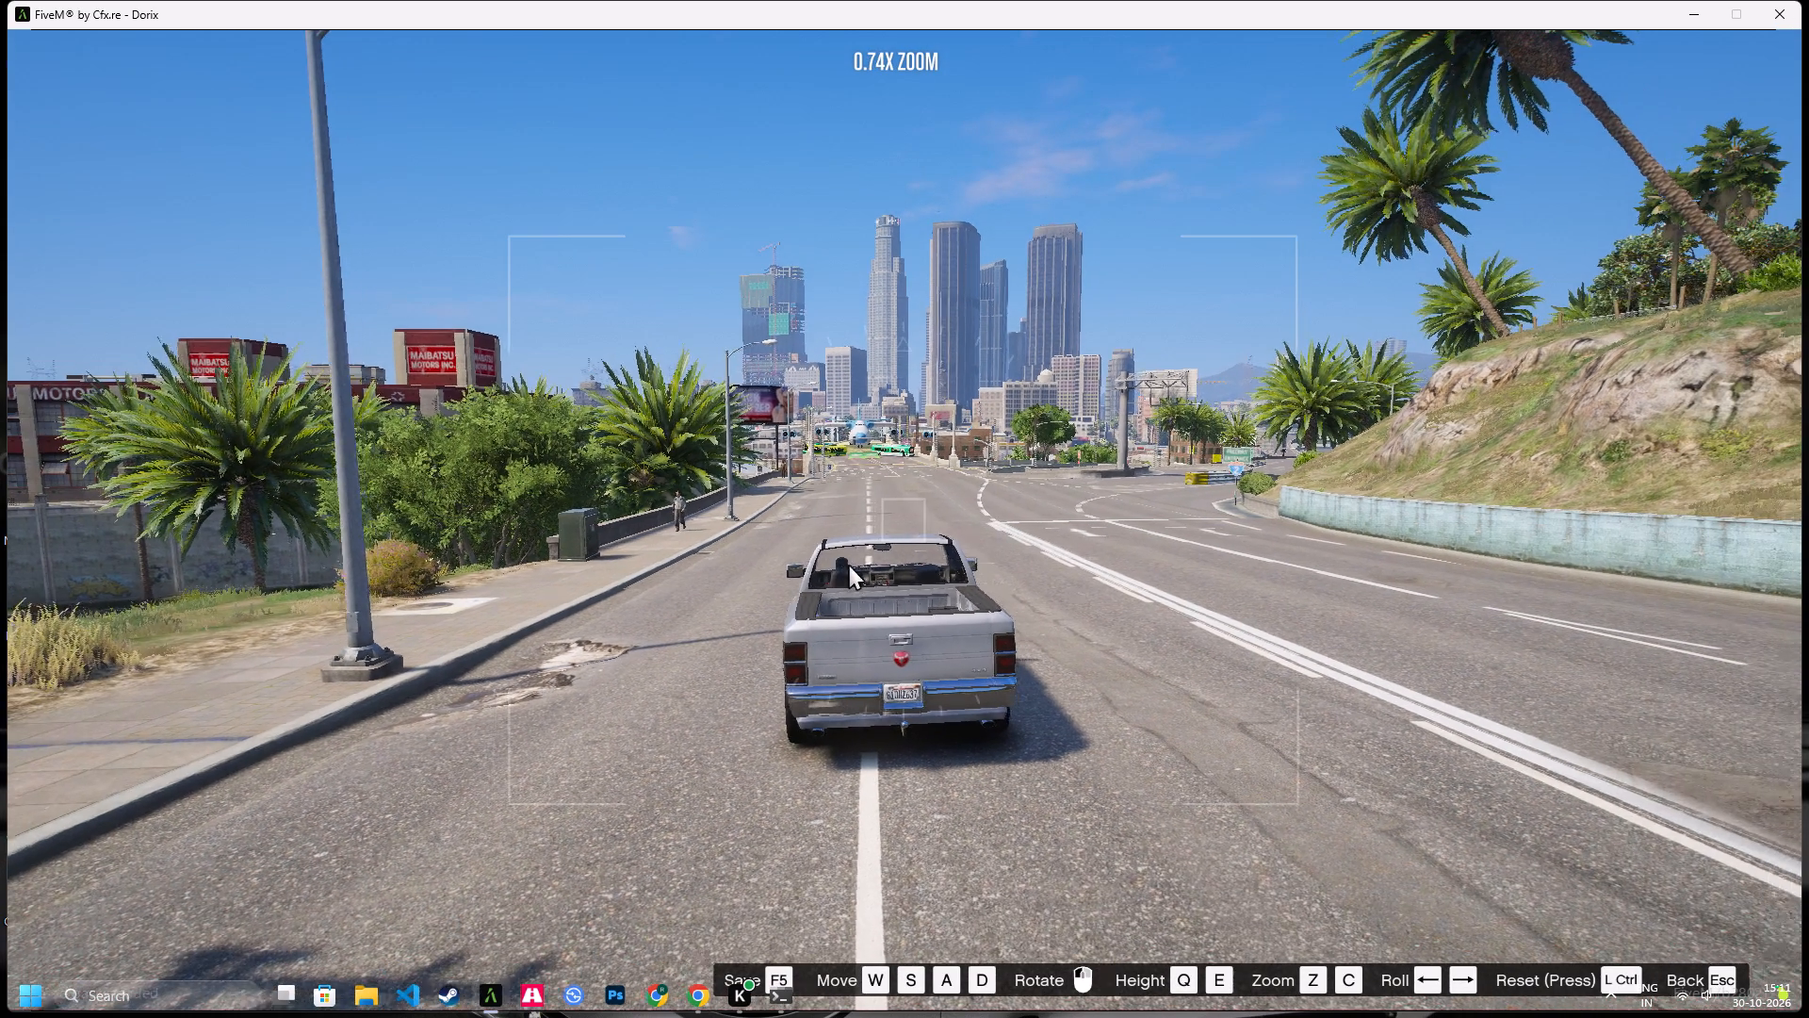
drag(837, 560, 824, 570)
key(a)
key(a)
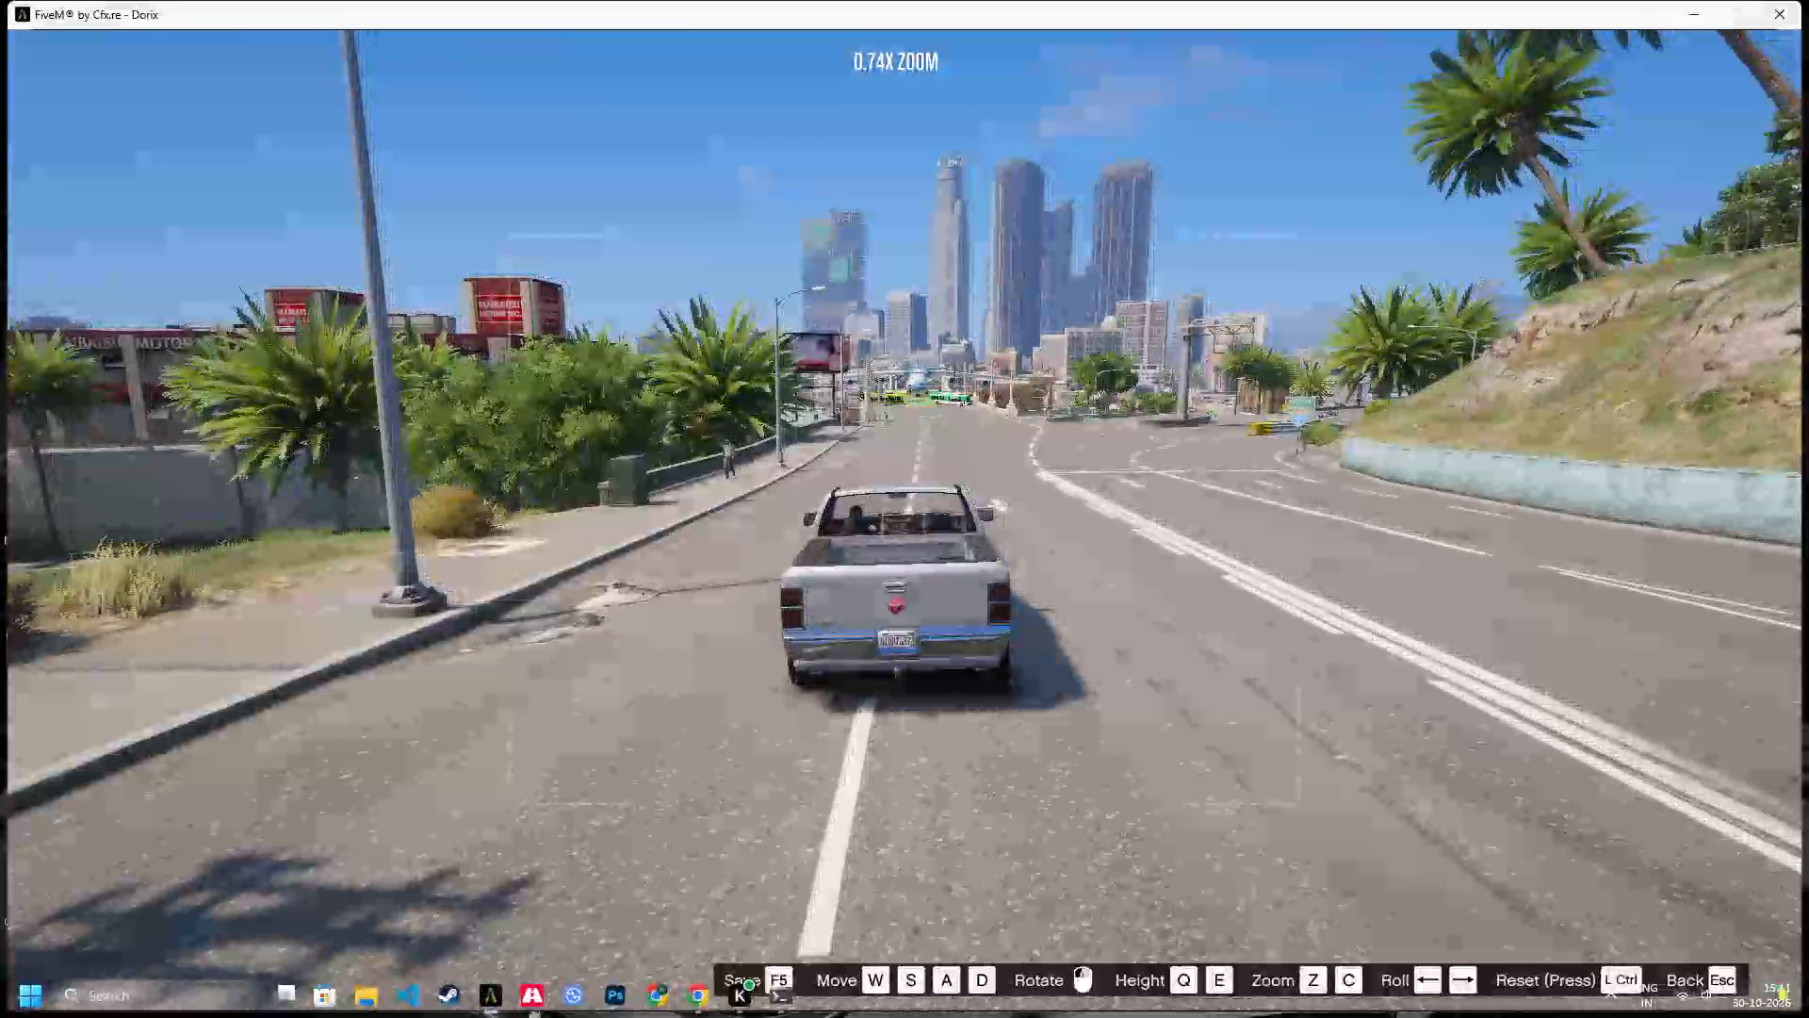
drag(824, 570, 828, 562)
key(ctrl+z)
key(Escape)
Play the third clip to check the new camera on the pickup's jump.
key(space)
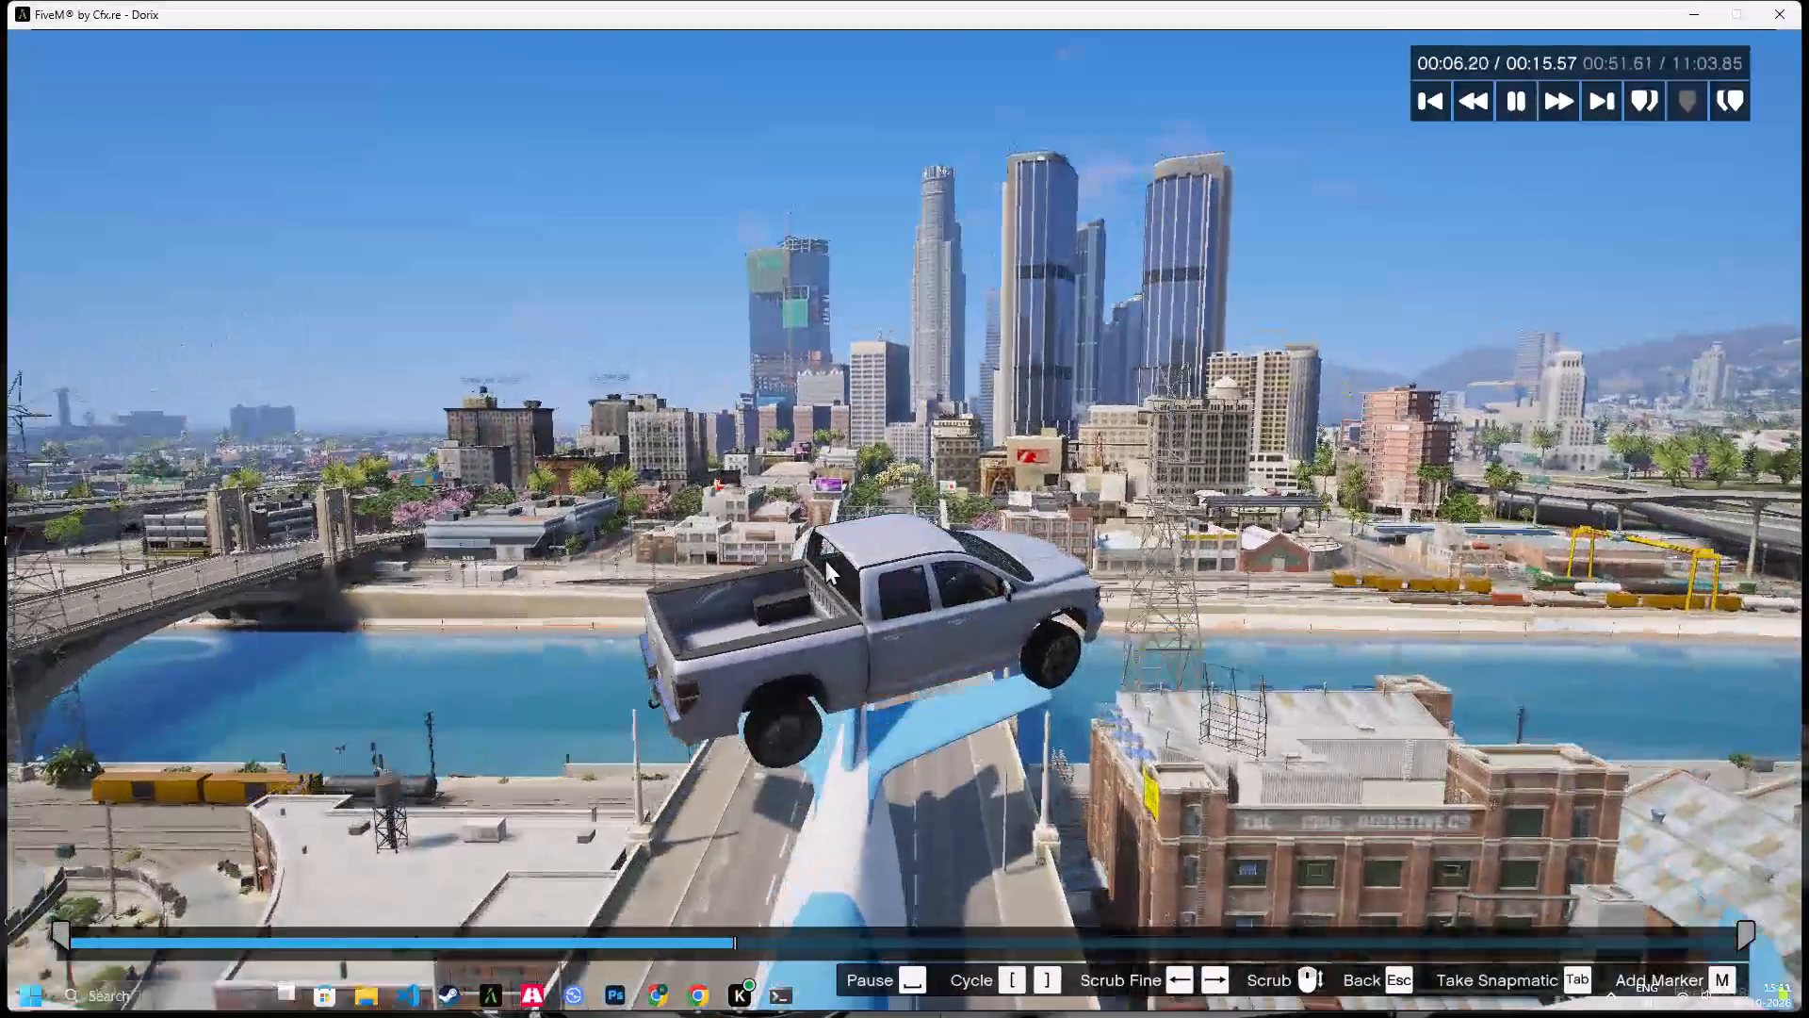
Save the project and return from the third clip to the timeline.
key(F4)
key(F5)
key(F5)
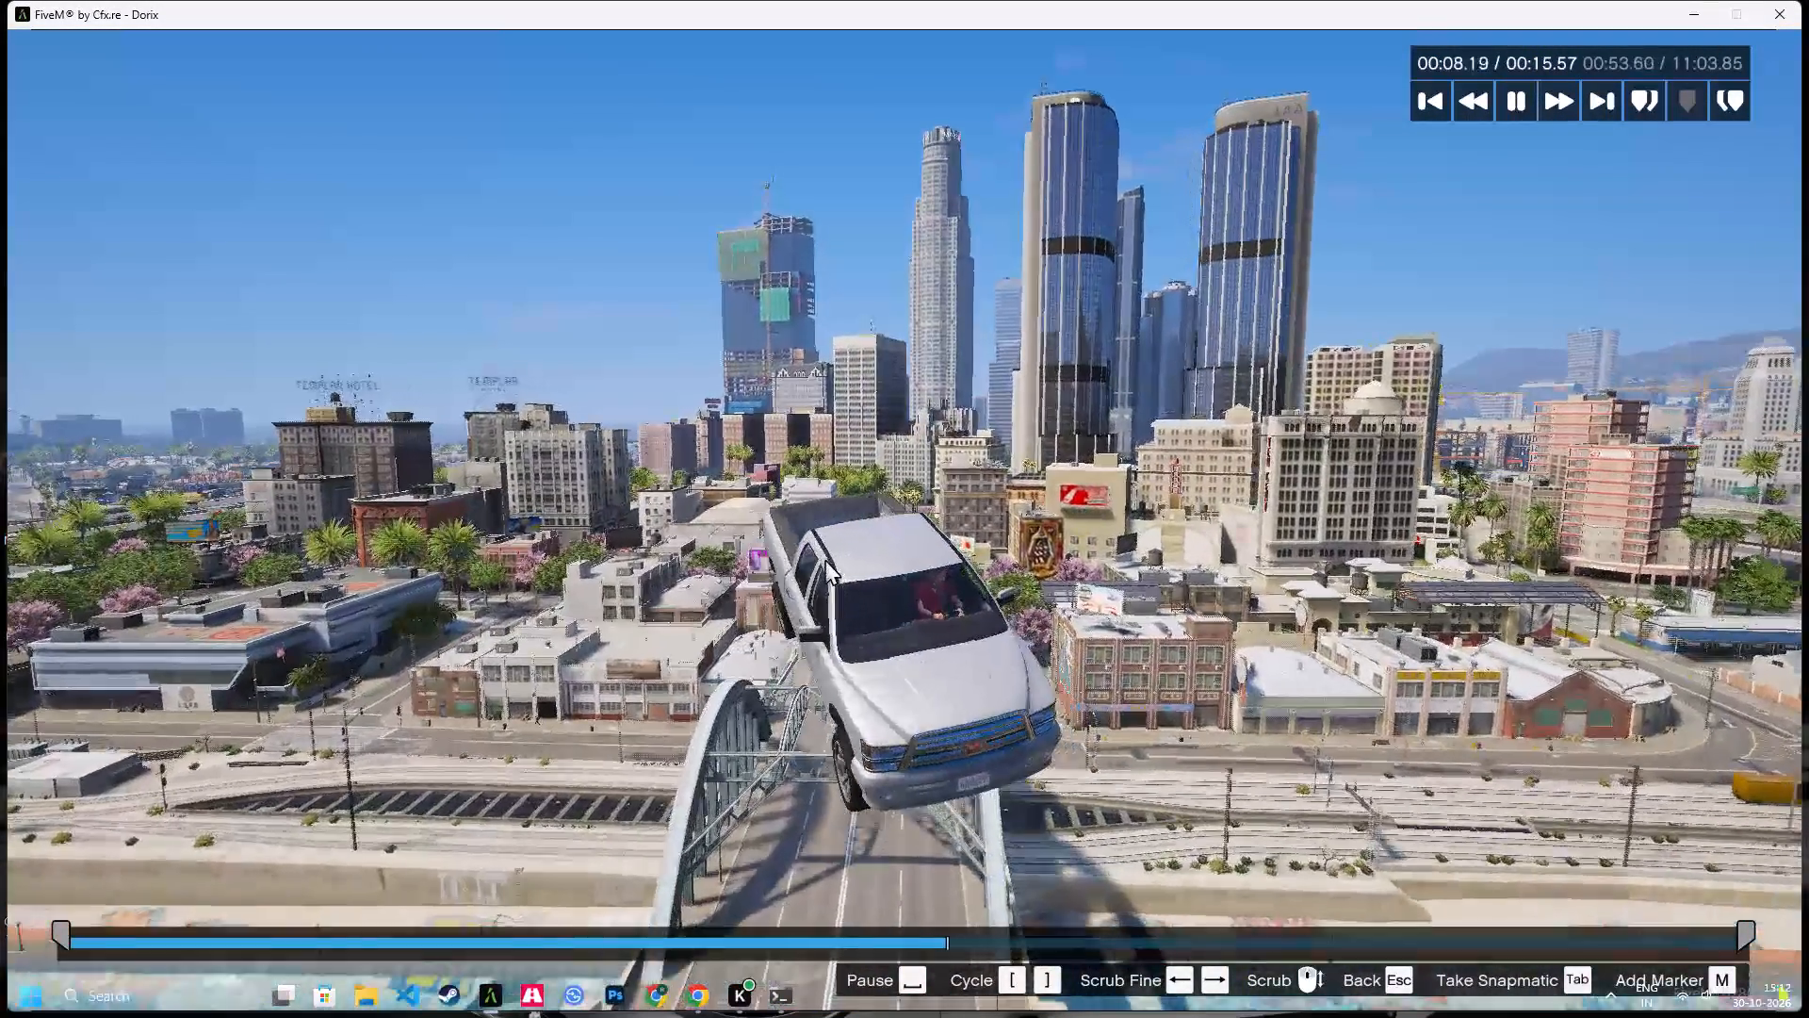
key(F5)
key(Escape)
key(Return)
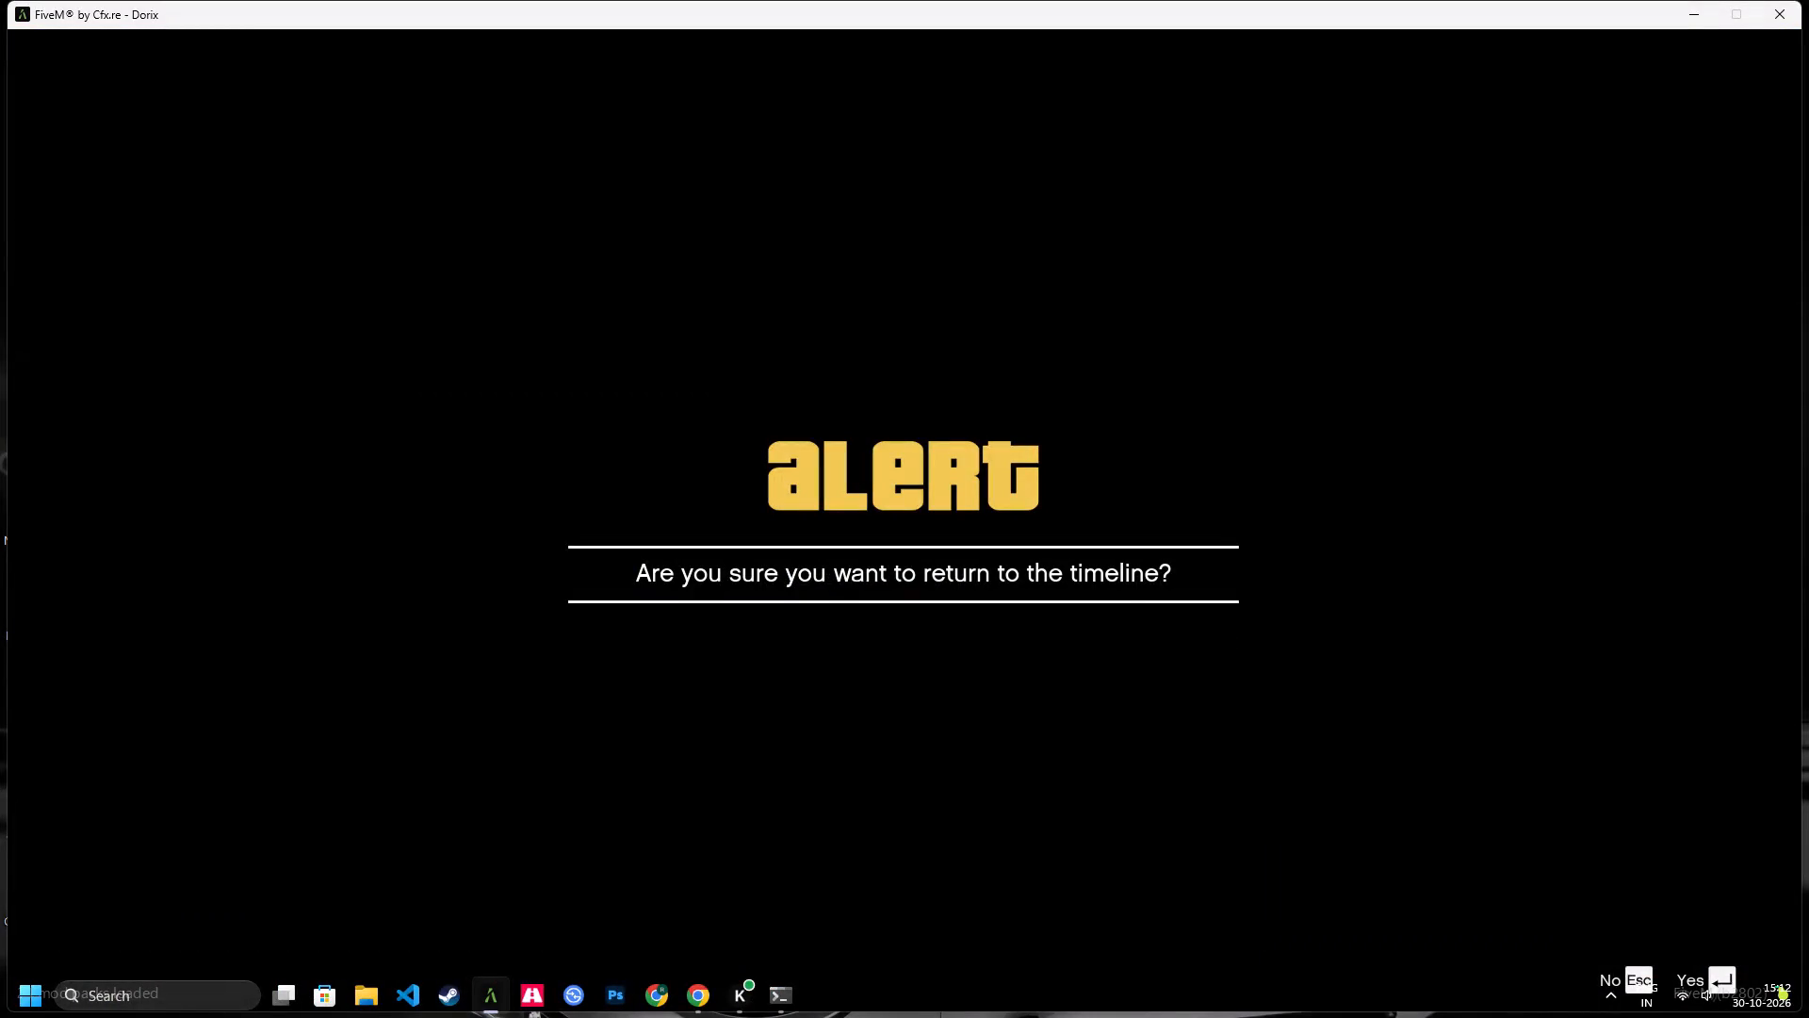
key(Return)
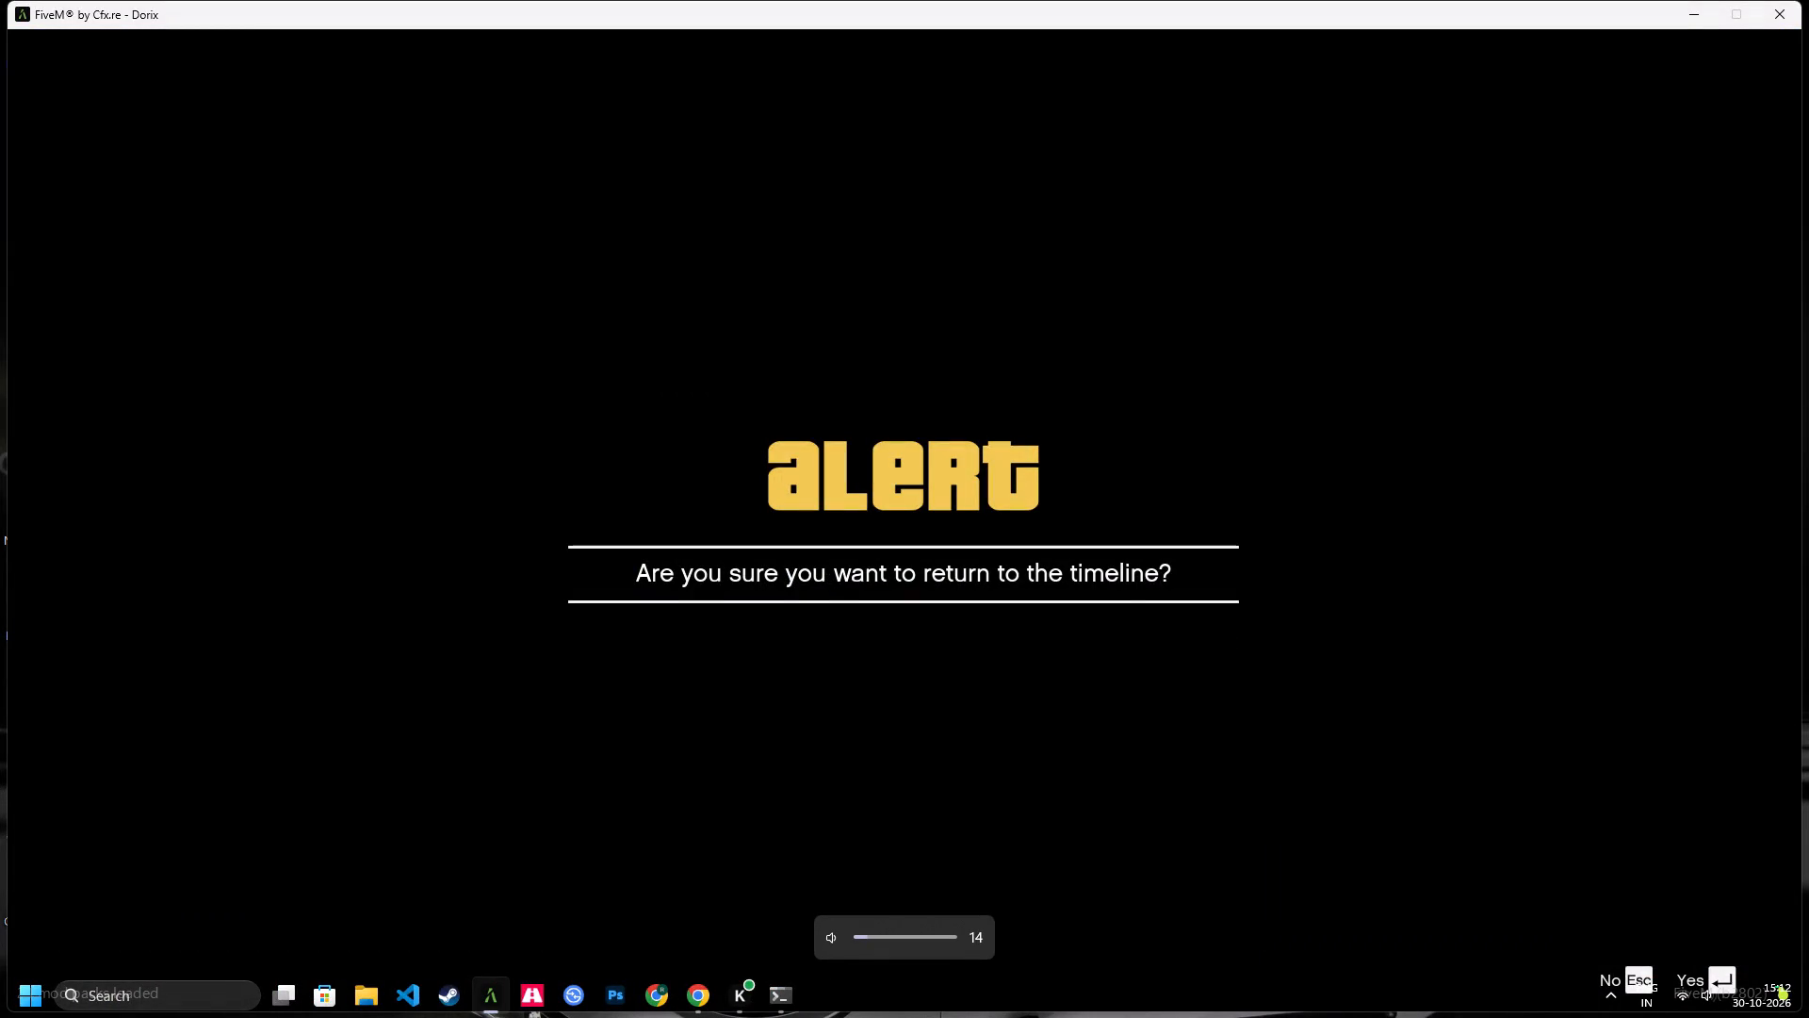
Open the fourth timeline clip for editing.
key(Right)
key(Return)
key(Return)
key(Return)
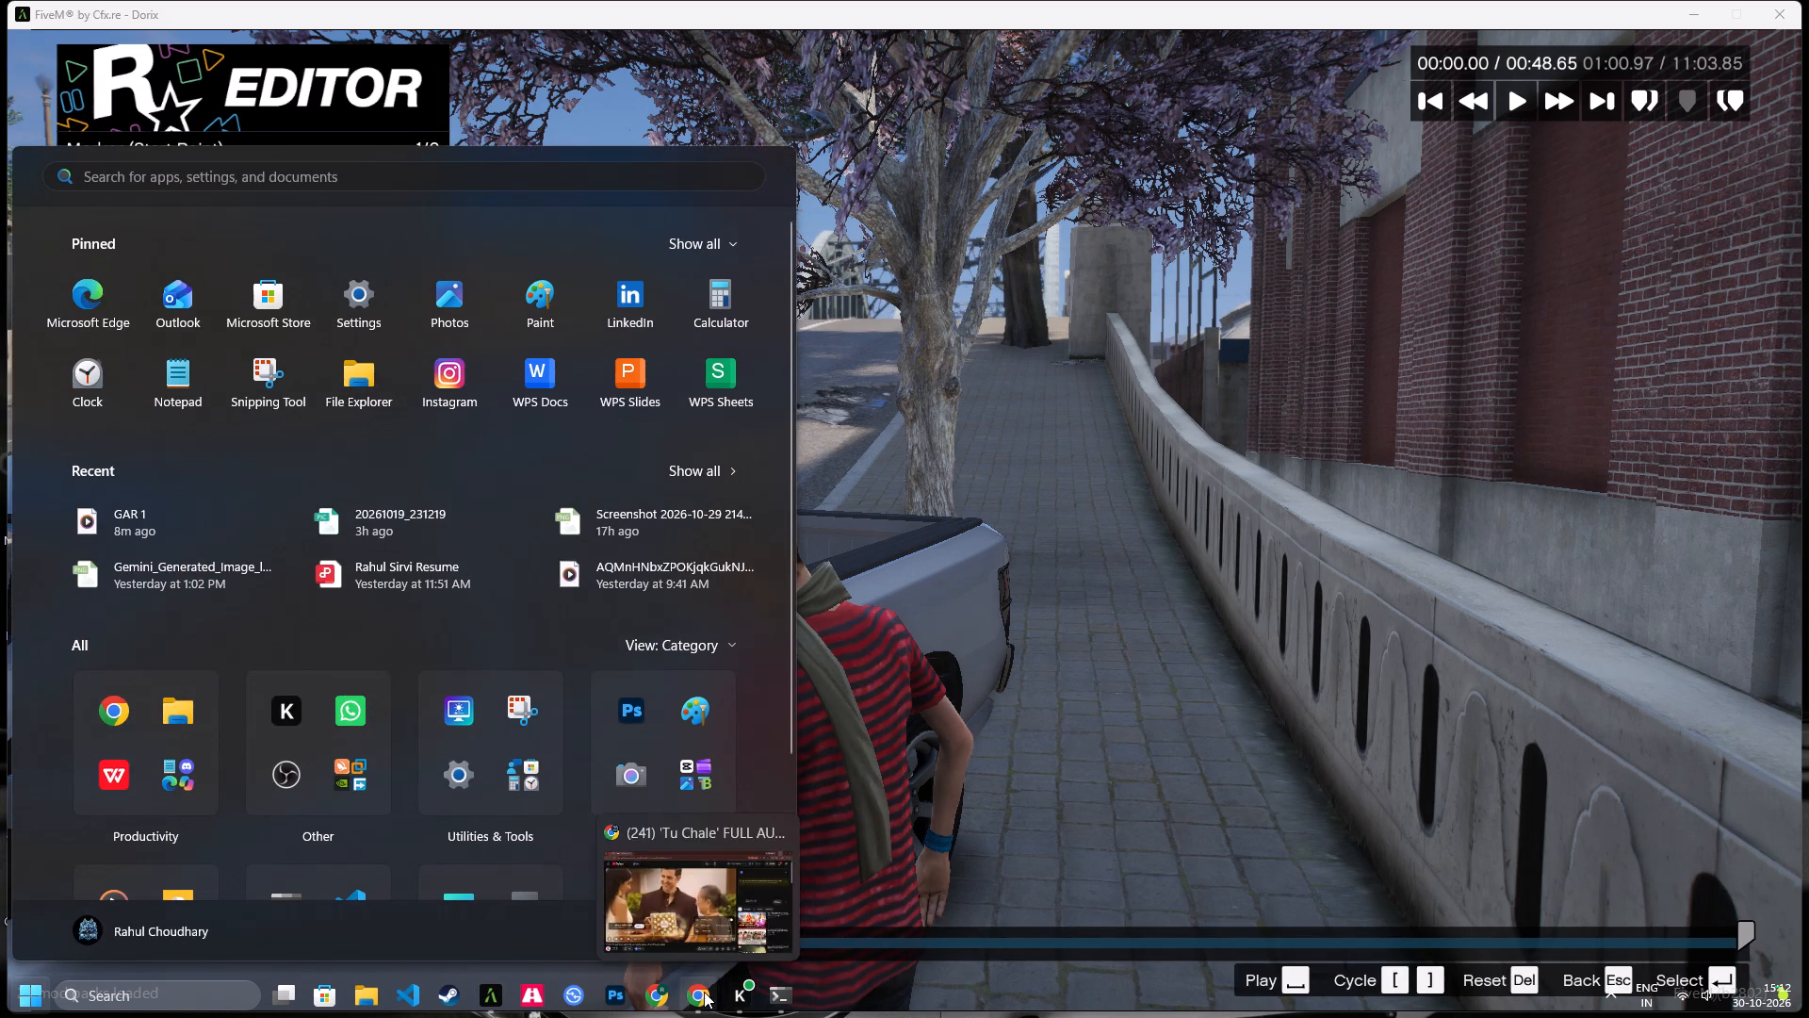
Switch to Chrome, toggle playback of the 'Tu Chale' video, and return to the Rockstar Editor.
click(704, 992)
click(702, 569)
click(1677, 19)
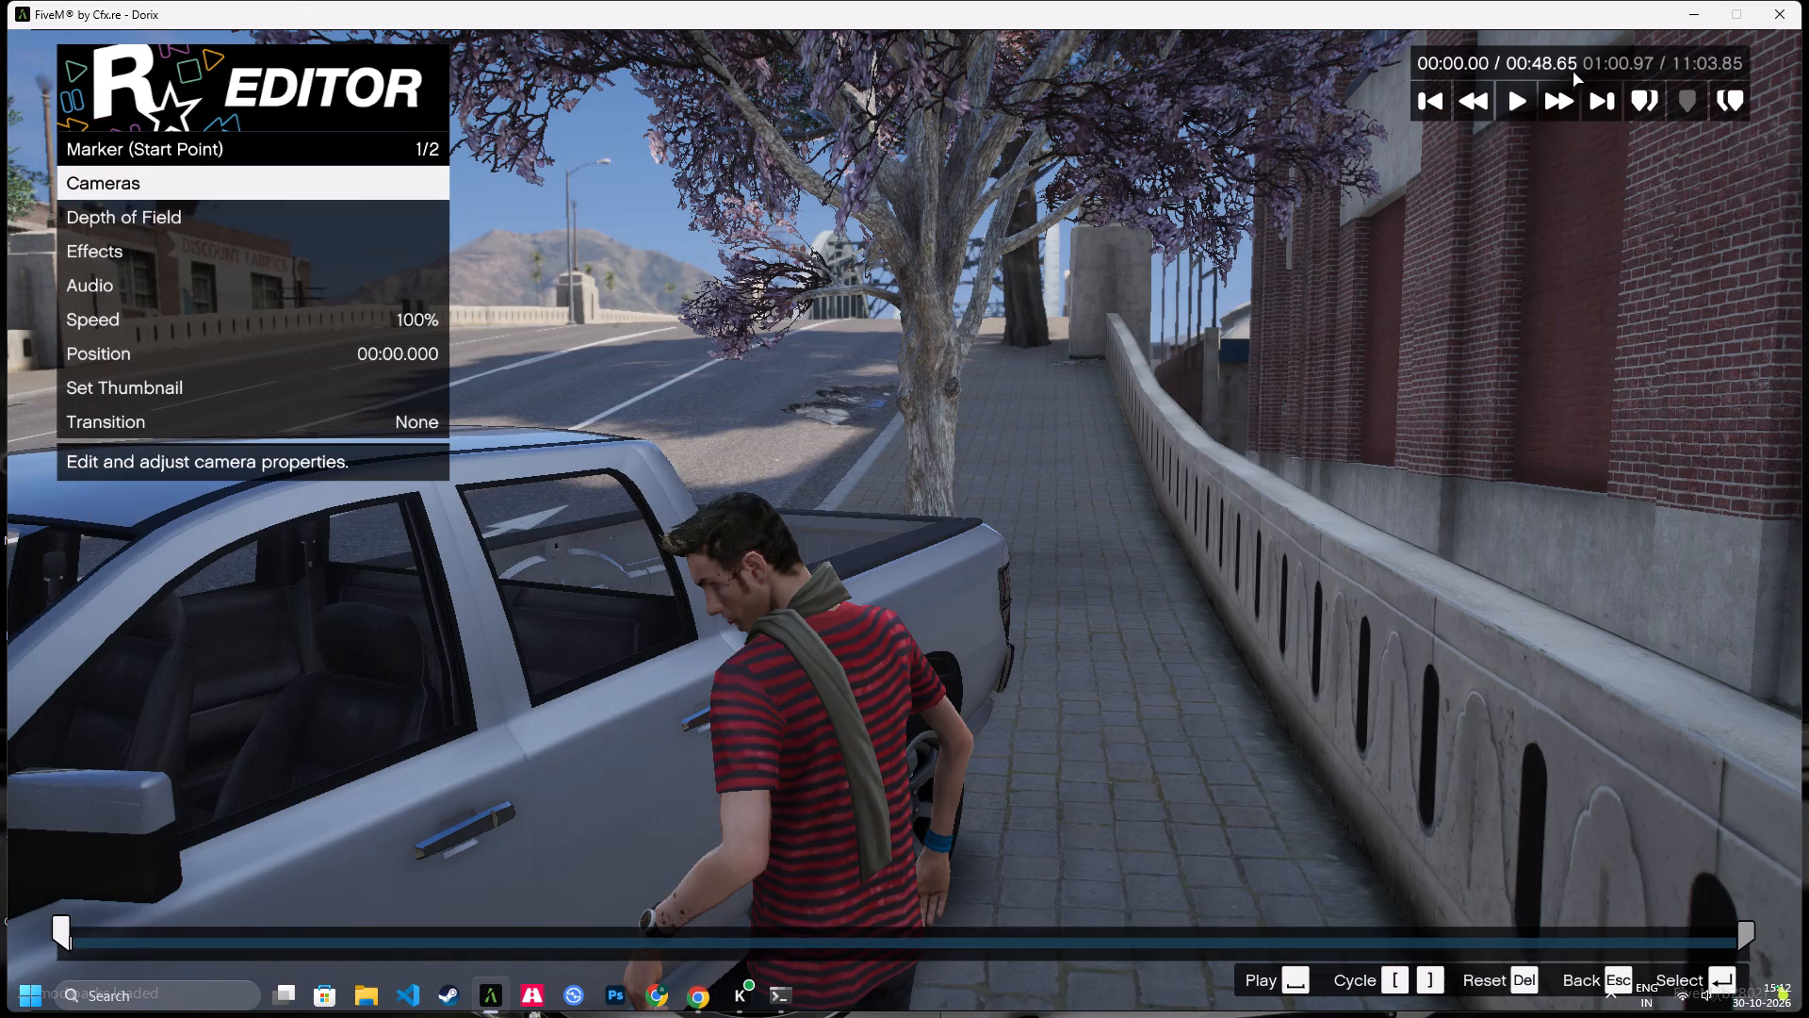
click(1246, 151)
In the fourth clip's start marker effects, set saturation to 10 and contrast to 1.
key(Down)
key(Down)
key(Return)
key(Down)
key(Right)
key(Right)
key(Right)
key(Right)
key(Right)
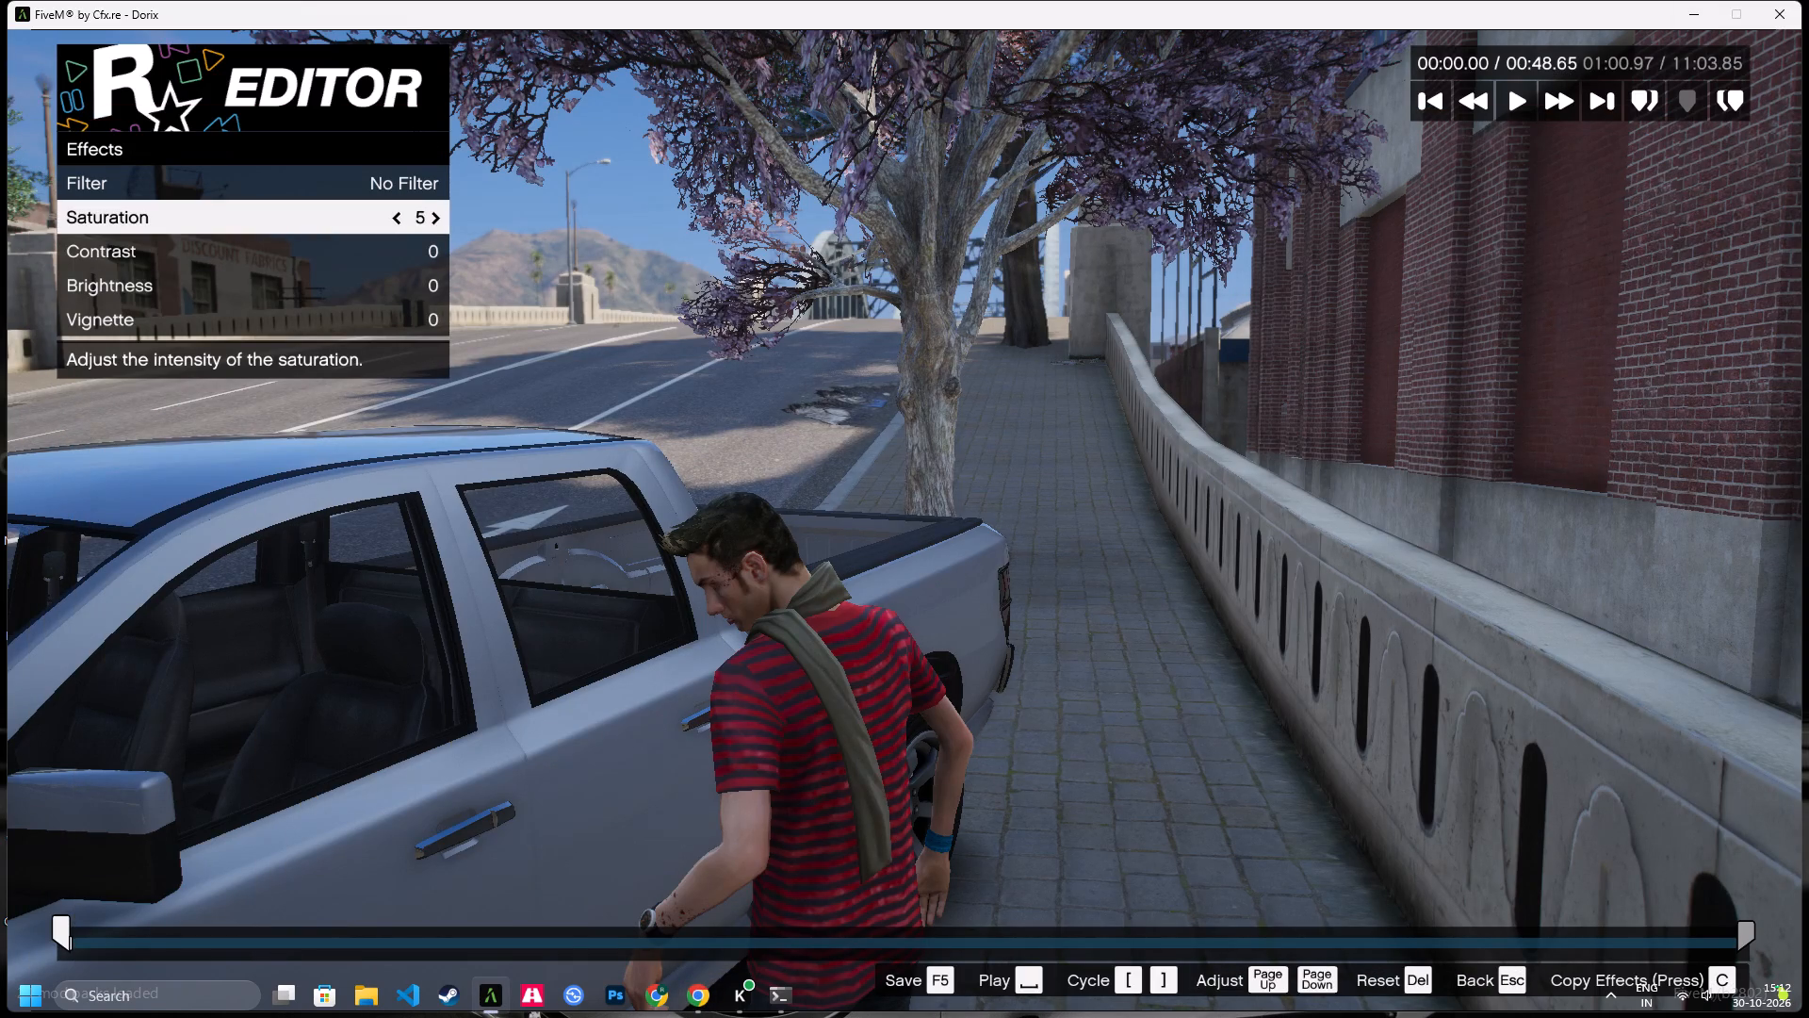
key(Right)
key(Right)
key(Right)
key(Right)
key(Right)
key(Down)
key(Right)
key(BackSpace)
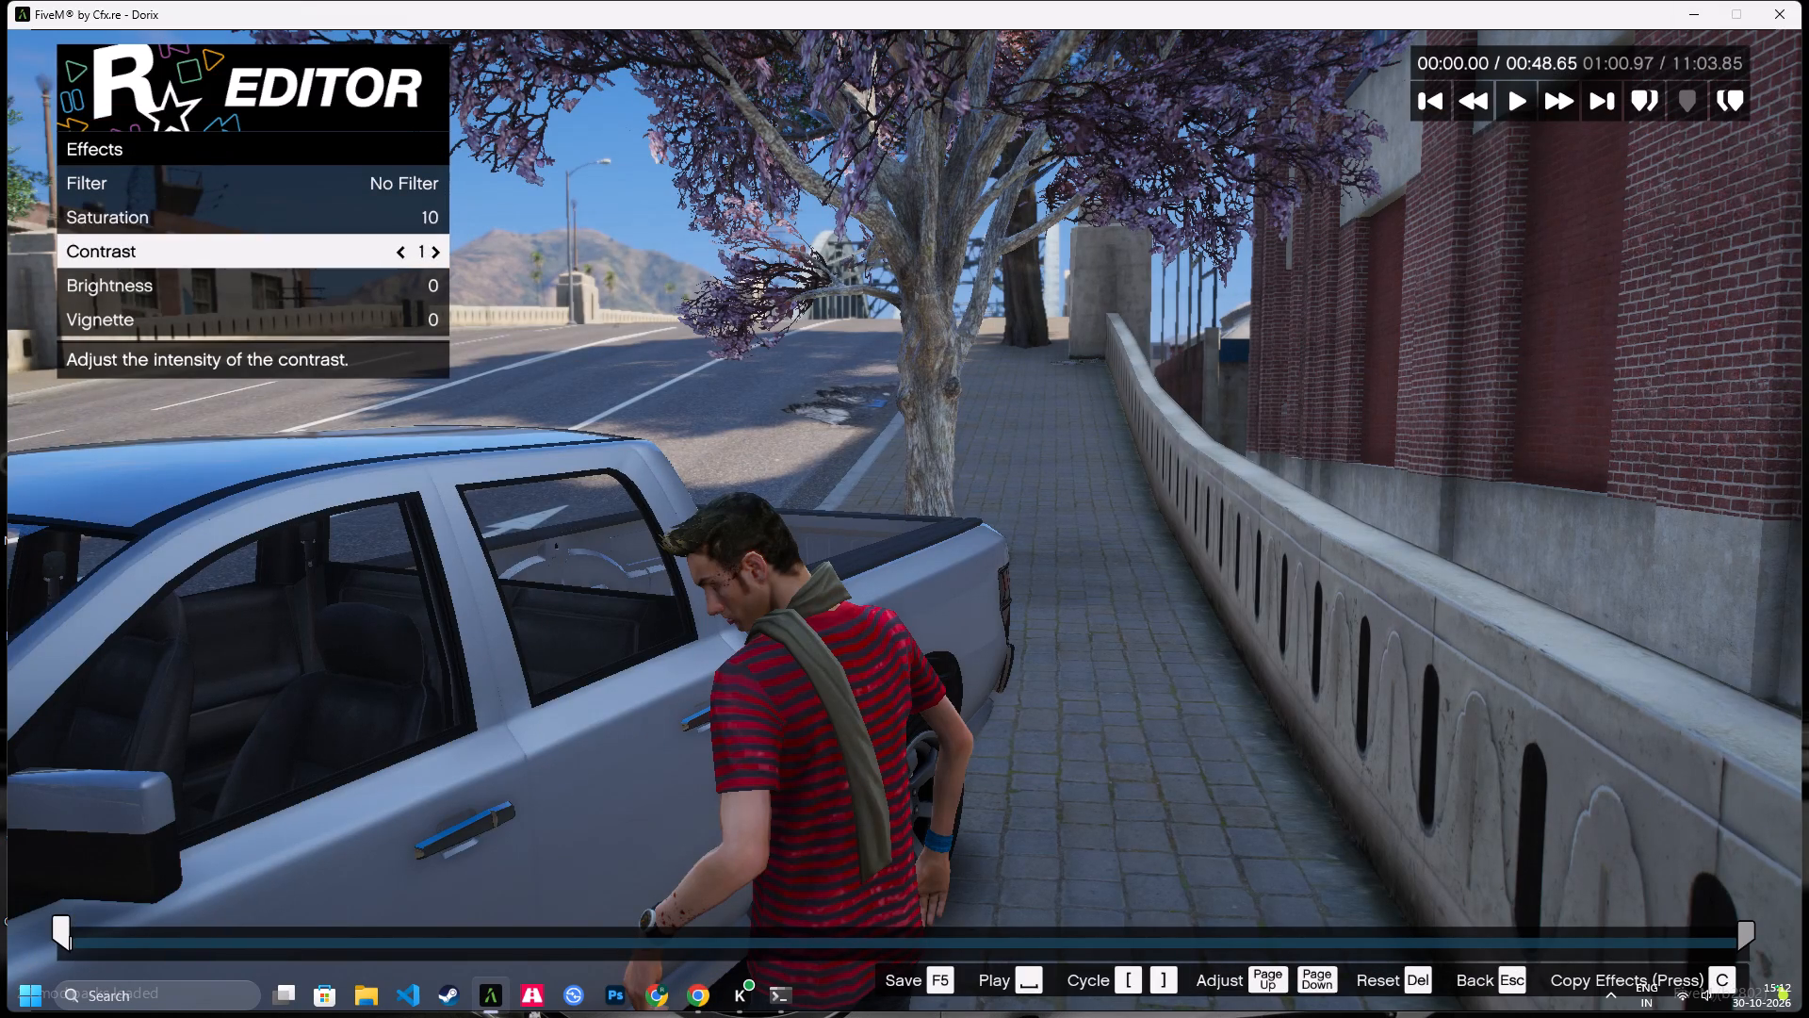
Change the first depth of field setting of the fourth clip's start marker to its next option.
key(Up)
key(Return)
key(Right)
key(BackSpace)
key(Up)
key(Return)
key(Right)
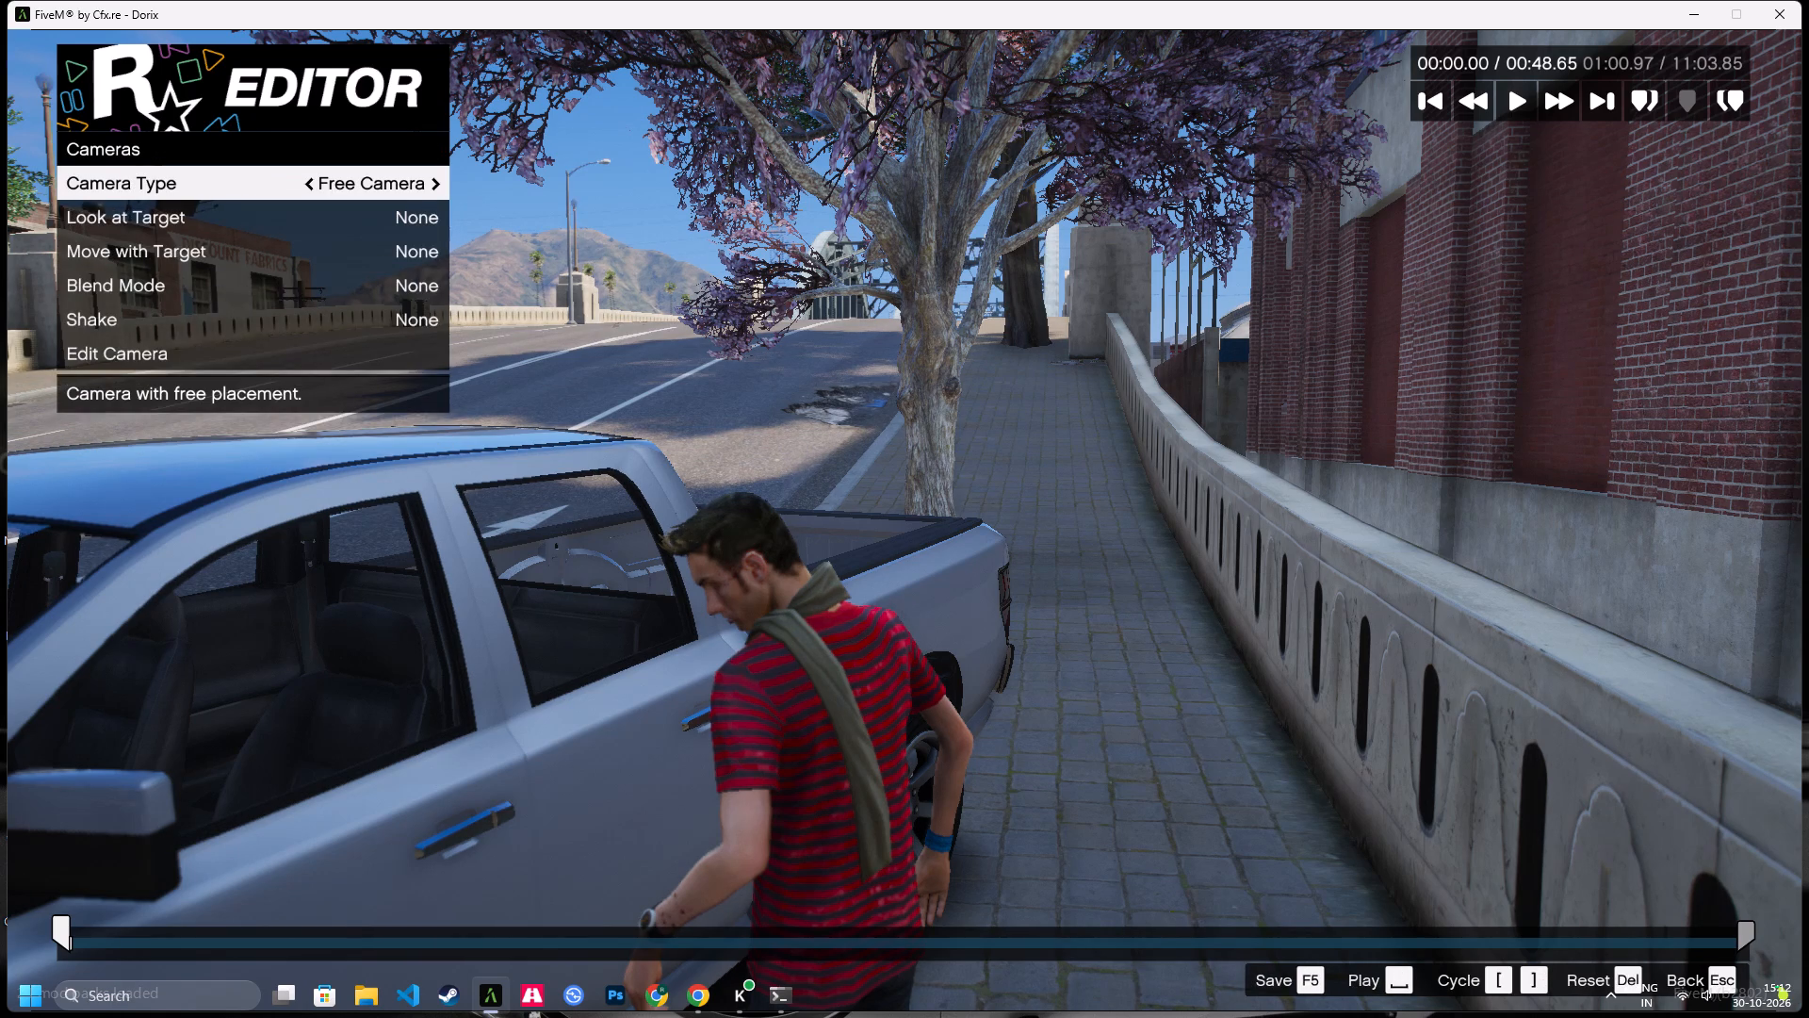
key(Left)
Save the project and return from the fourth clip to the timeline.
key(F5)
key(F5)
key(F5)
key(F5)
key(F5)
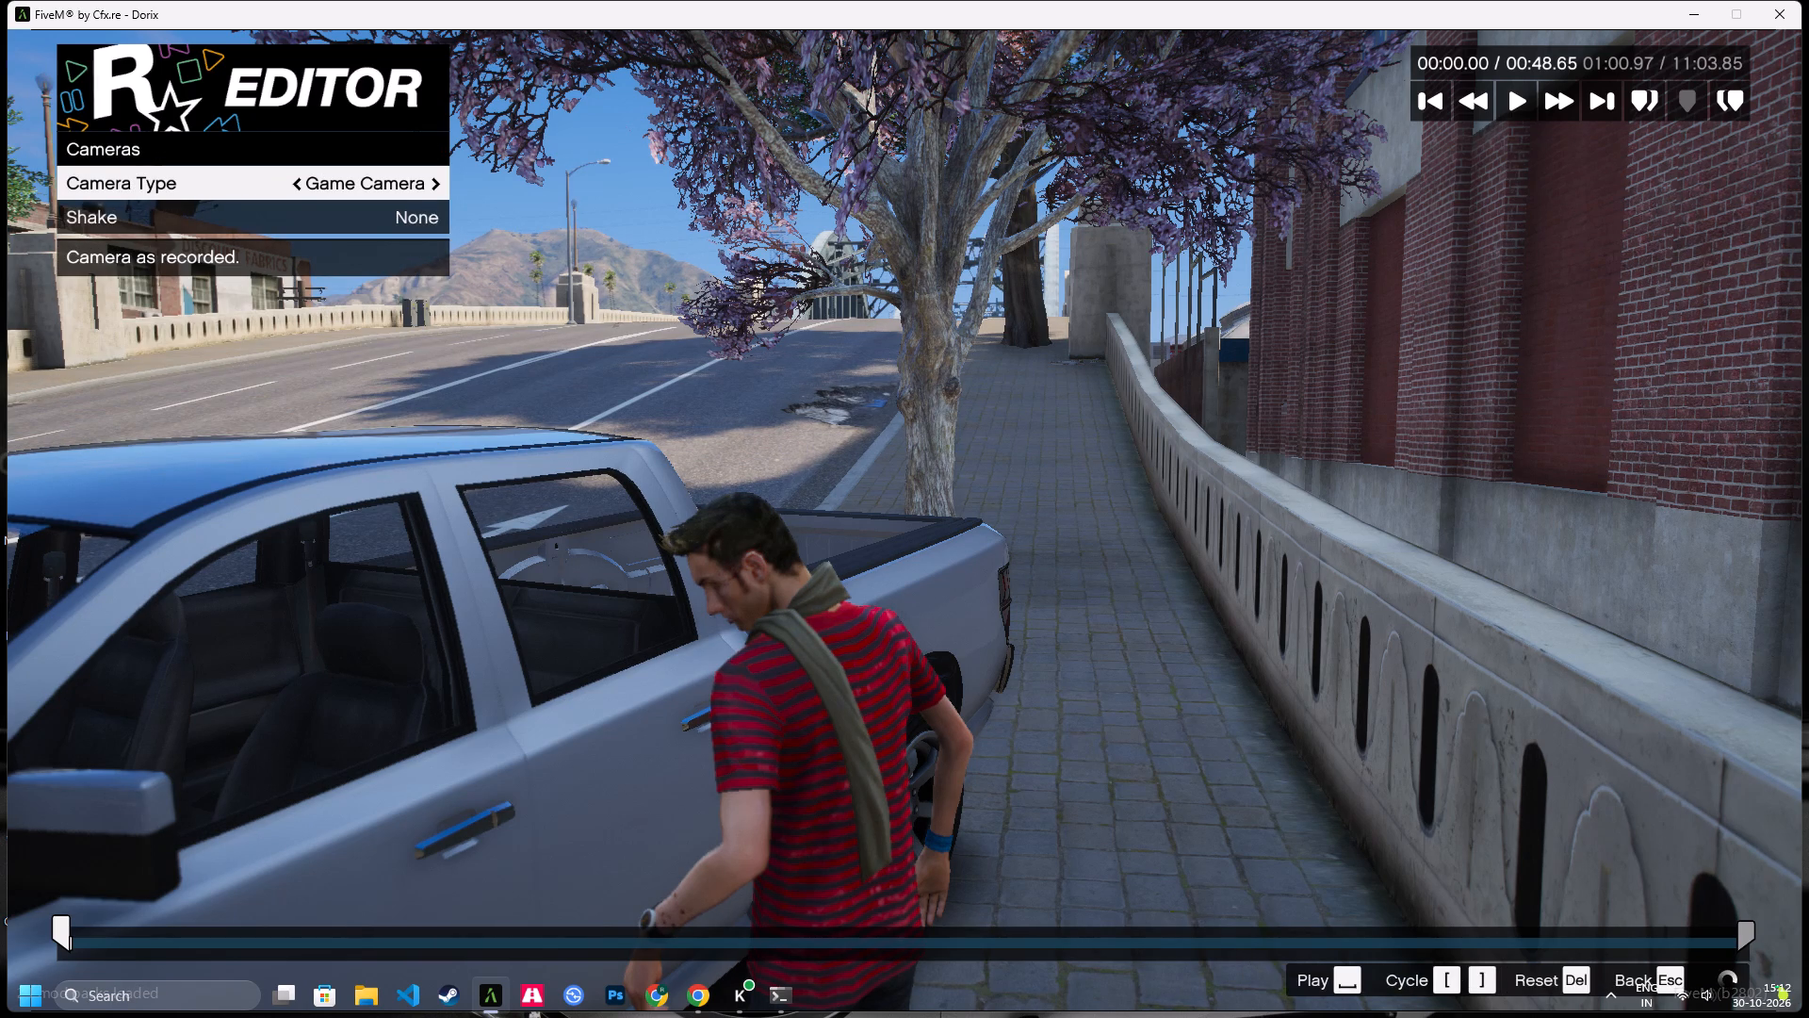
key(Escape)
key(Escape)
key(Escape)
key(Return)
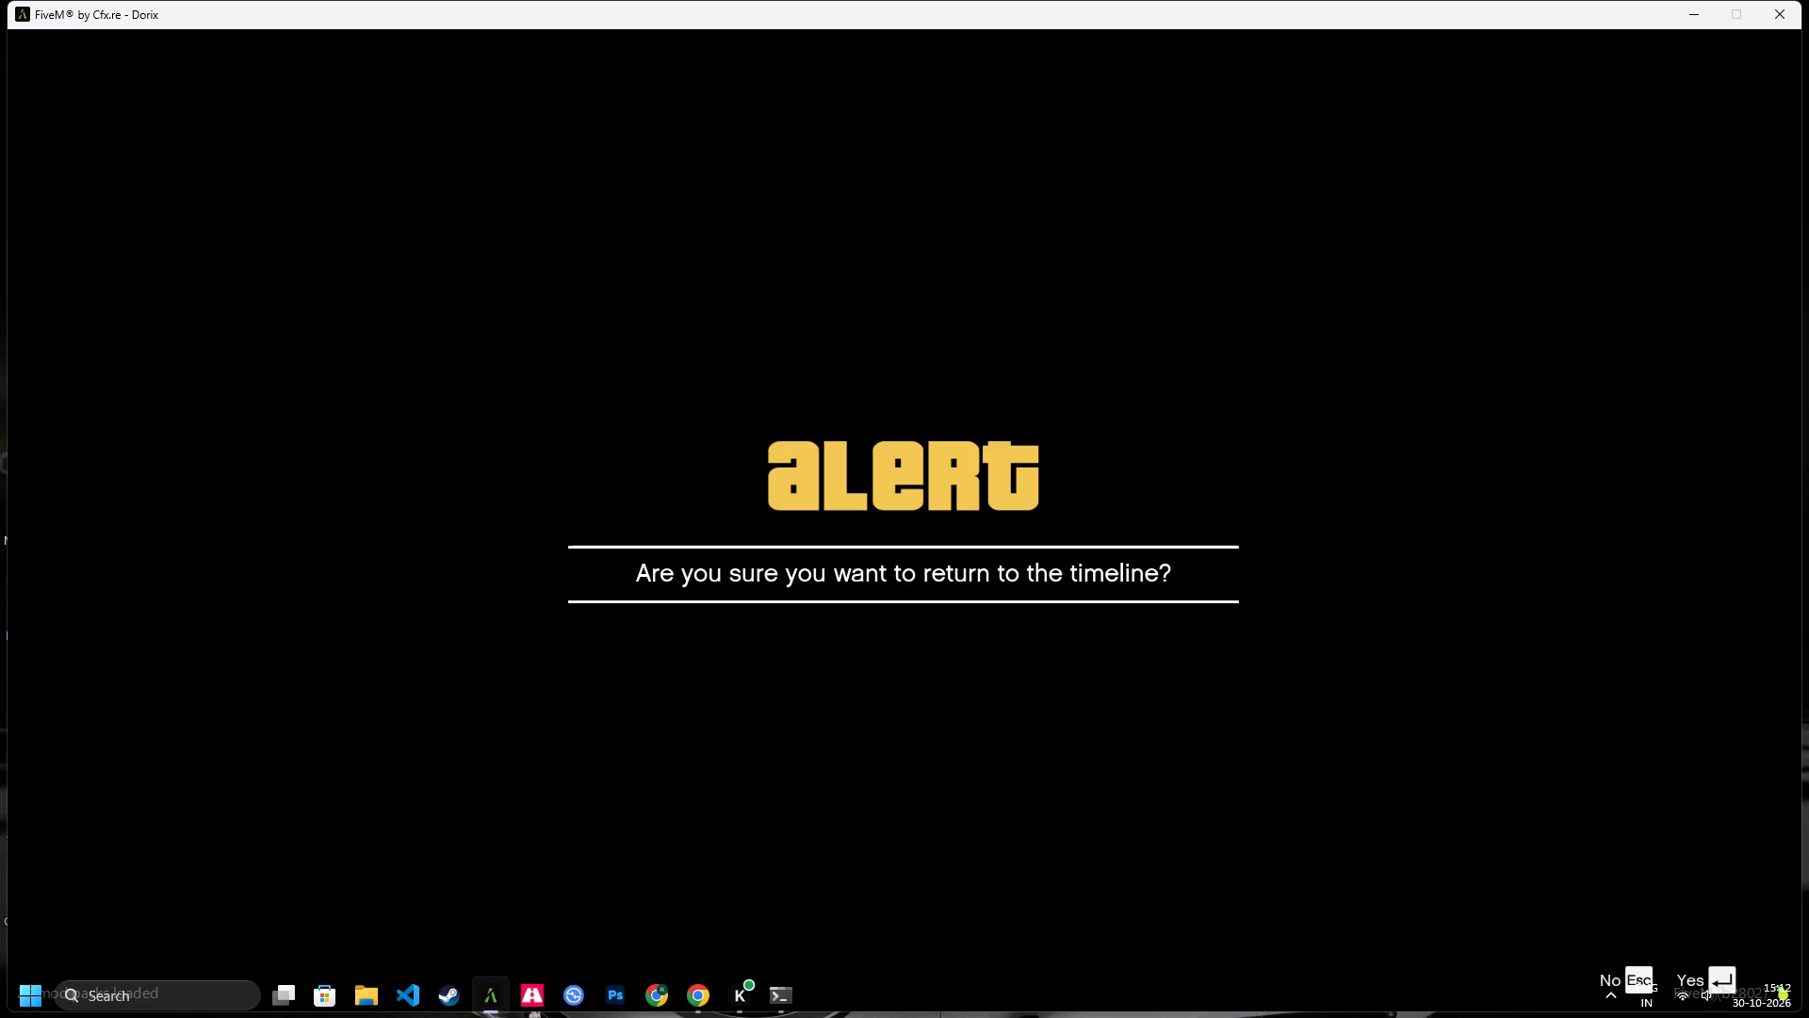
Open the fifth timeline clip for editing.
key(Right)
key(Return)
key(Return)
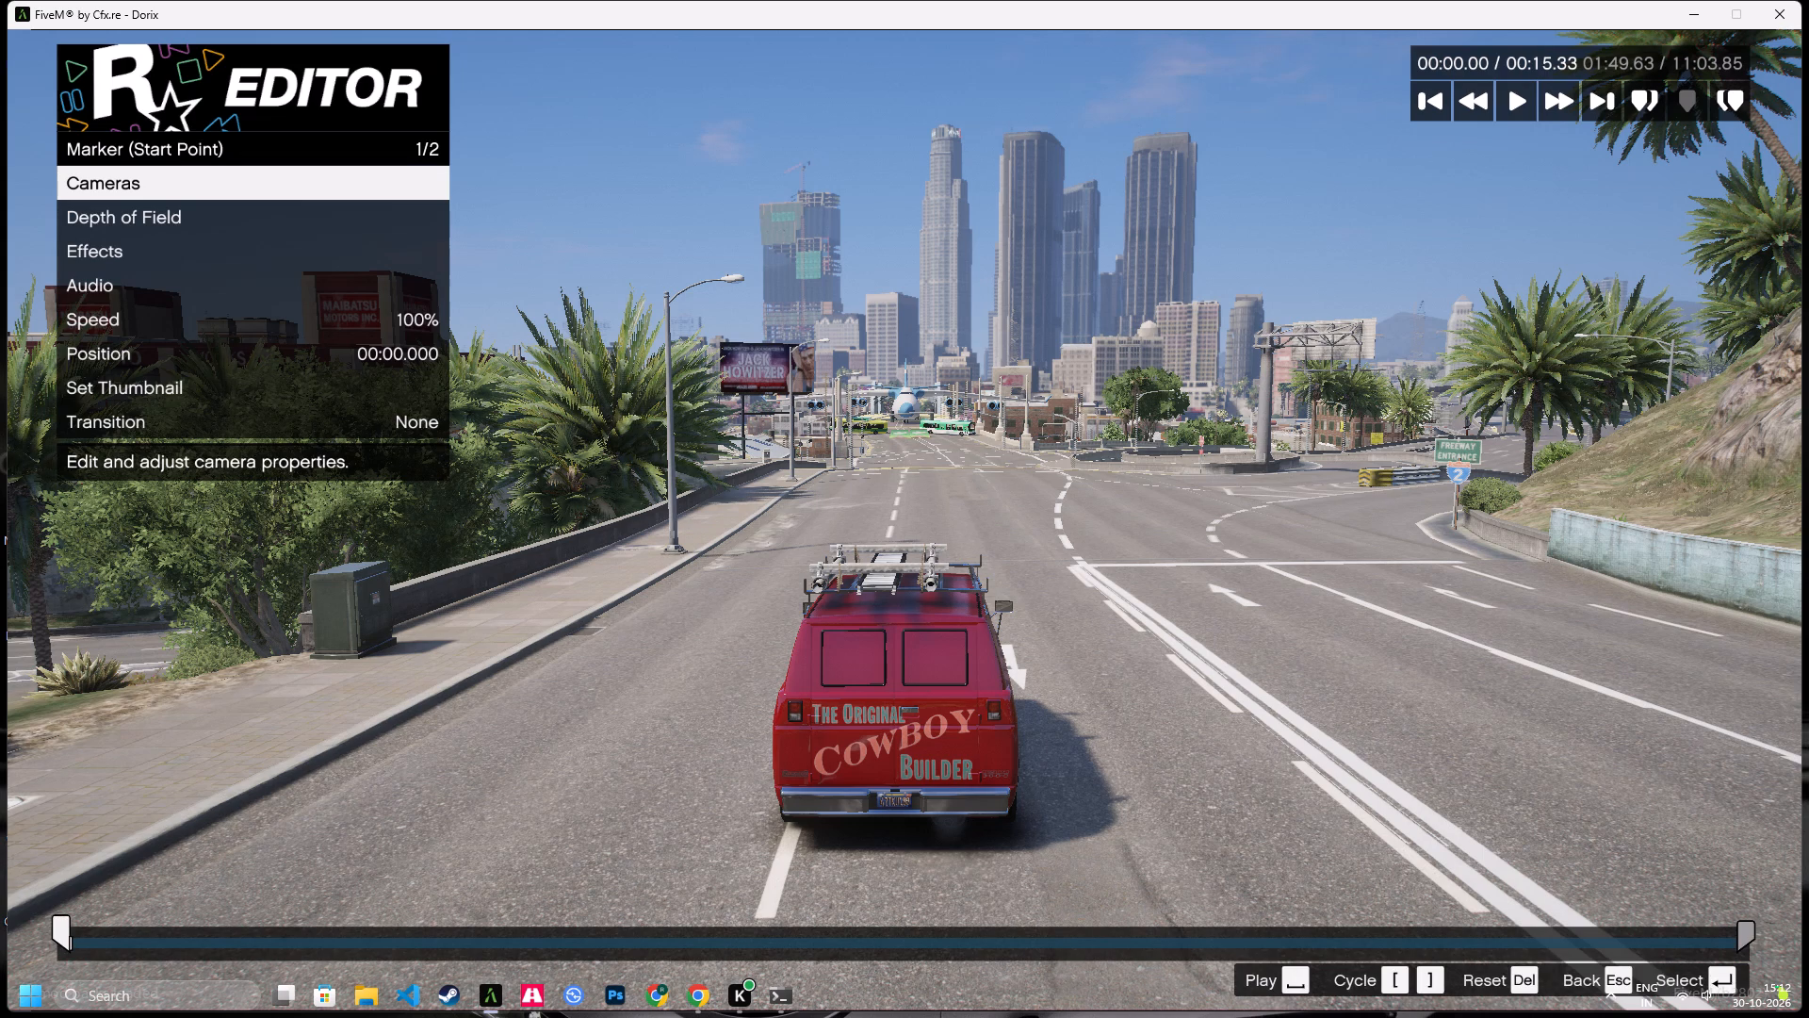
In the fifth clip's start marker effects, set saturation to 10 and contrast to 1.
key(Down)
key(Down)
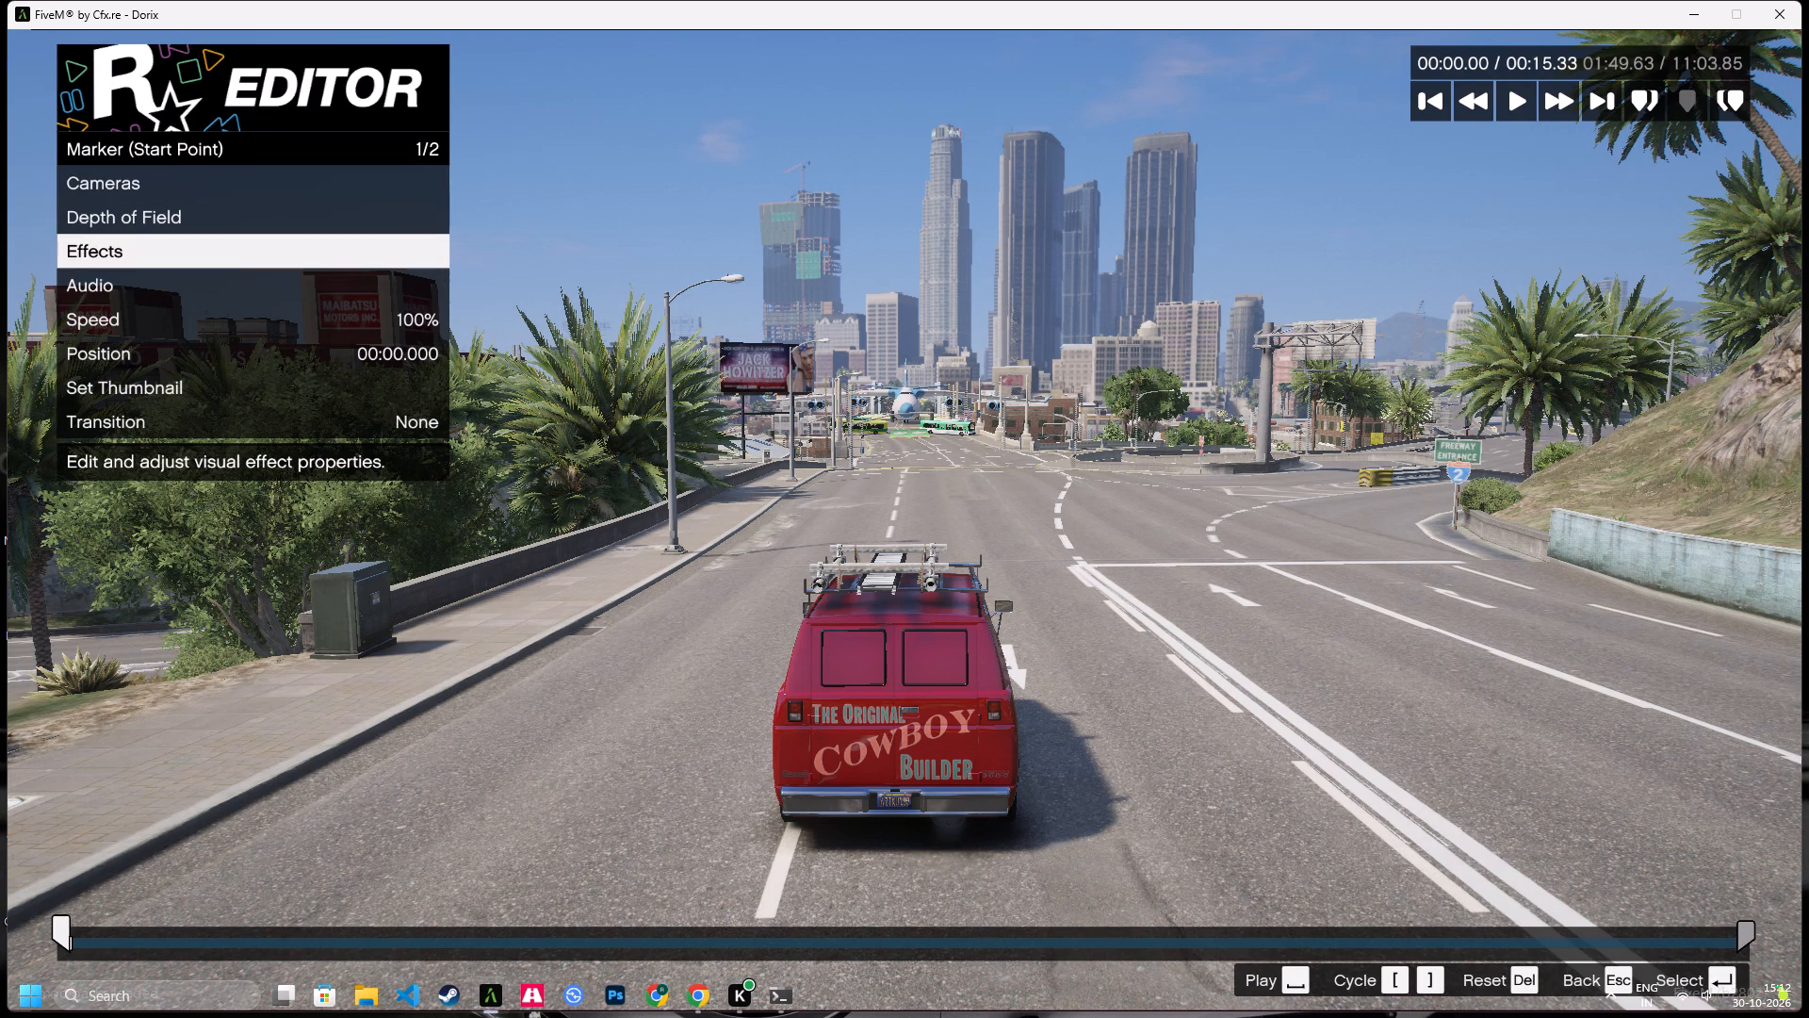
key(Return)
key(Down)
key(Right)
key(Right)
key(Right)
key(Right)
key(Right)
key(Right)
key(Right)
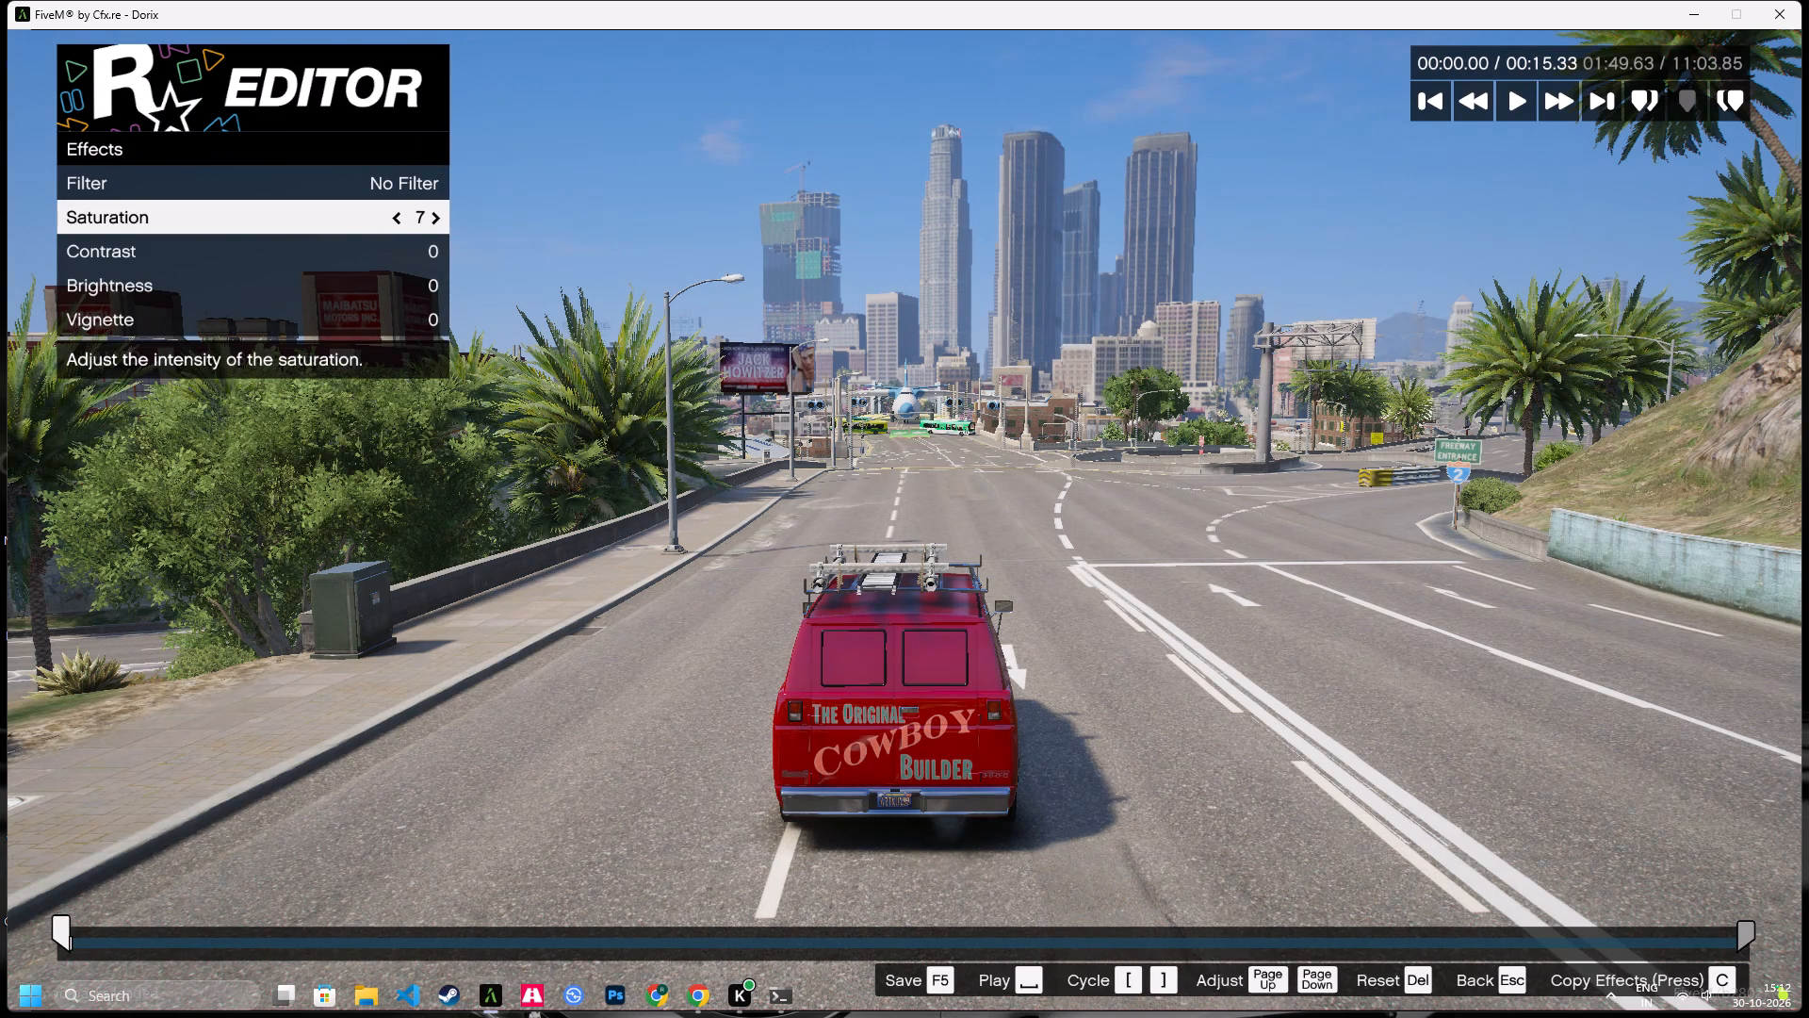
key(Right)
key(Right)
key(Right)
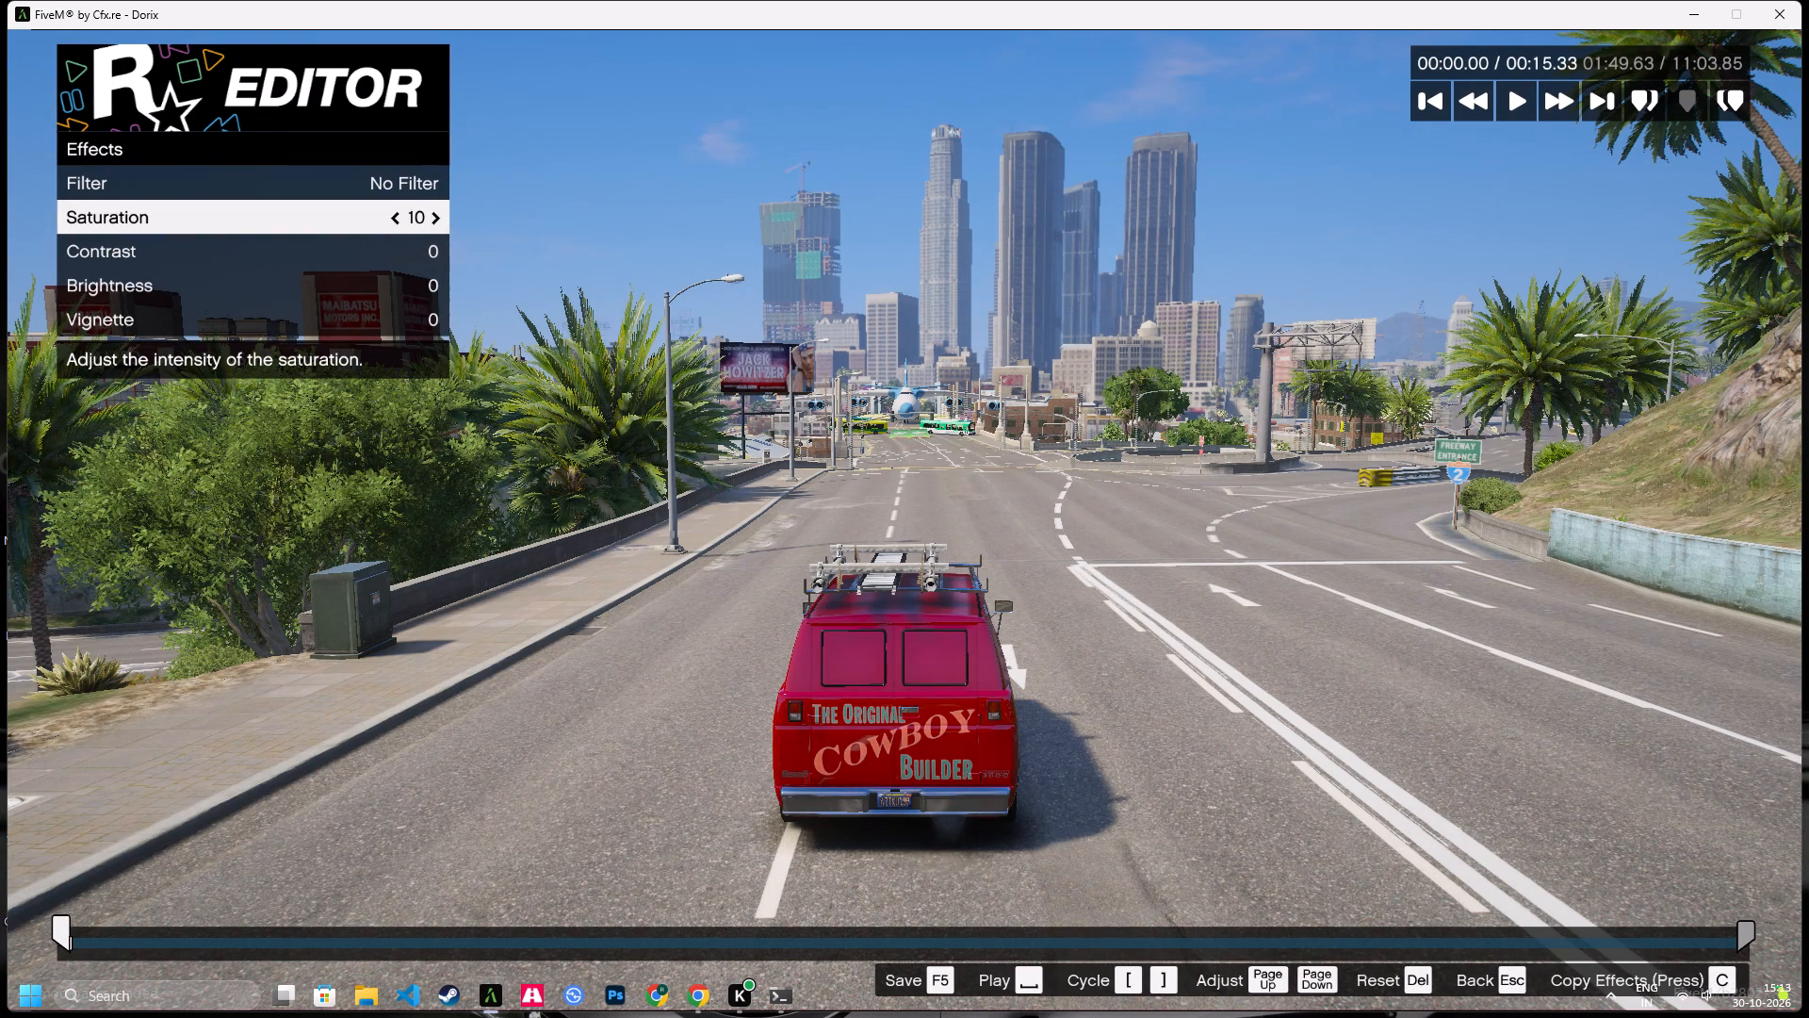
key(Down)
key(Right)
key(BackSpace)
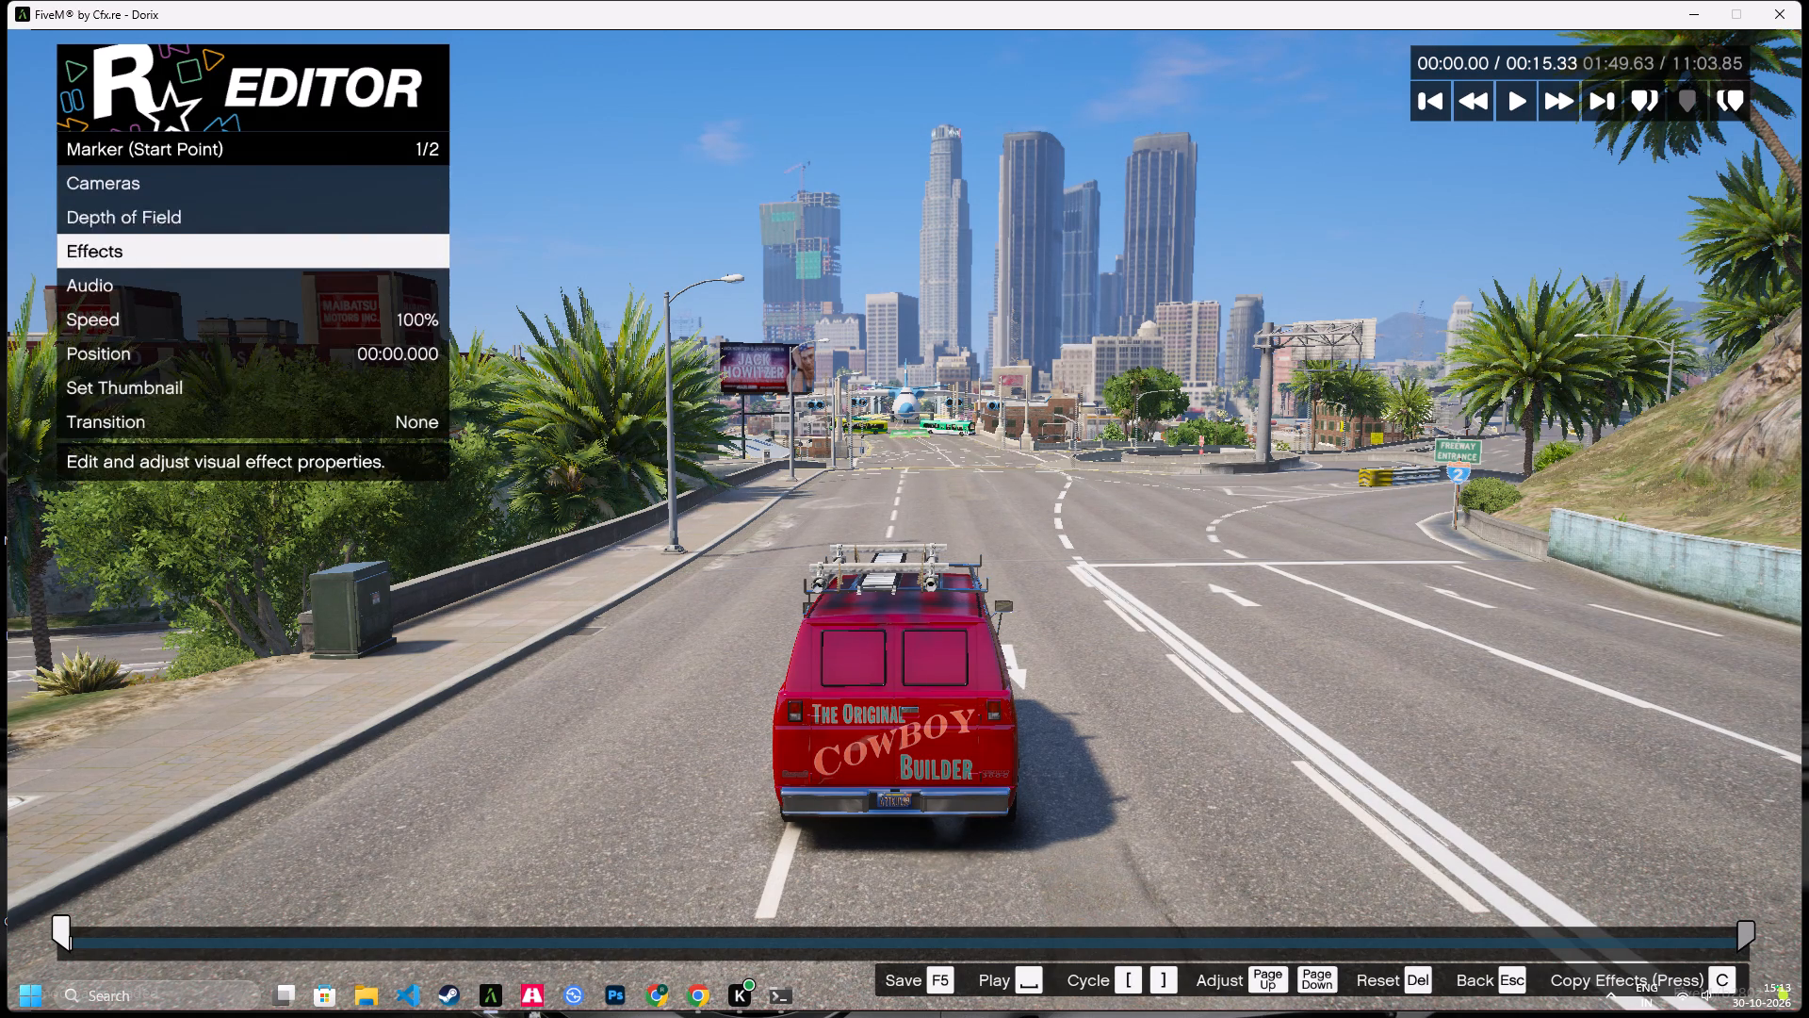
Change the first depth of field setting of the fifth clip's start marker to its next option.
key(Up)
key(Return)
key(Right)
key(BackSpace)
Set the fifth clip's camera type to Free Camera and set Move with Target to the first available target.
key(Up)
key(Return)
key(Right)
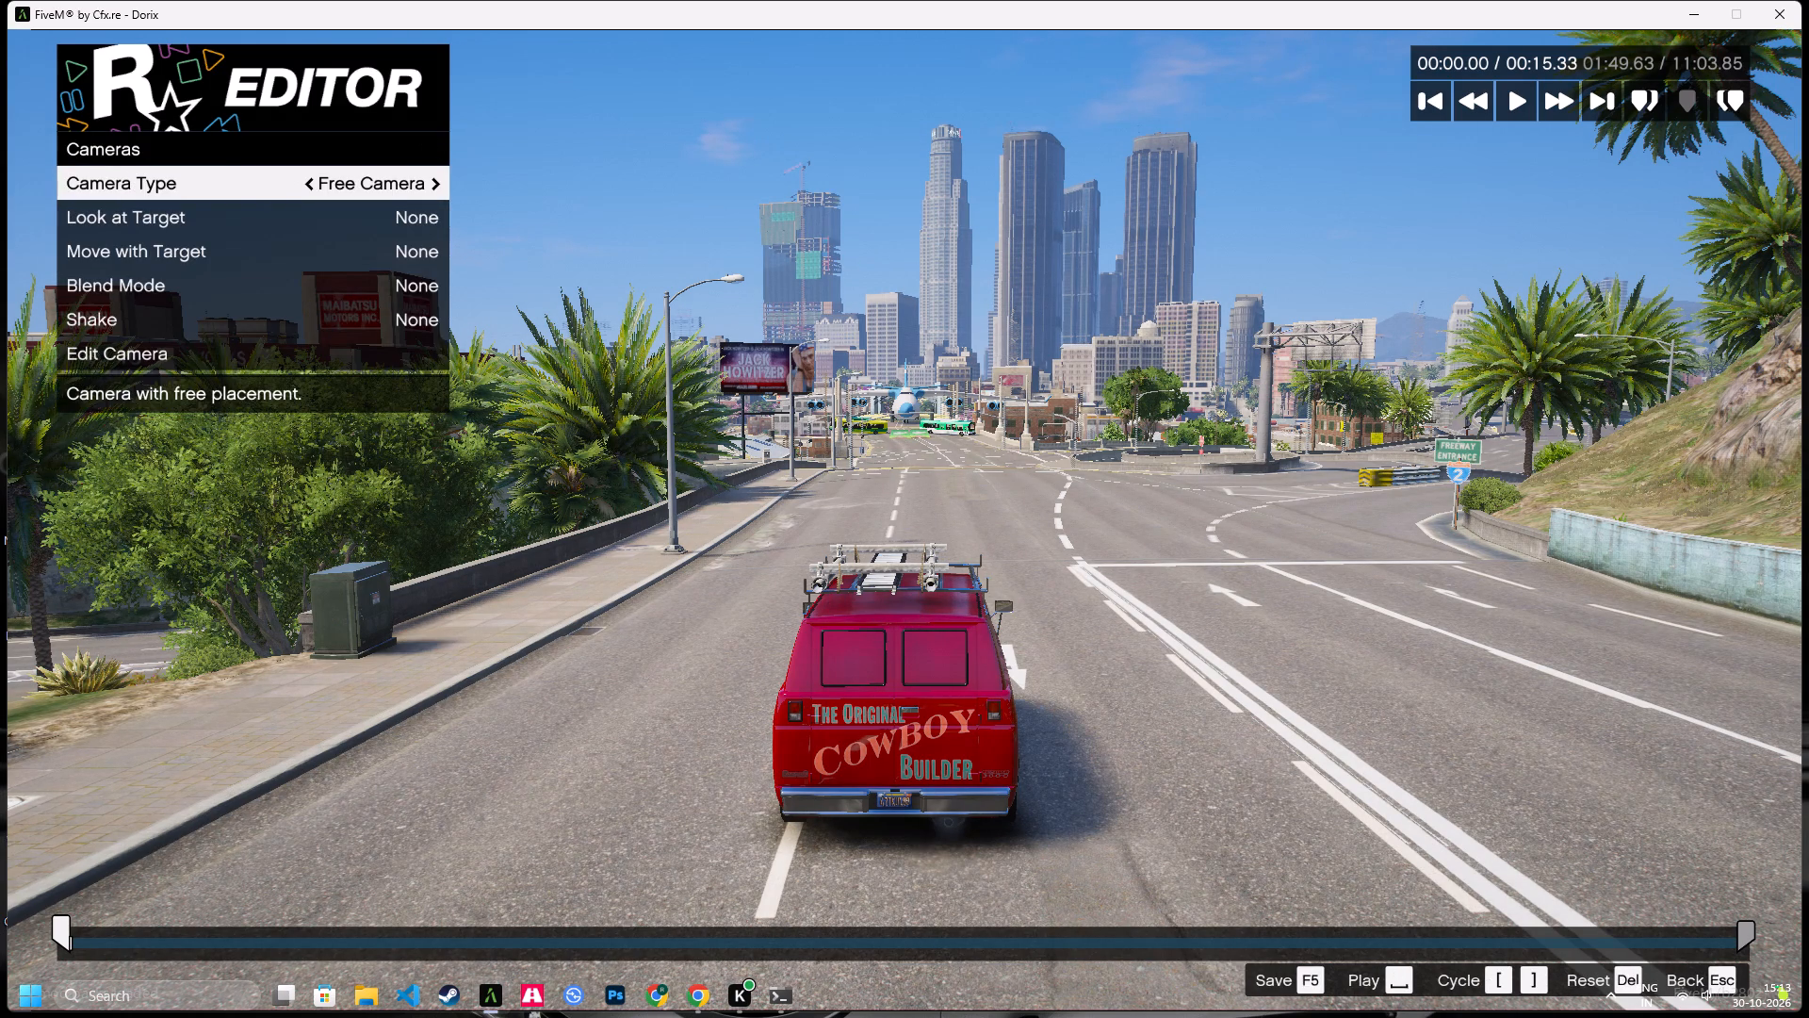
key(Down)
key(Down)
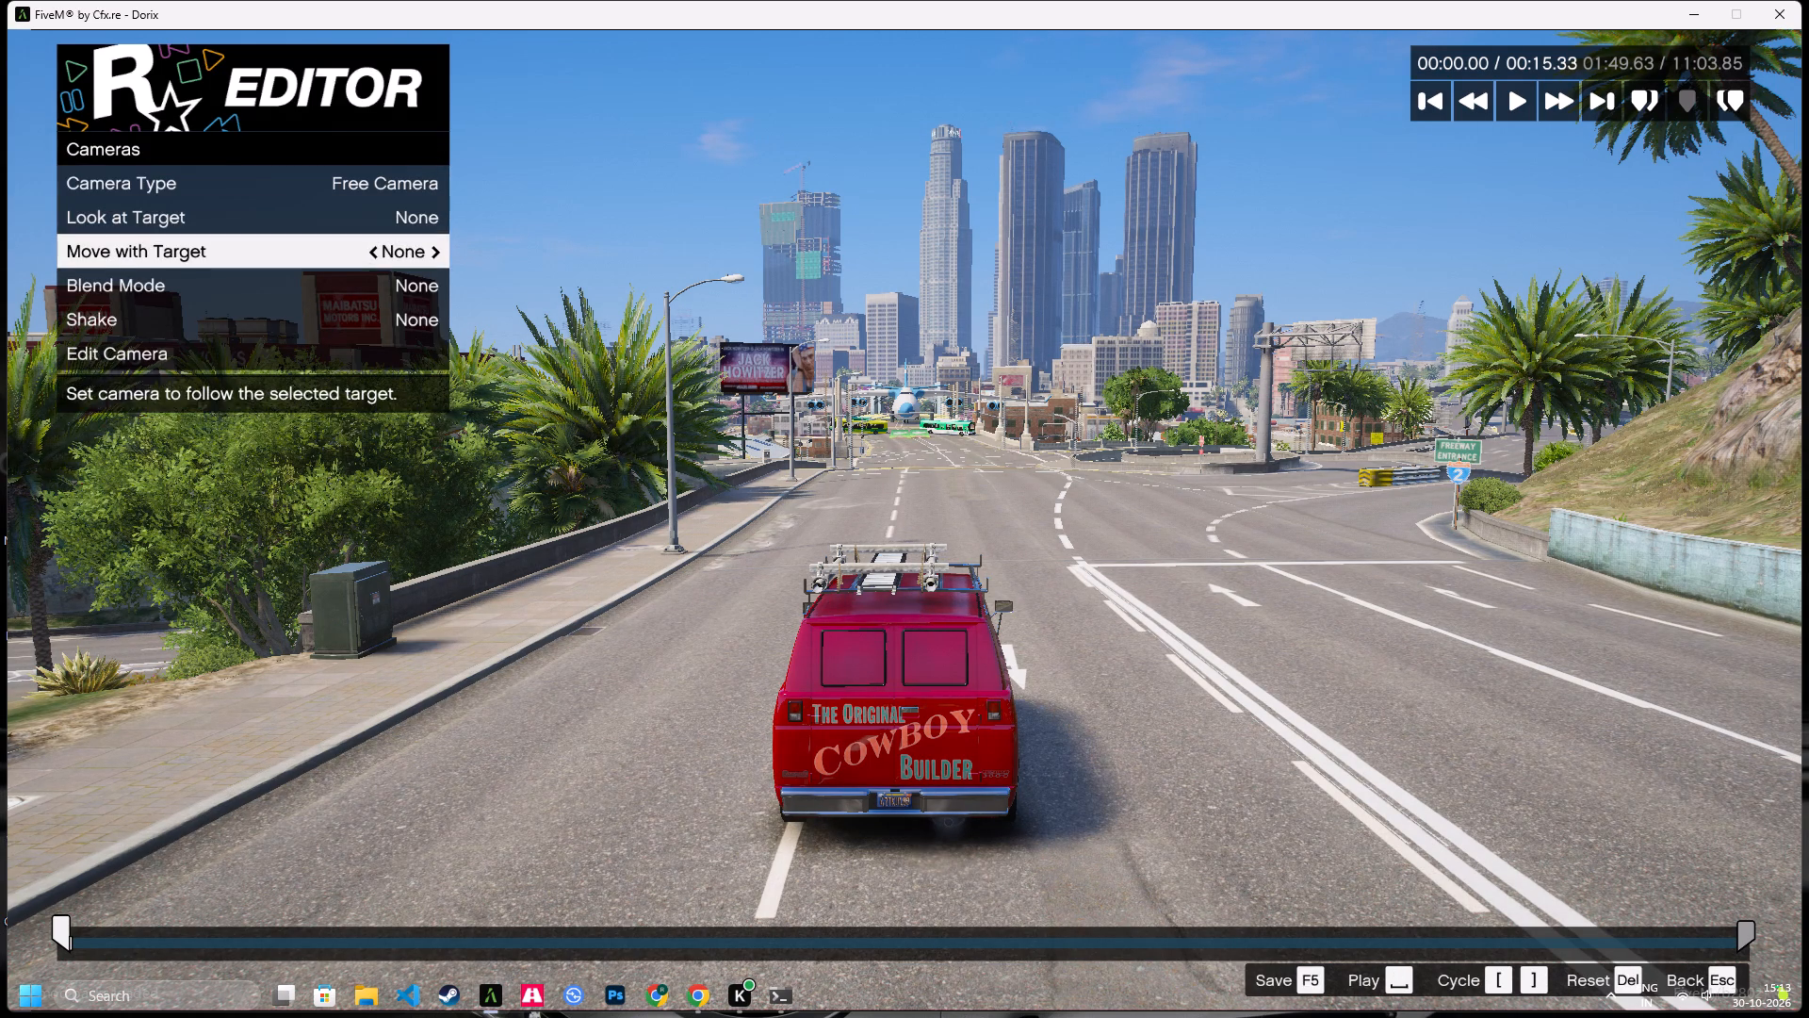
key(Right)
Edit the free camera to frame the red Cowboy Builder van from behind at about 0.73x zoom.
key(Down)
key(Down)
key(Down)
key(Down)
key(Return)
key(ctrl+z)
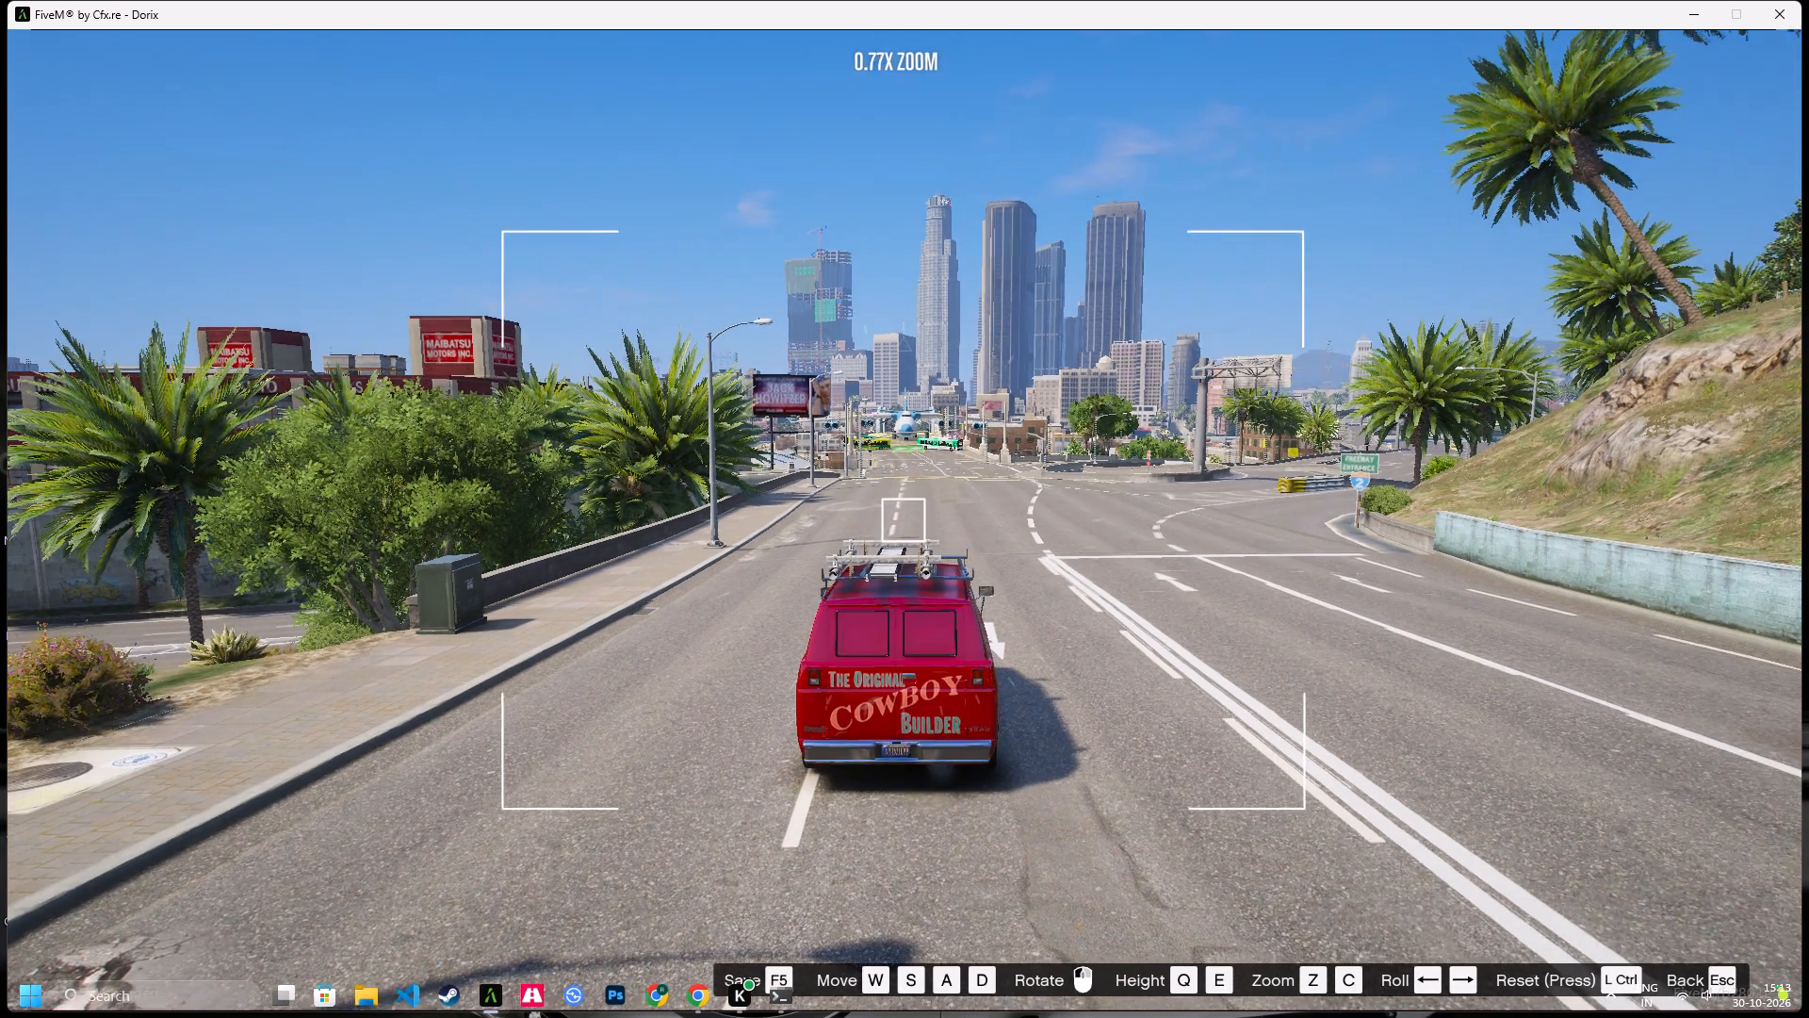
drag(1232, 247, 1242, 256)
key(a)
key(ctrl+z)
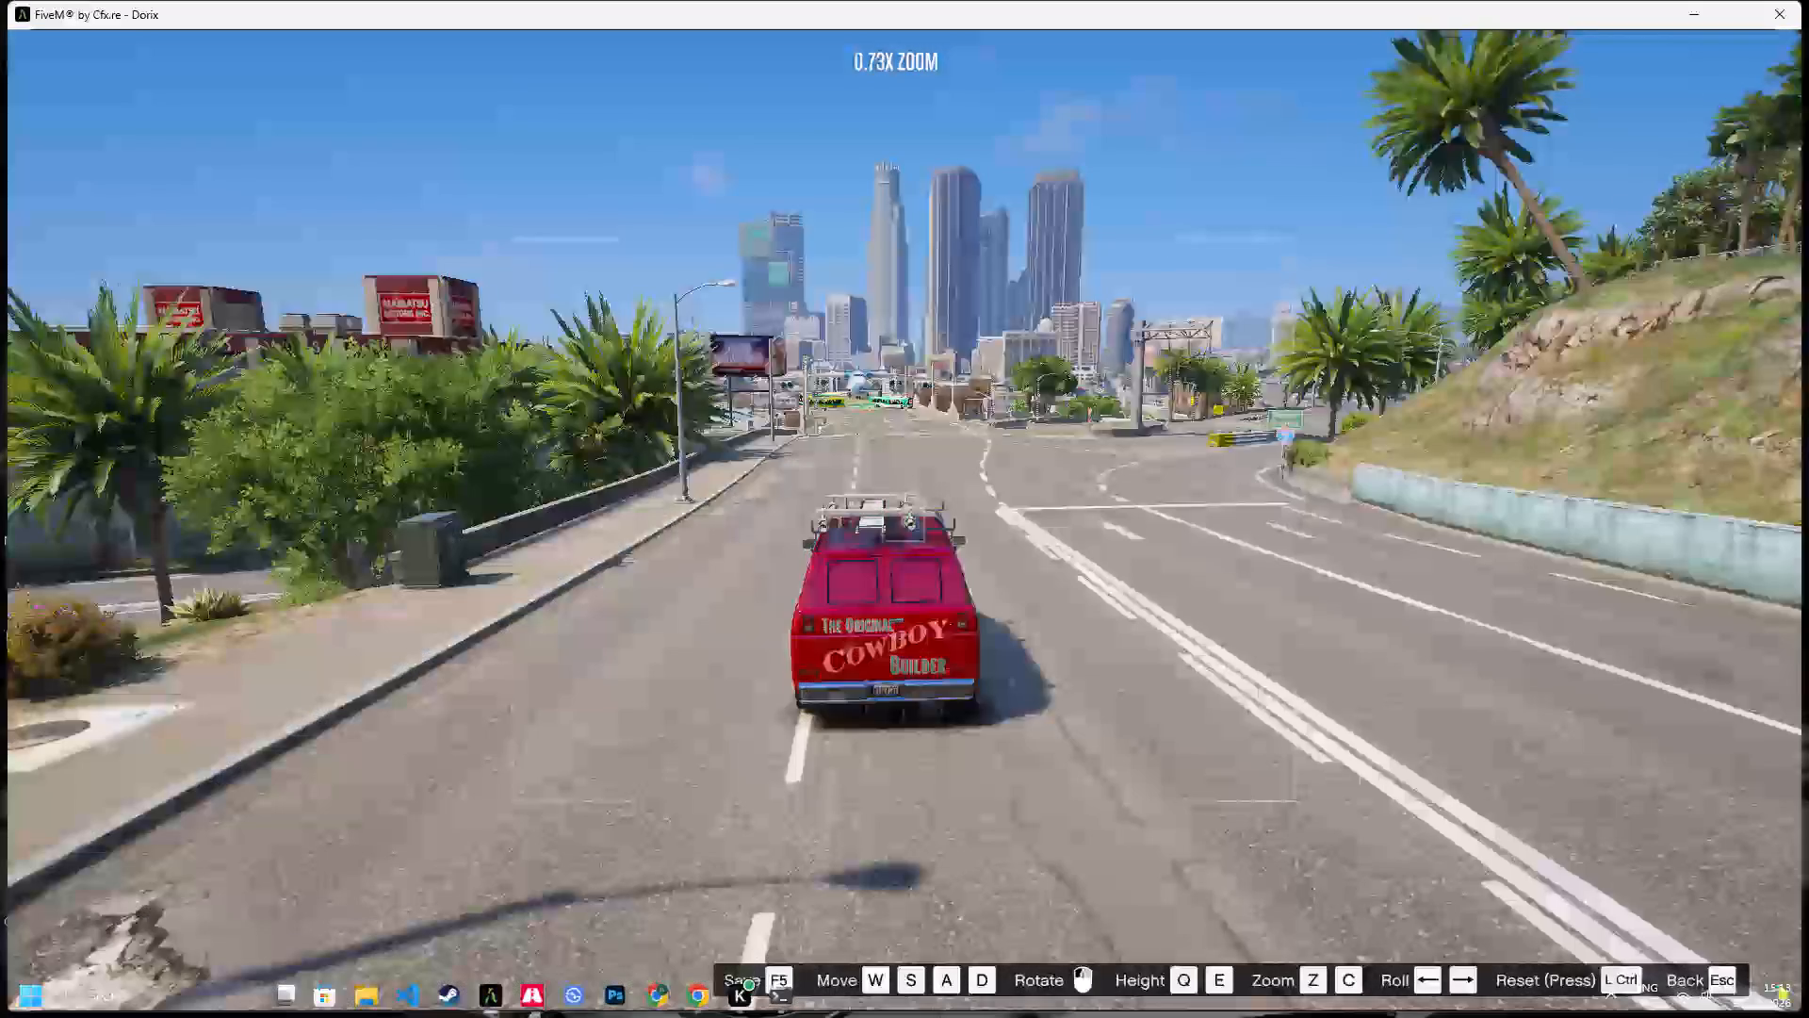
drag(1242, 256, 1241, 255)
key(Escape)
Play the fifth clip to check the new camera following the red van.
key(space)
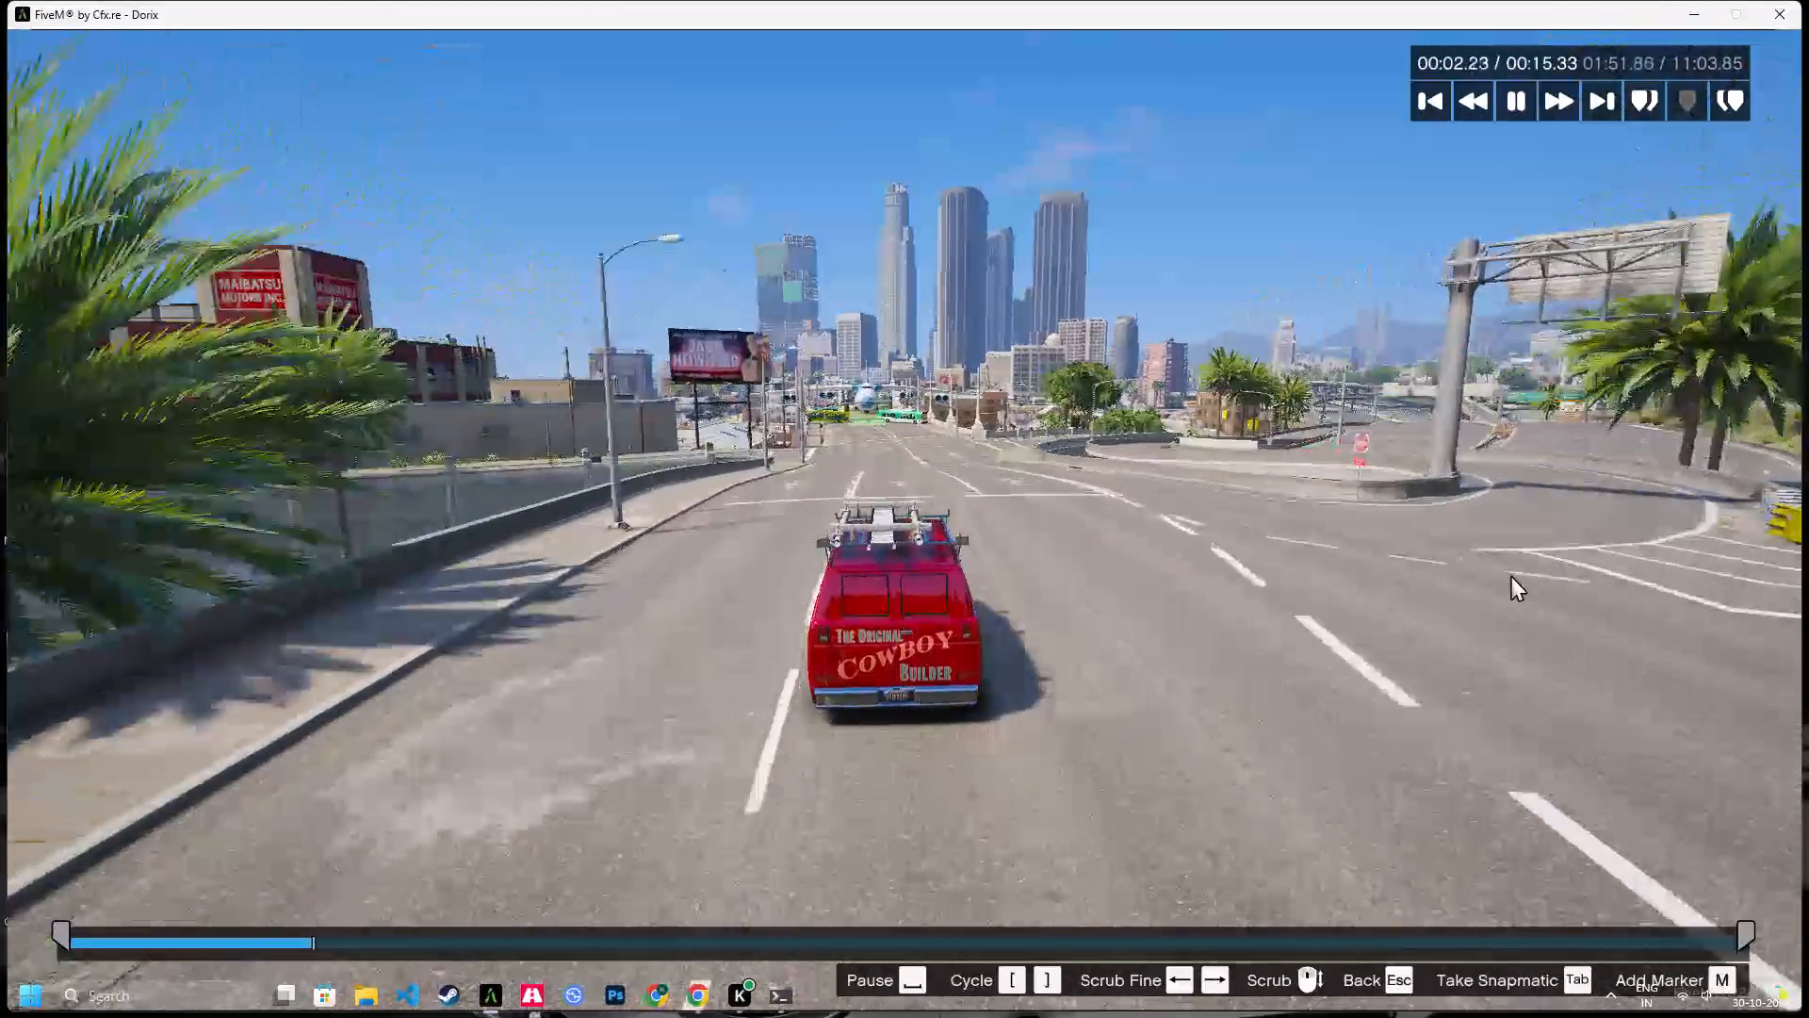
Save the project and return from the fifth clip to the timeline.
key(F5)
key(F5)
key(F5)
key(Escape)
key(Return)
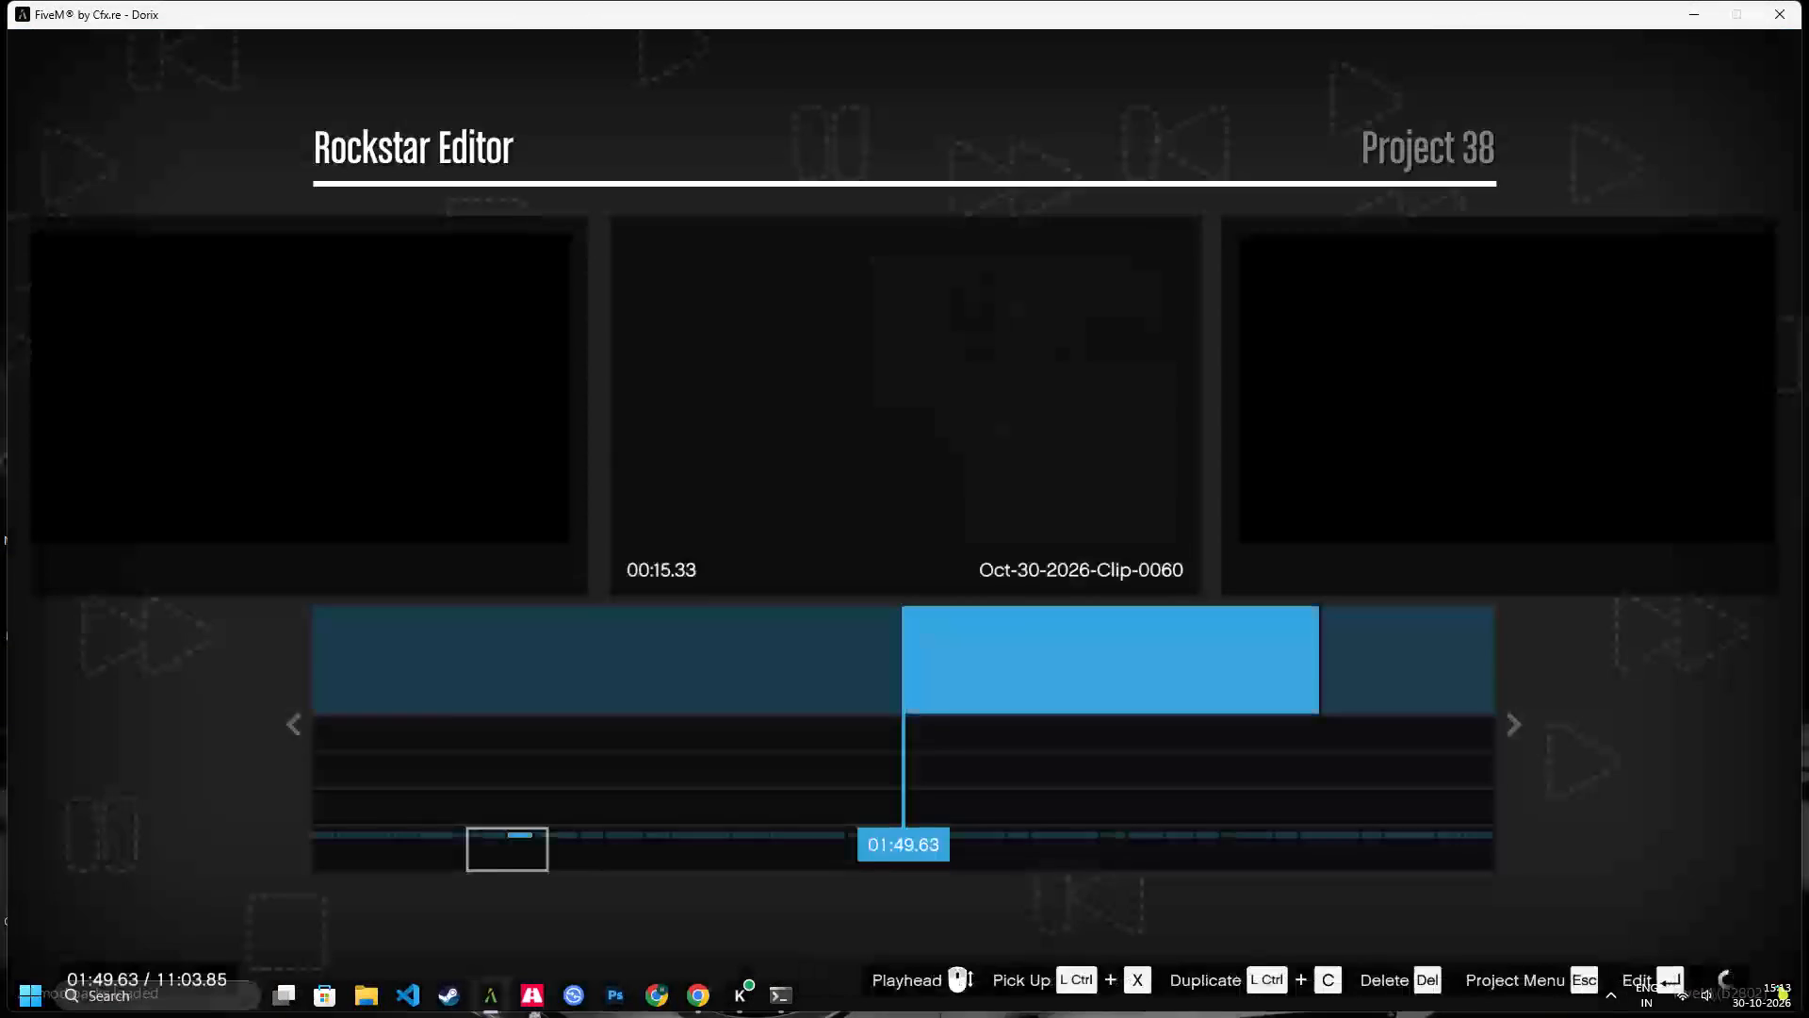
Open the sixth timeline clip for editing.
key(Right)
key(Return)
key(Return)
key(Return)
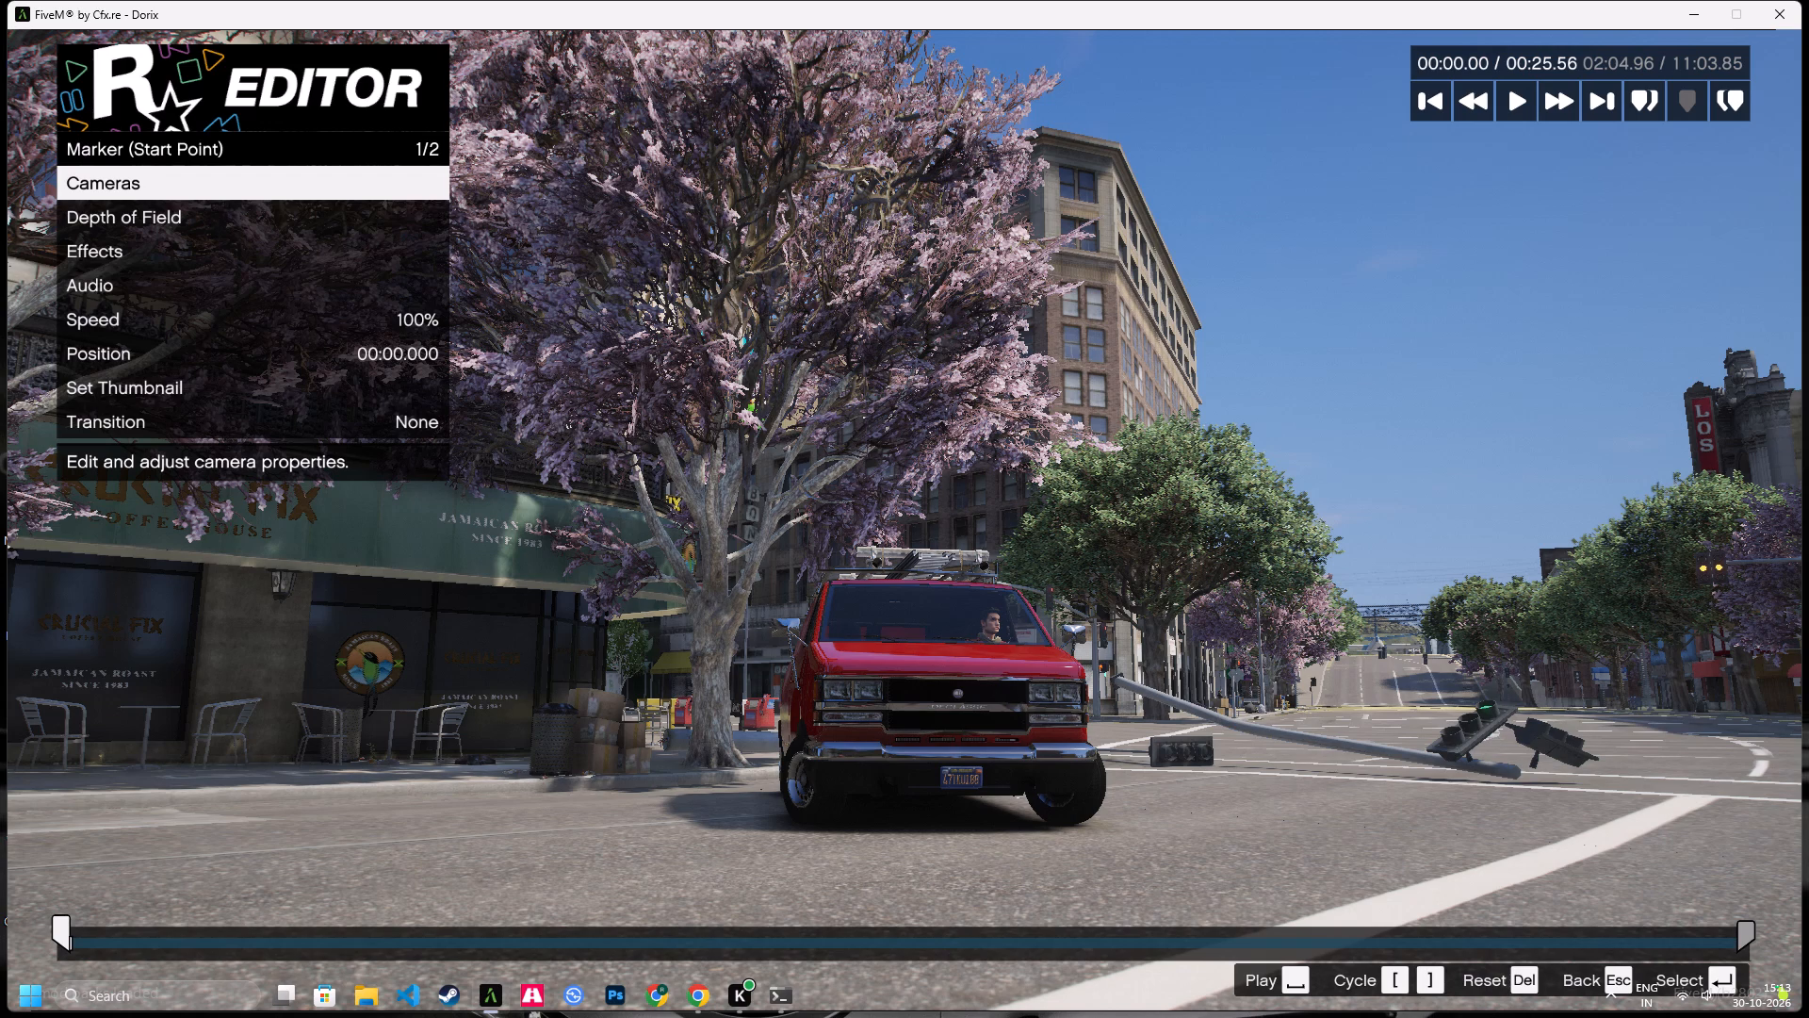
In the sixth clip's start marker effects, set saturation to 10 and contrast to 1.
key(Down)
key(Down)
key(Return)
key(Down)
key(Right)
key(Right)
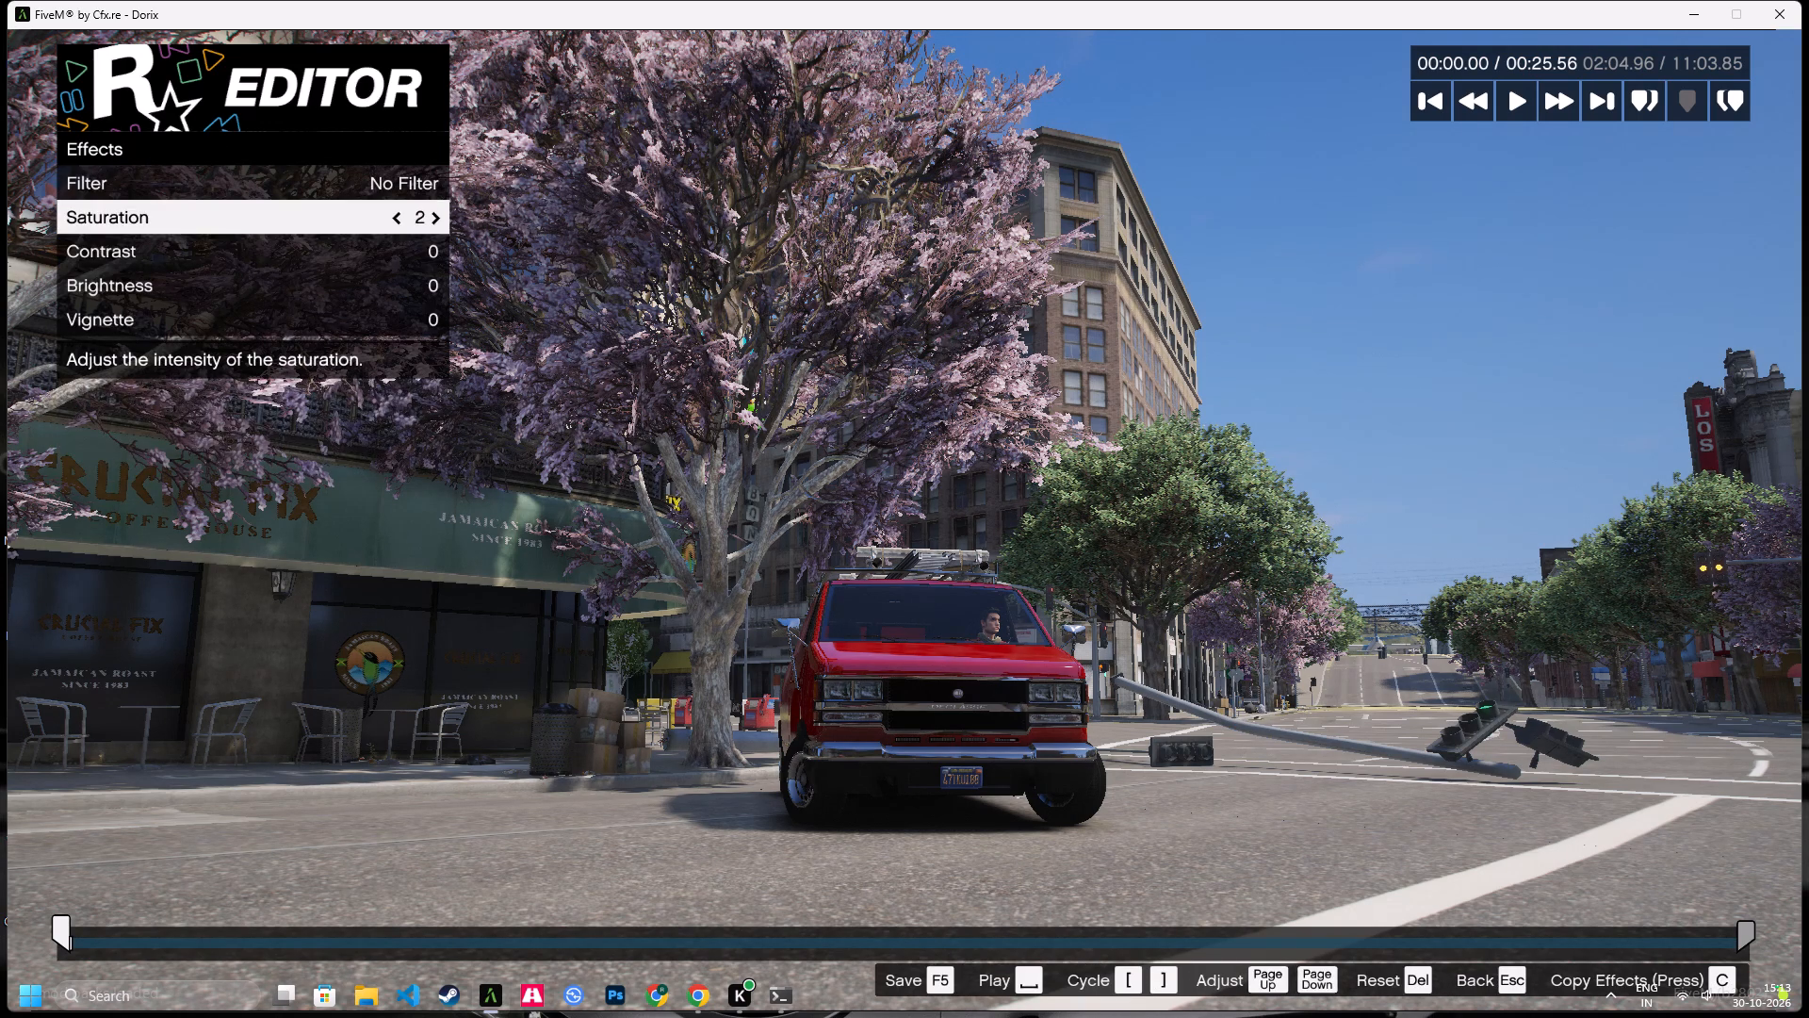
key(Right)
key(Right)
key(Right)
key(Right)
key(Right)
key(Right)
key(Right)
key(Right)
key(Down)
key(Right)
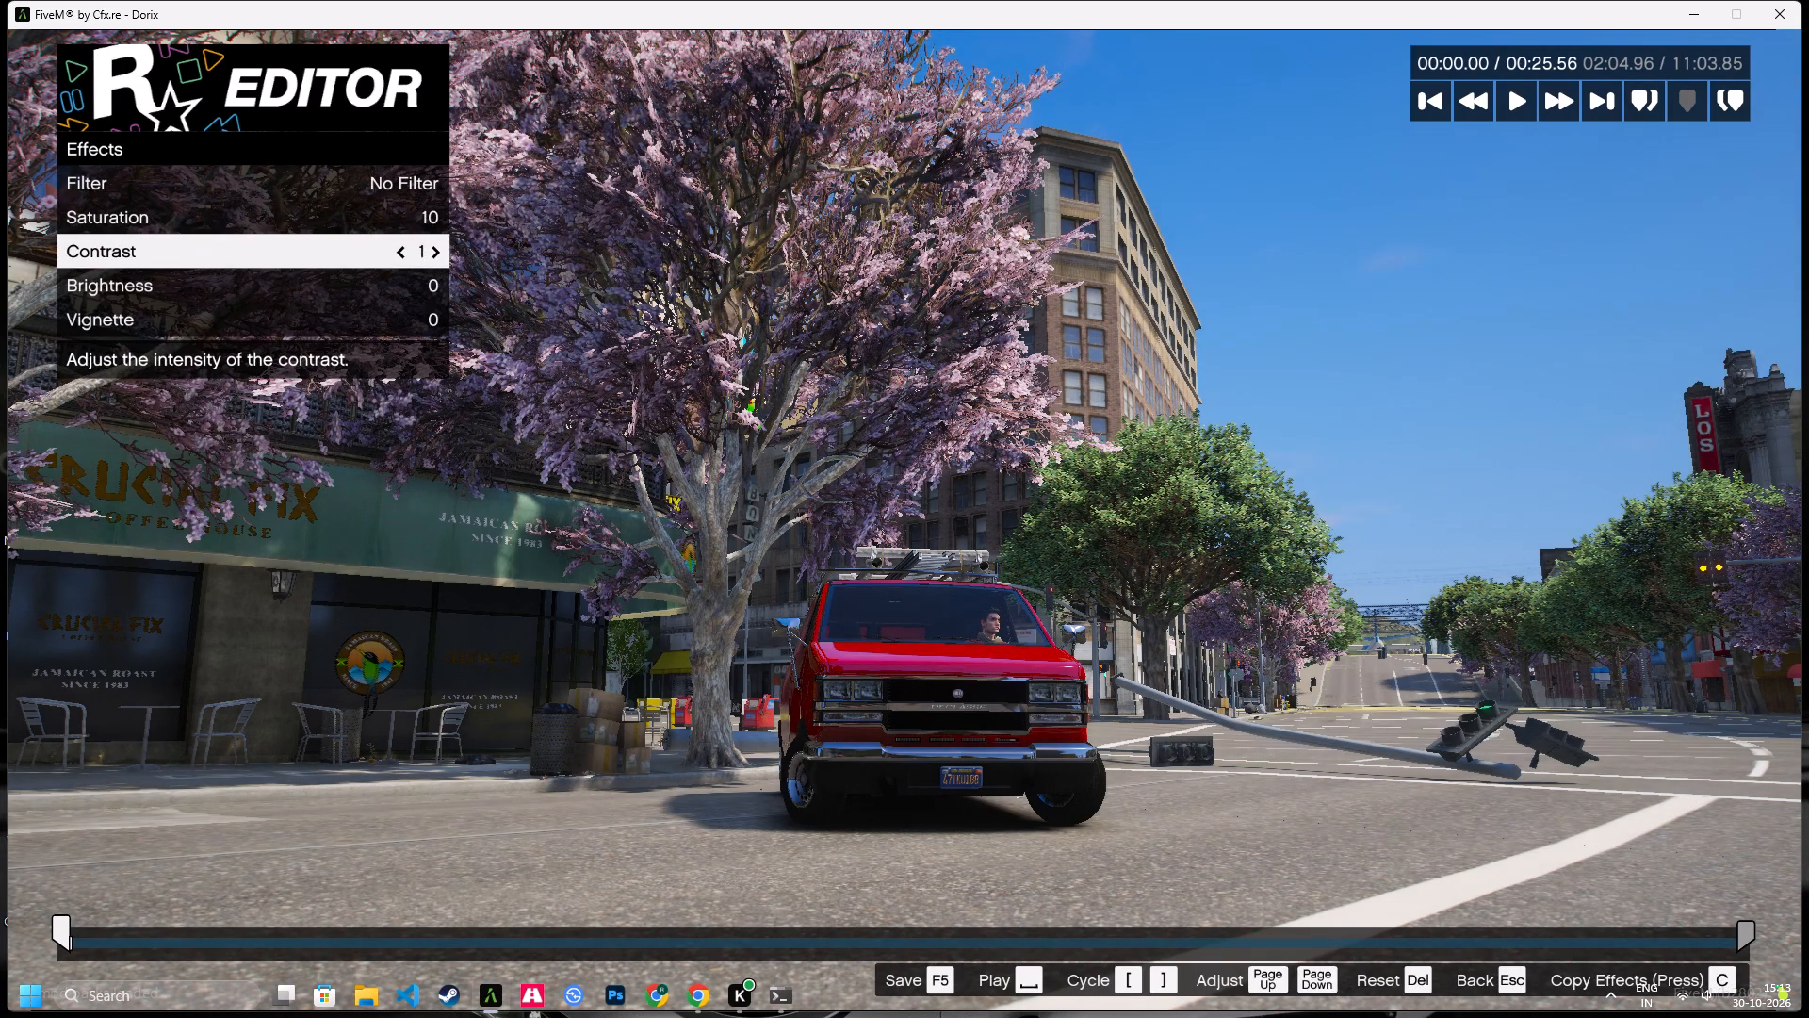
key(Right)
key(Left)
key(BackSpace)
Change the first depth of field setting of the sixth clip's start marker to its next option.
key(Up)
key(Return)
key(Right)
key(BackSpace)
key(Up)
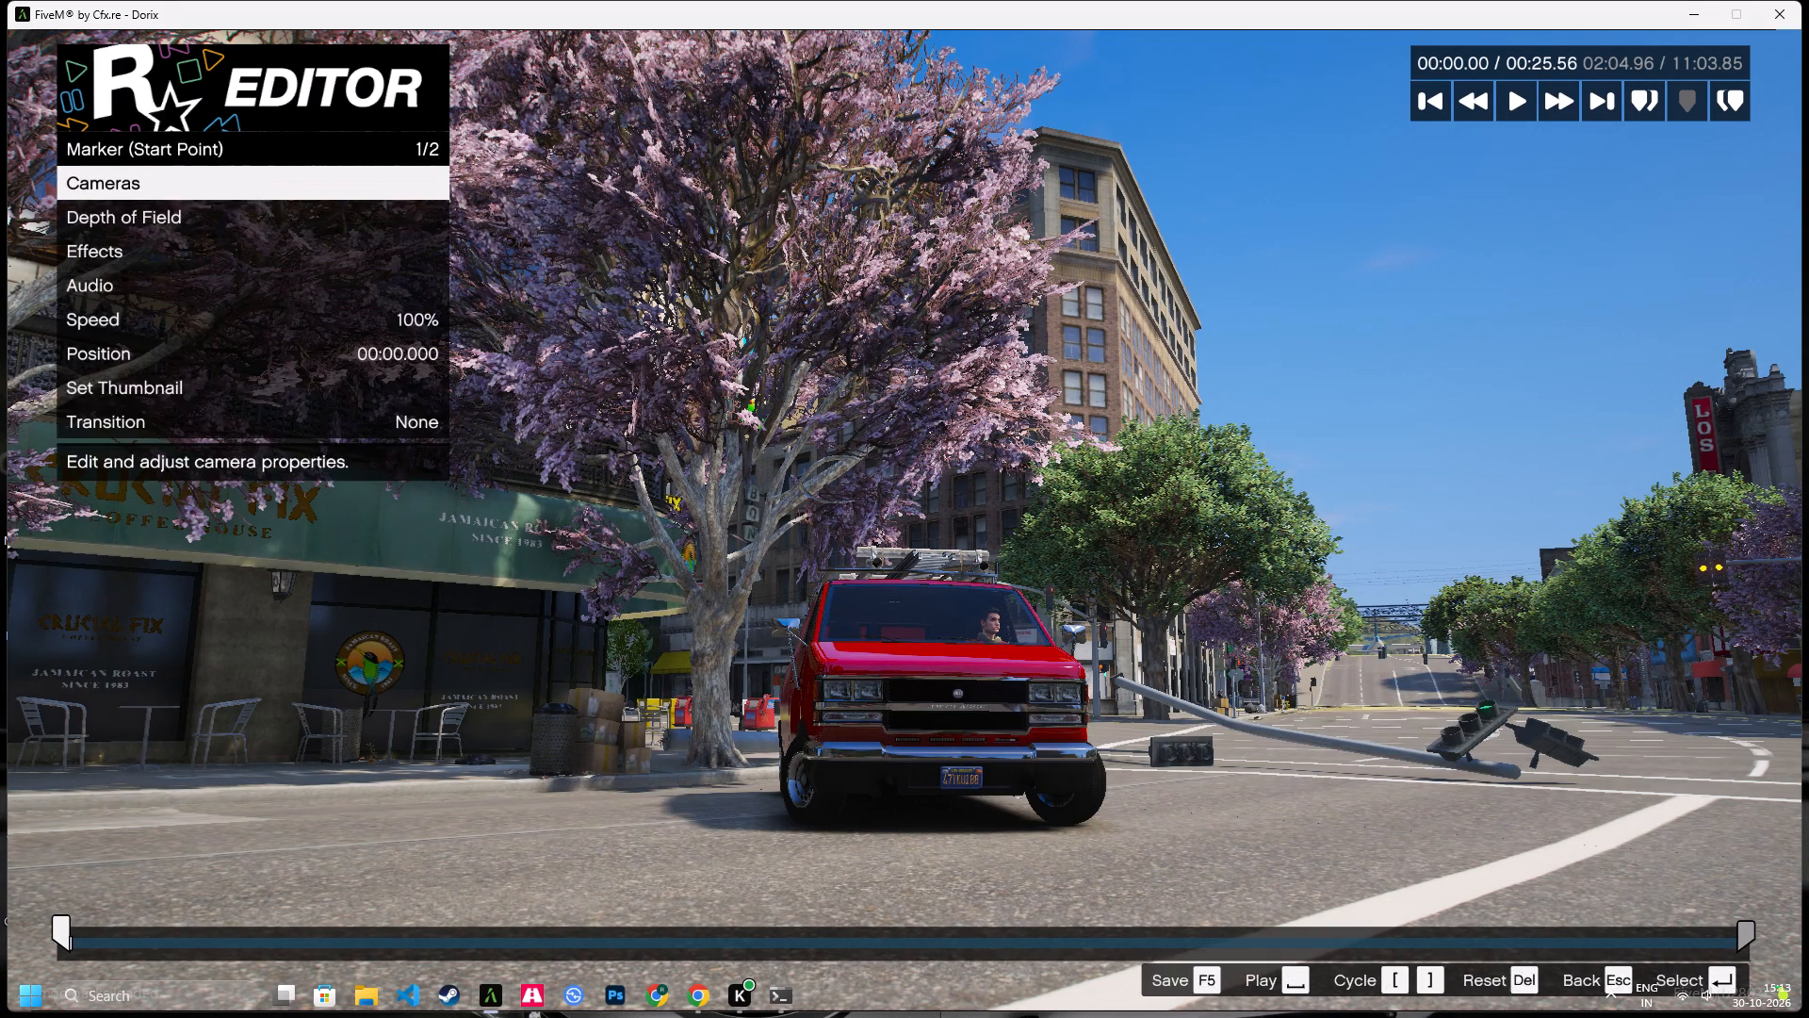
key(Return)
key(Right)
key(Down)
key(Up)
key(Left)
Save the project and return from the sixth clip to the timeline.
key(F5)
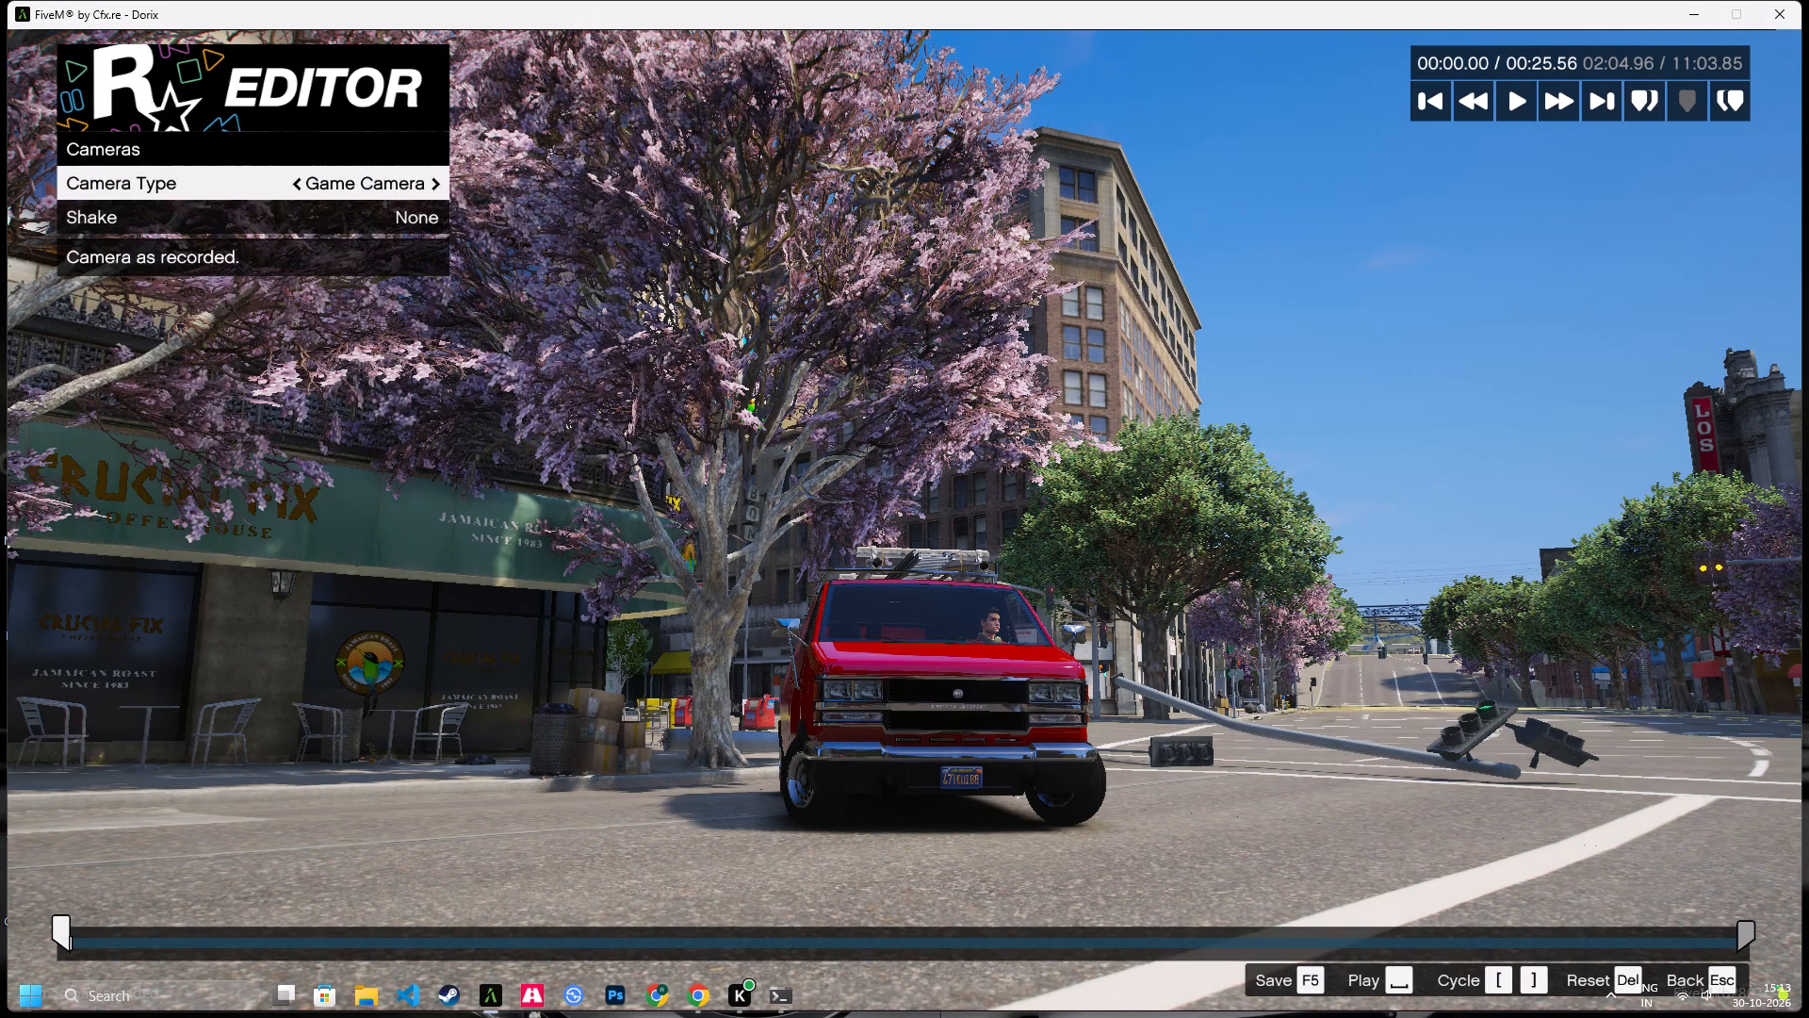
key(F5)
key(F5)
key(F5)
key(Escape)
key(Escape)
key(Escape)
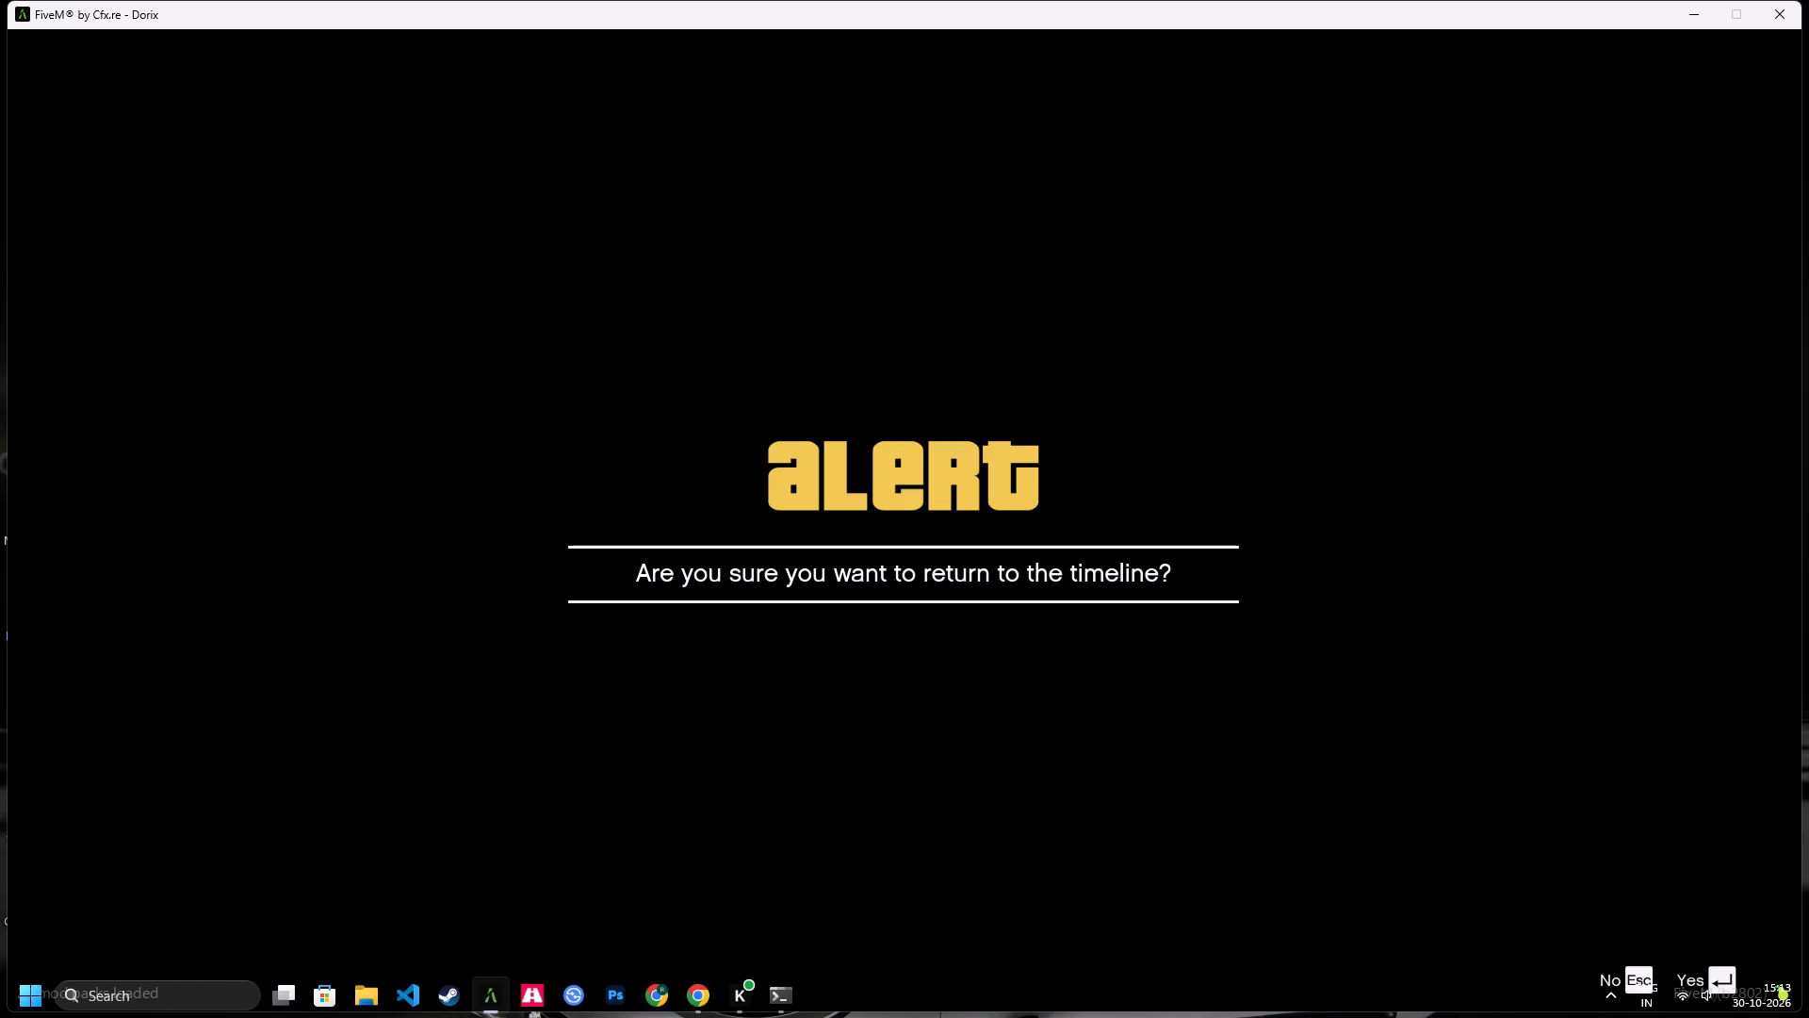
key(Return)
Open the seventh timeline clip for editing.
key(Right)
key(Return)
key(Return)
key(Return)
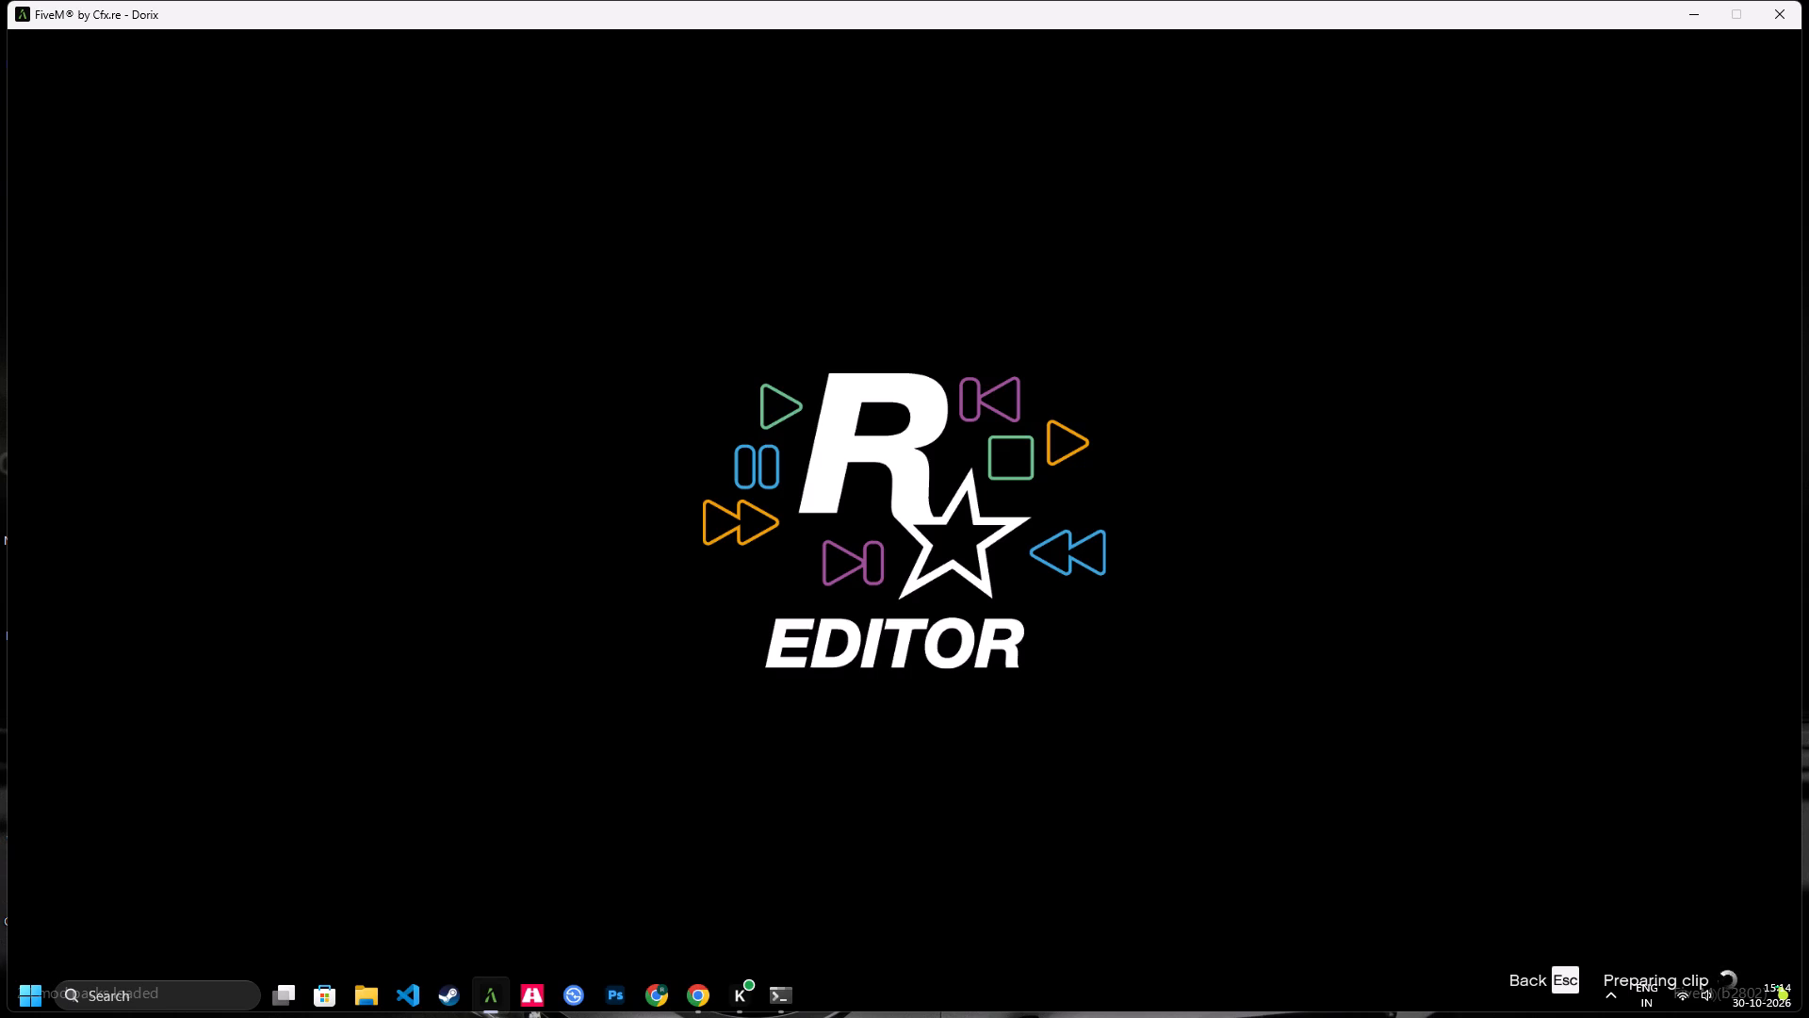
In the seventh clip's start marker effects, set saturation to 9 and contrast to 1.
key(Down)
key(Down)
key(Return)
key(Down)
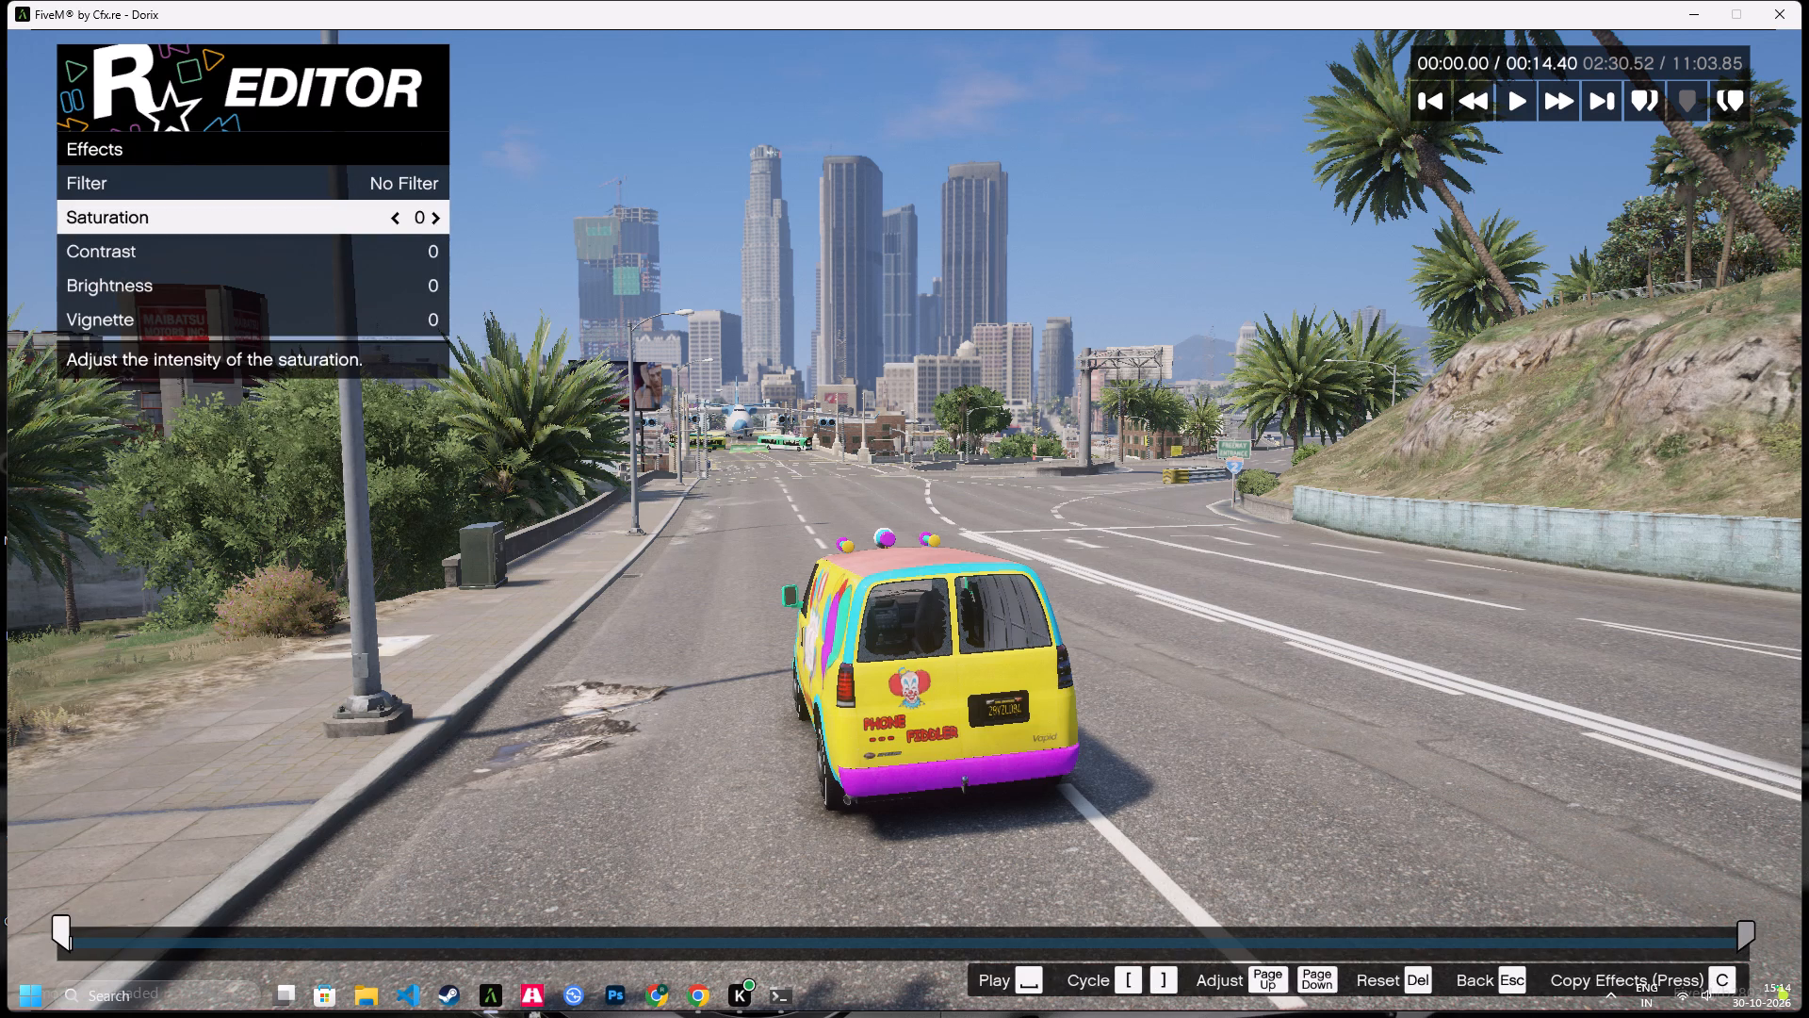
key(Right)
key(Right)
key(Right)
key(Right)
key(Right)
key(Right)
key(Right)
key(Right)
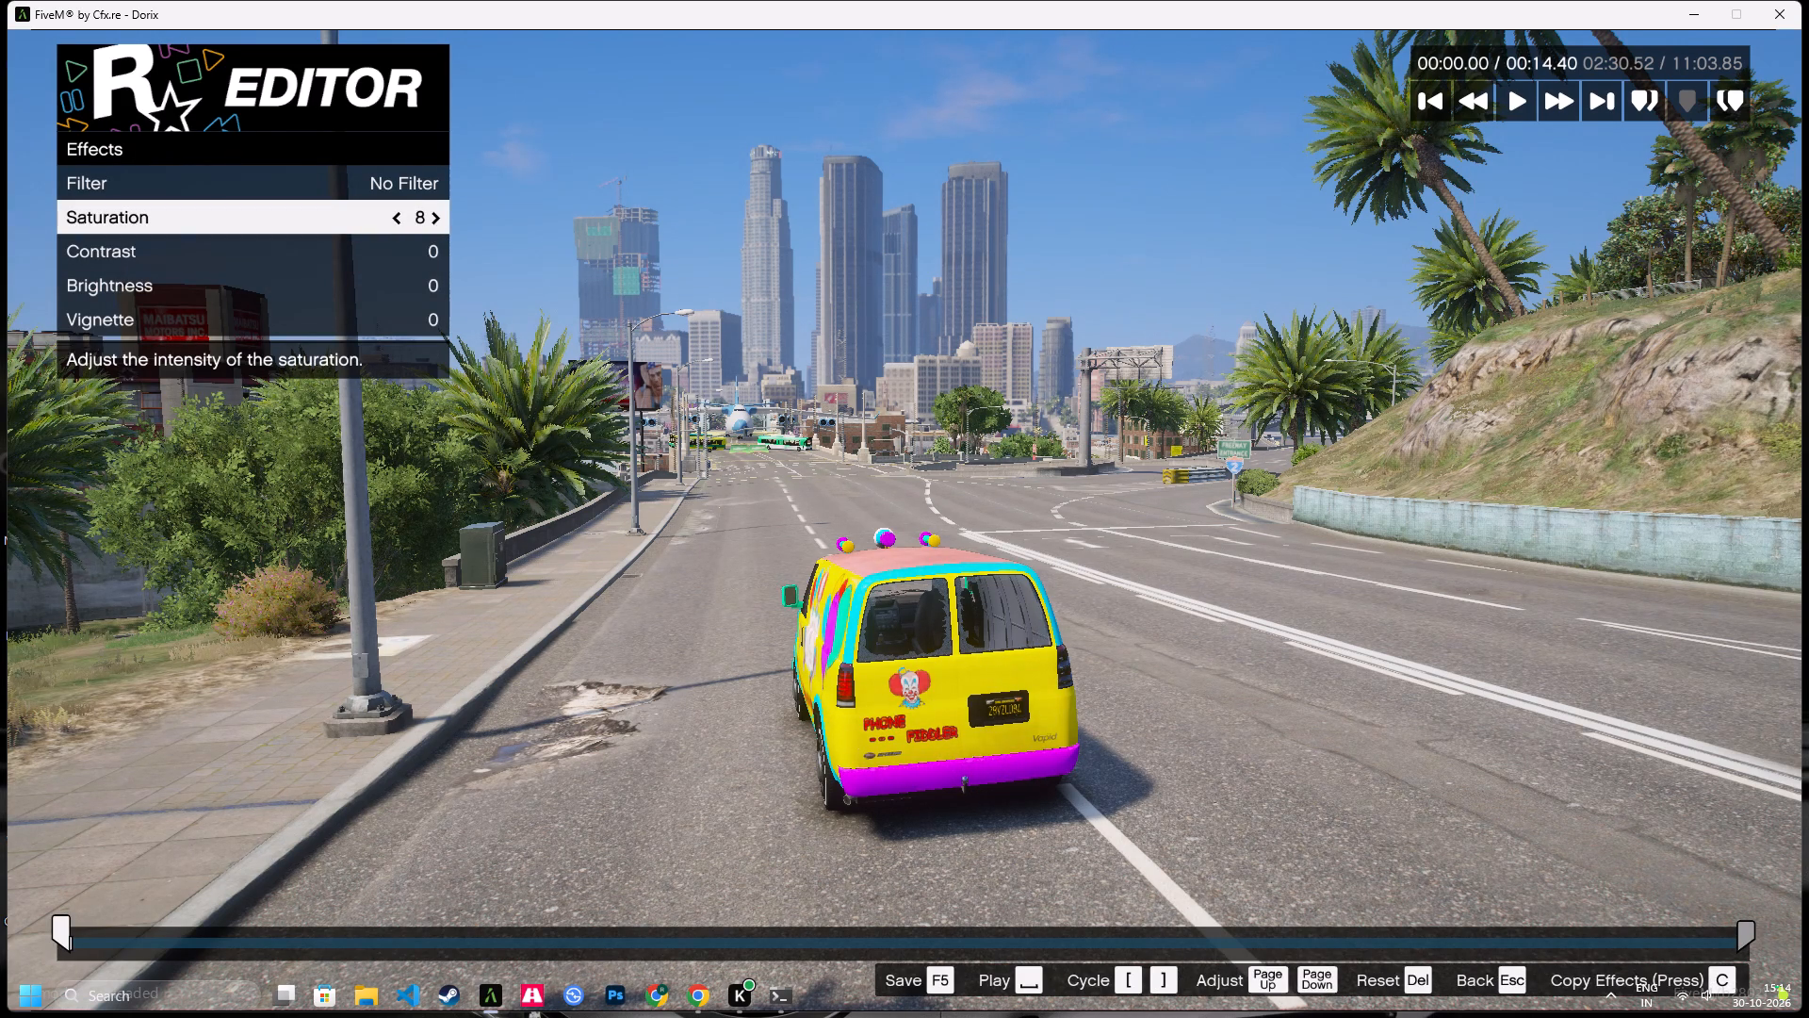
key(Right)
key(Down)
key(Right)
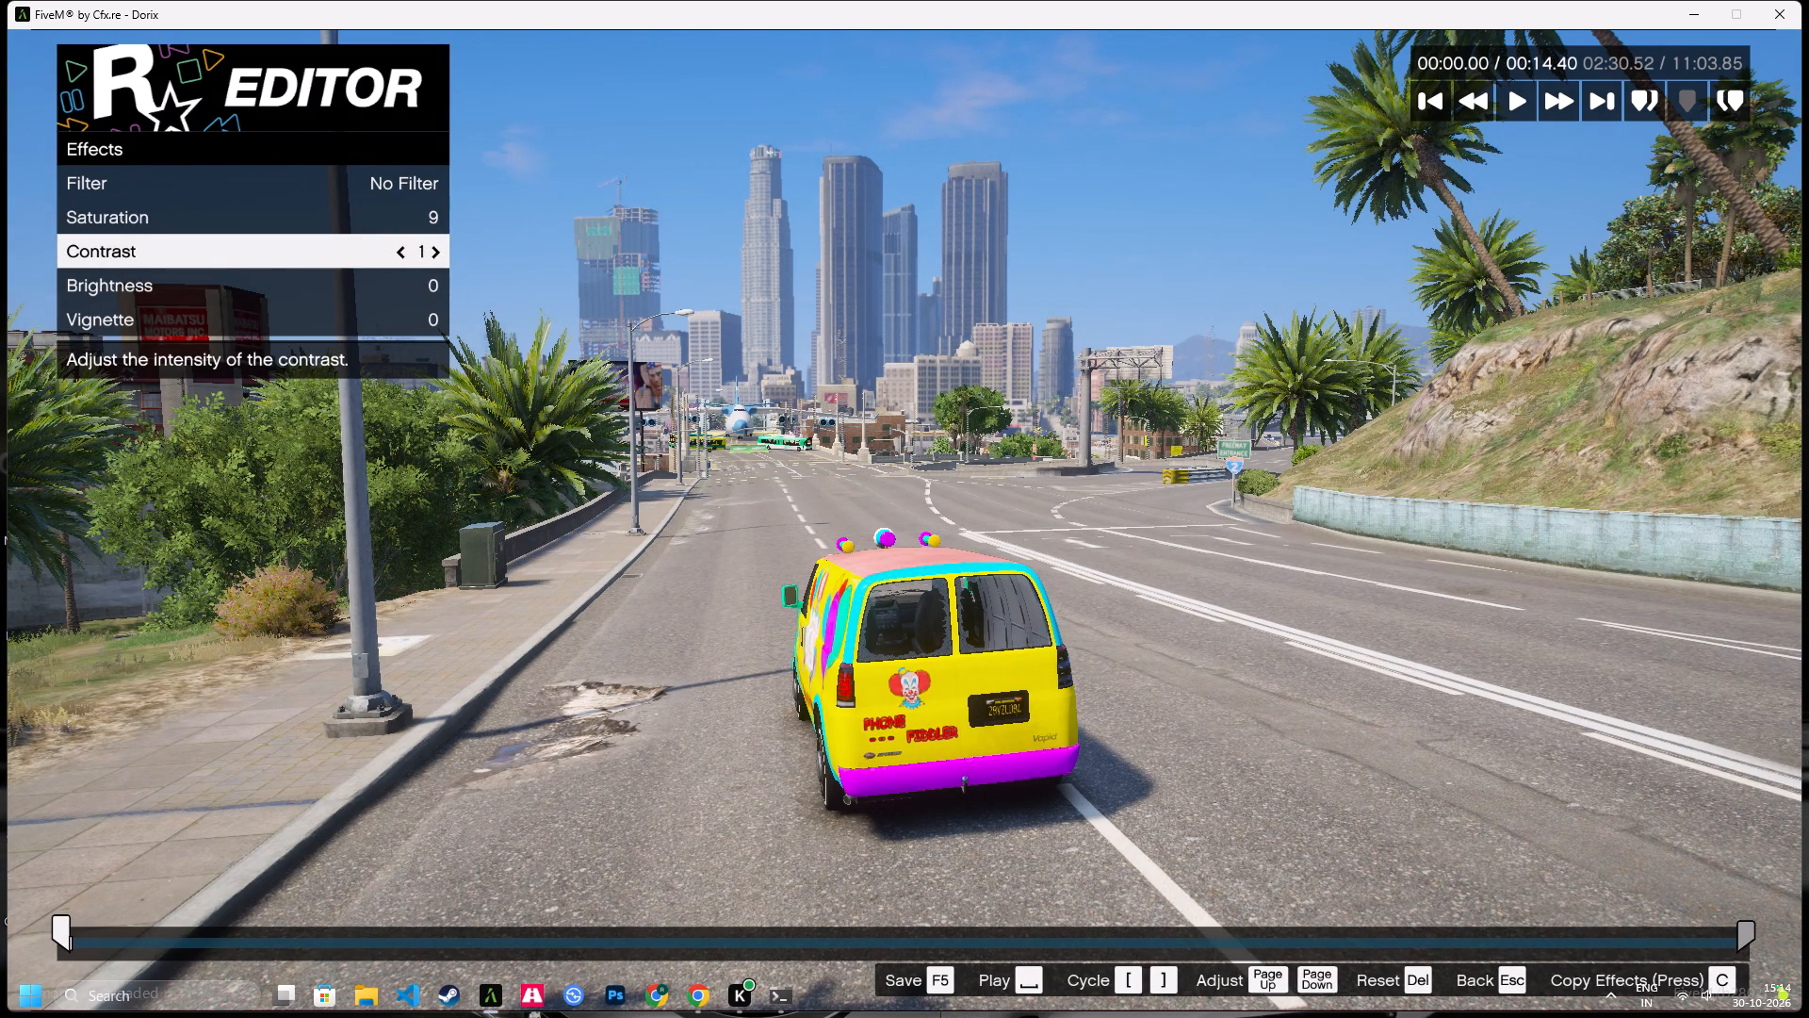
key(BackSpace)
Change the first depth of field setting of the seventh clip's start marker to its next option.
key(Up)
key(Return)
key(Right)
key(BackSpace)
Set the seventh clip's start marker camera type to Free Camera and its Move with Target to Player.
key(Up)
key(Return)
key(Right)
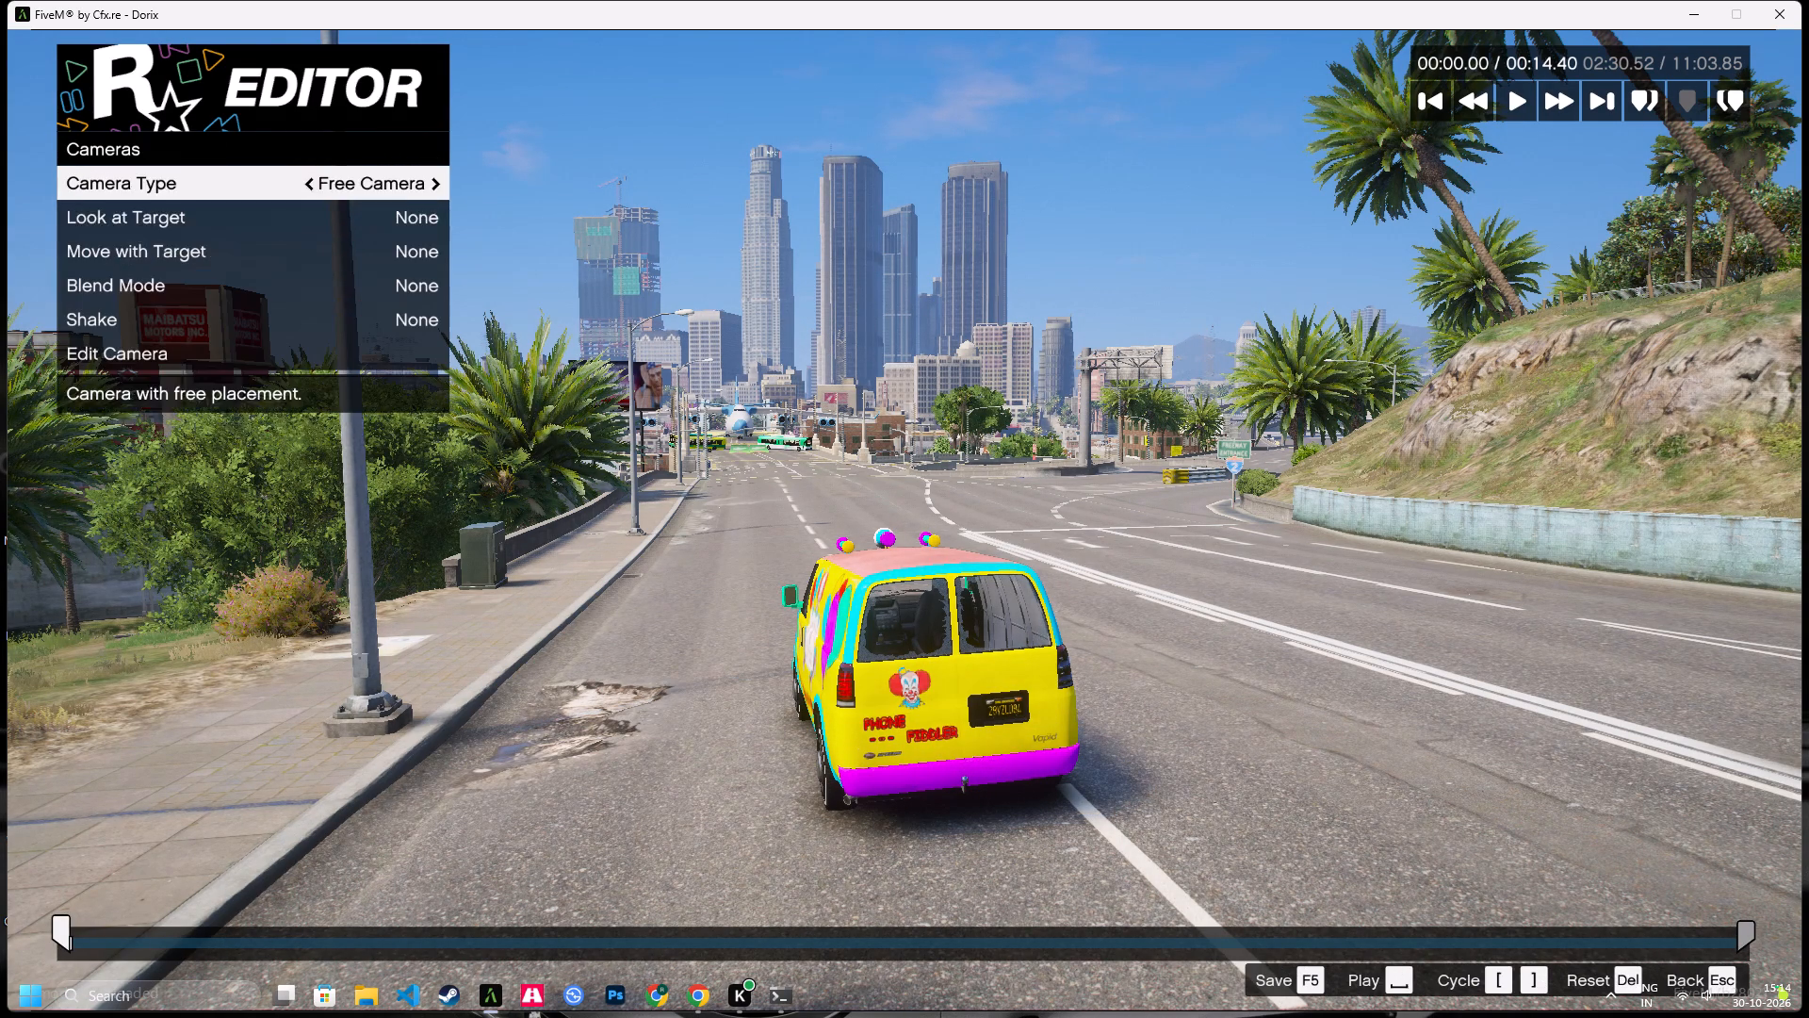
key(Down)
key(Down)
key(Right)
key(Down)
key(Down)
key(Down)
key(Down)
key(Down)
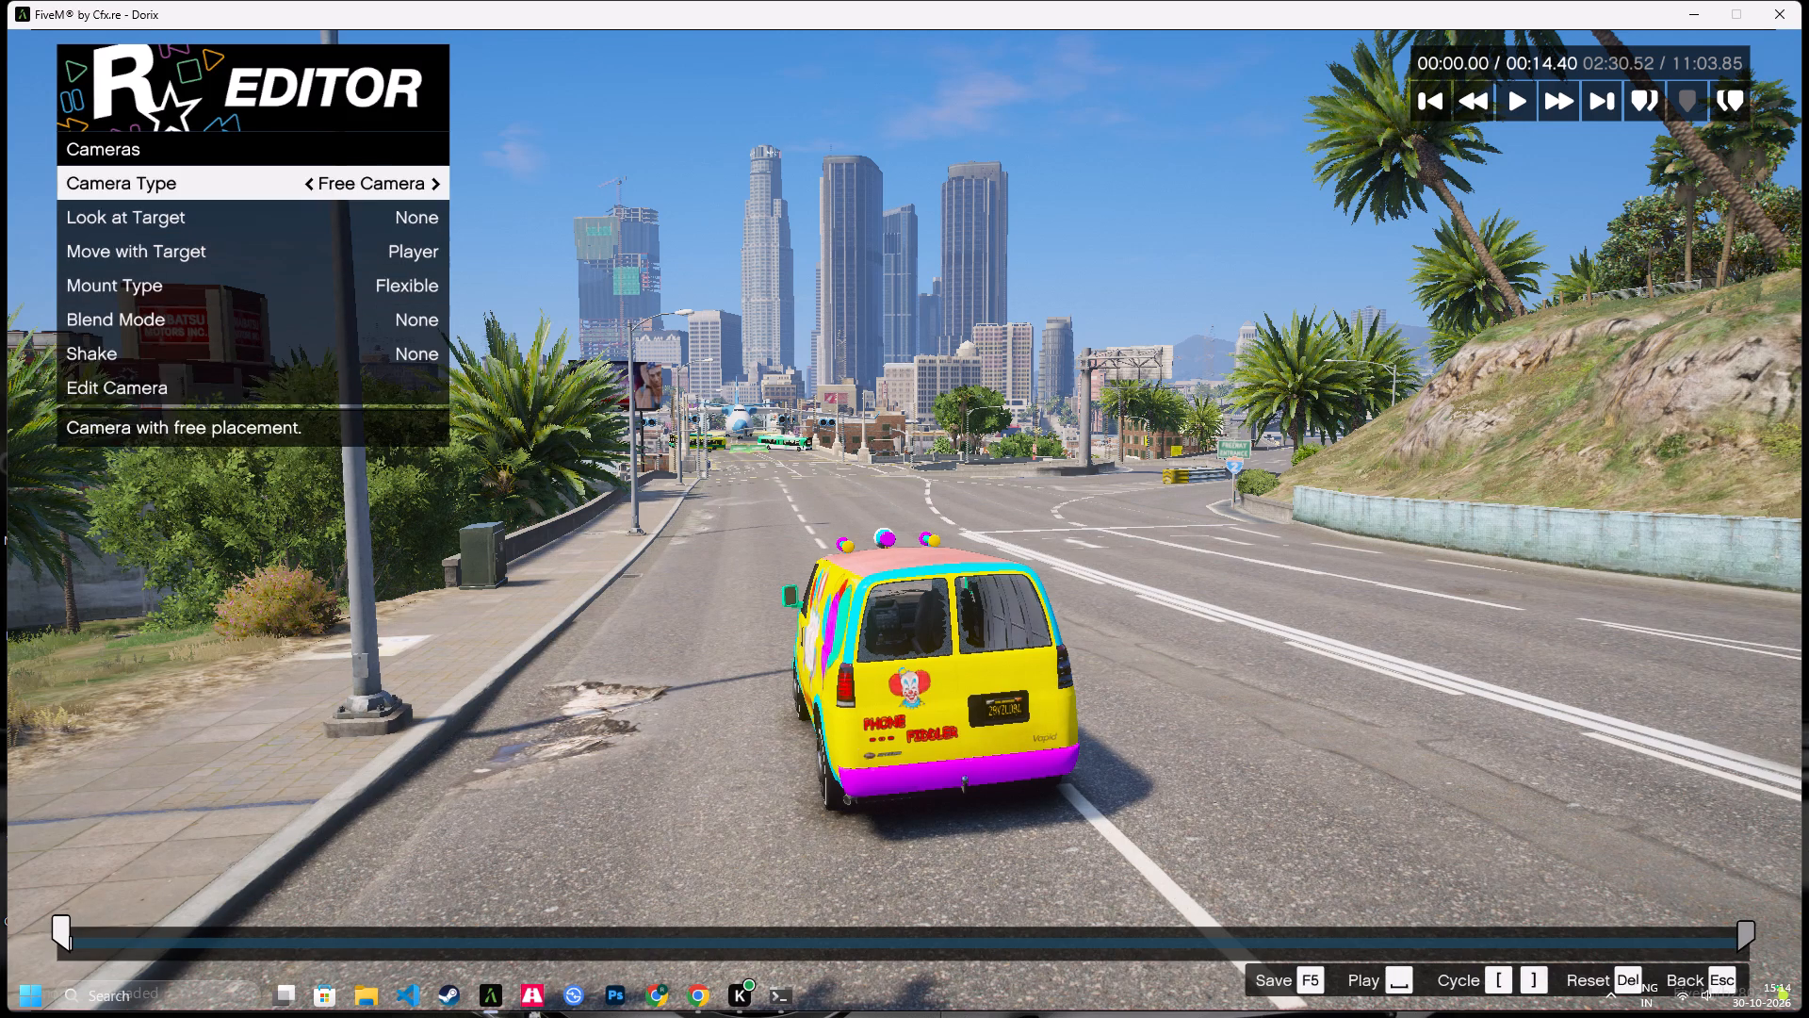
Zoom out, shift and rotate the seventh clip's free camera to centre the van on the road, and play the clip.
key(Up)
key(Return)
key(ctrl+z)
key(d)
drag(1523, 579, 1505, 587)
key(d)
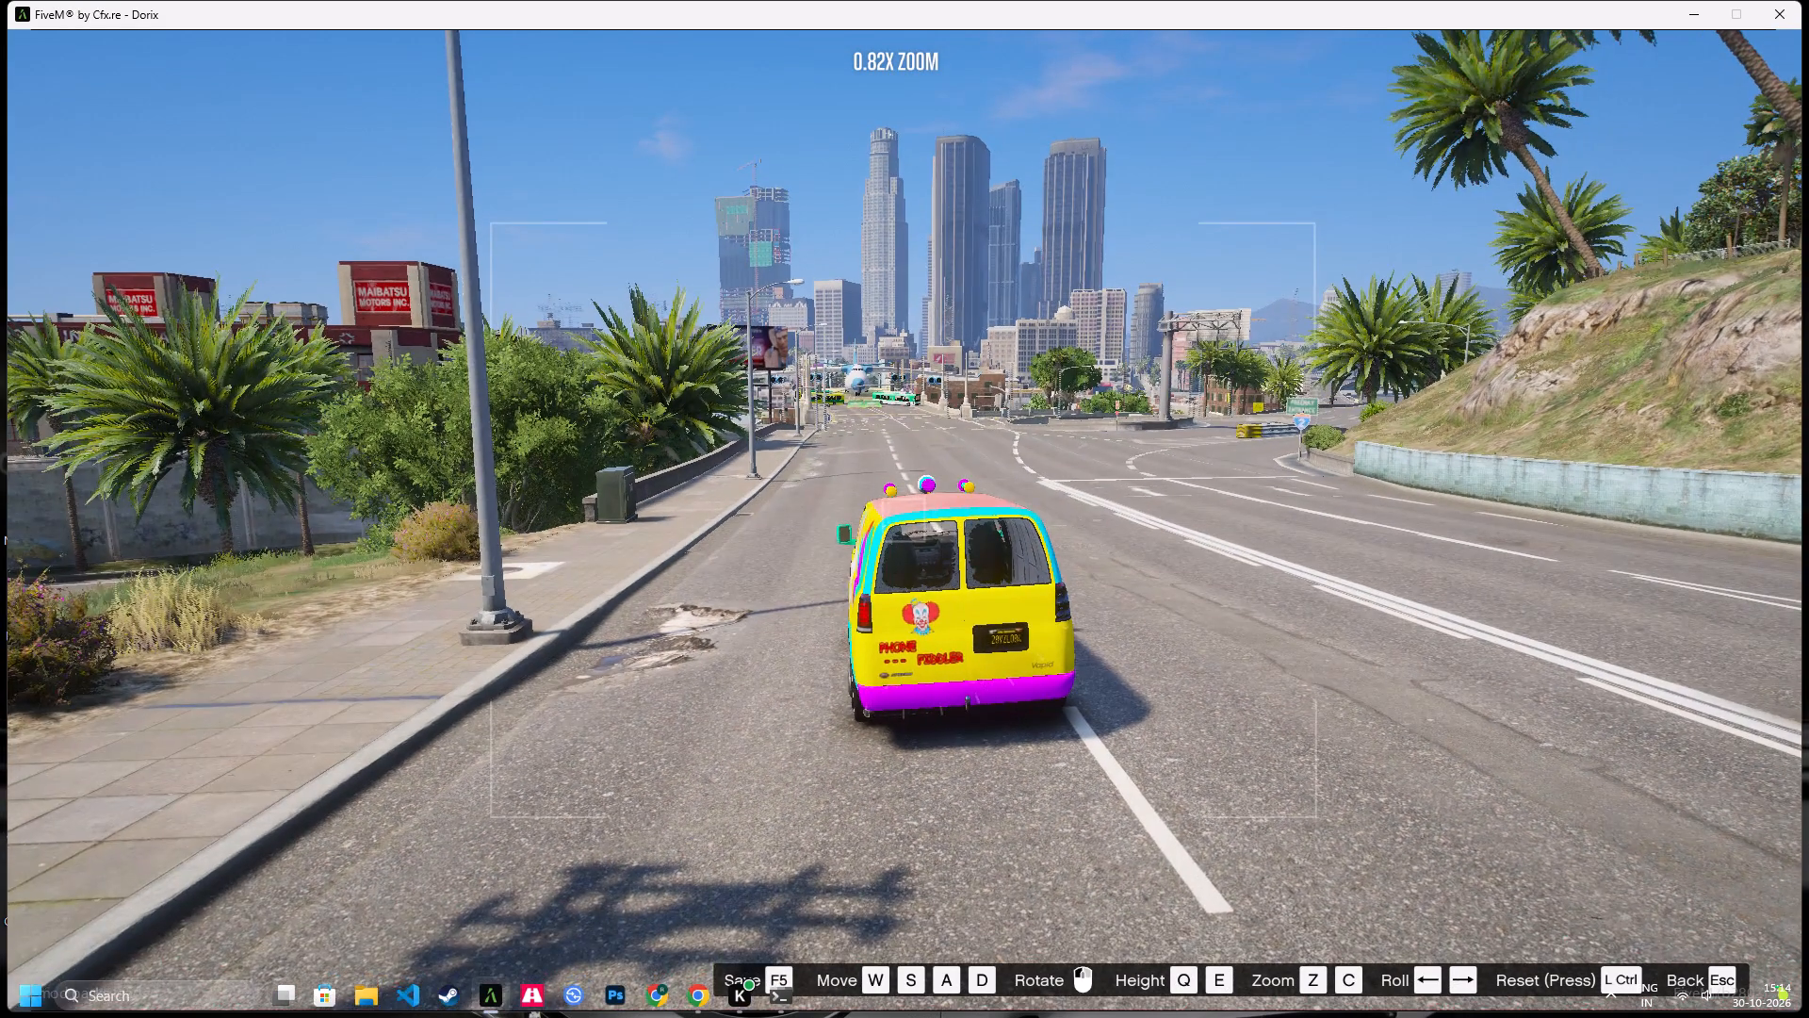
drag(1505, 587, 1499, 577)
key(d)
text(aaa)
key(ctrl+z)
key(Escape)
key(space)
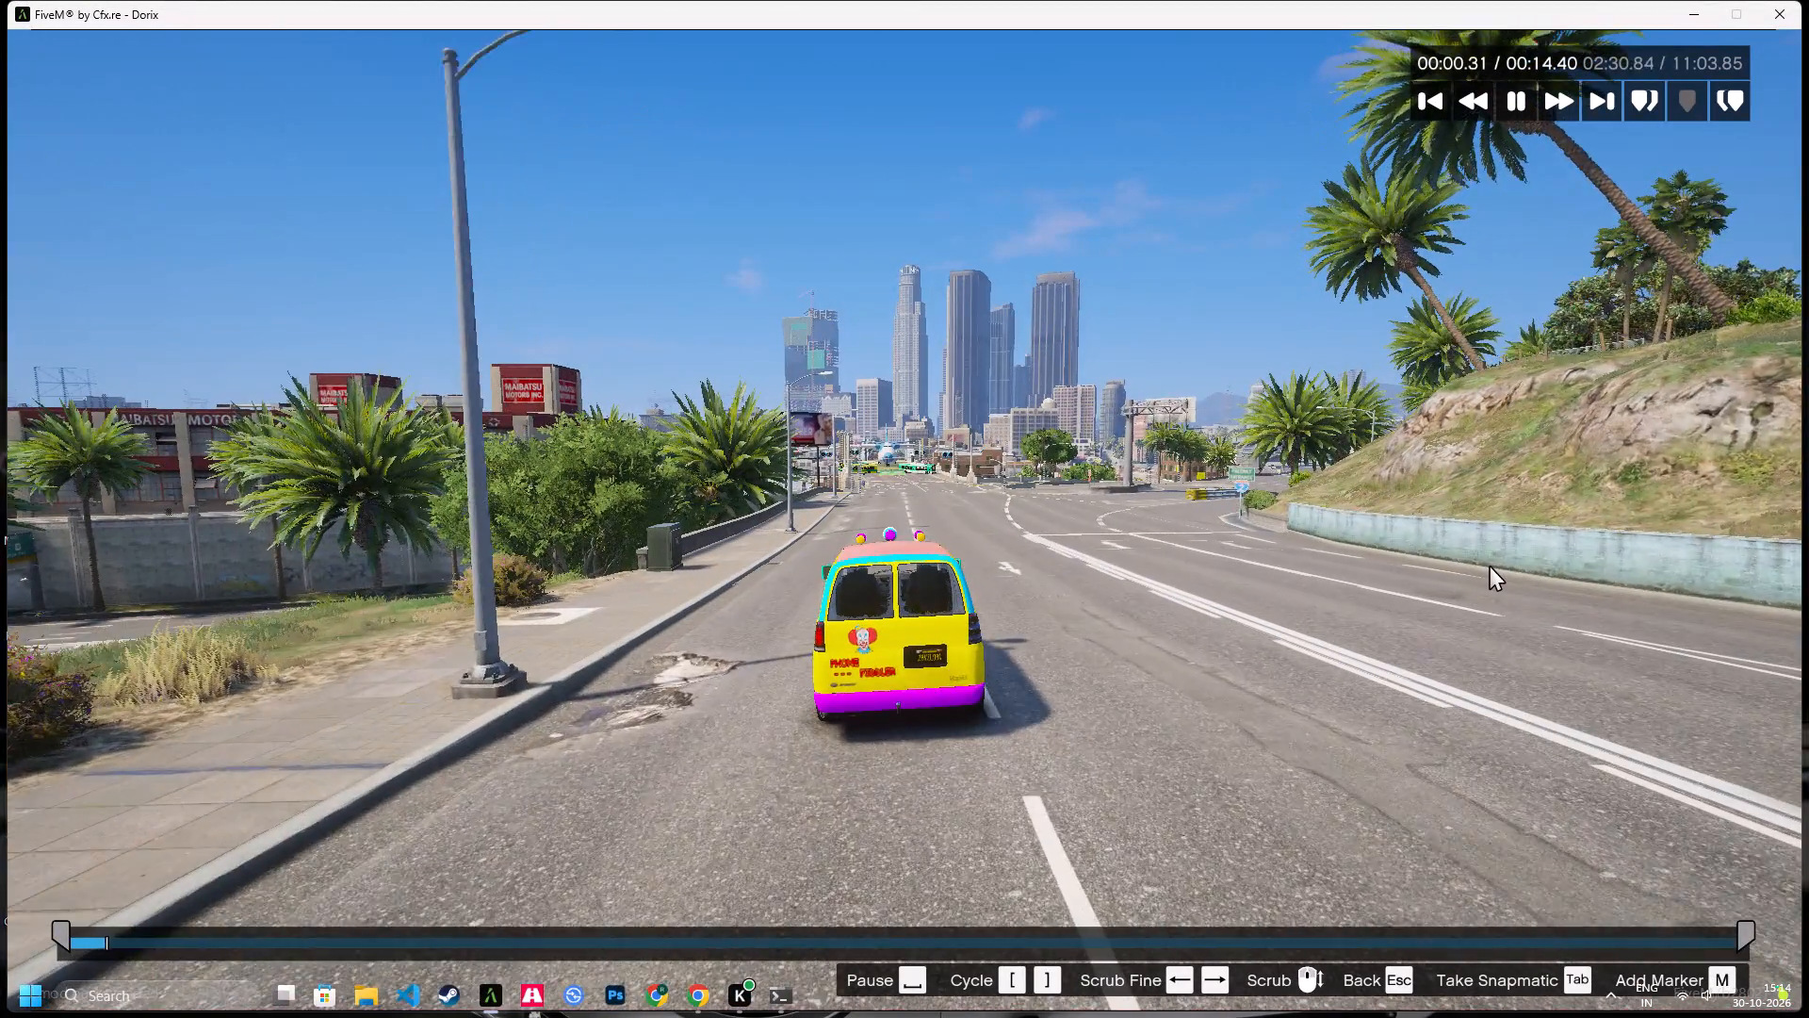
Save the project and return from the seventh clip to the timeline.
key(F5)
key(F5)
key(F5)
key(F5)
key(F5)
key(F5)
key(F5)
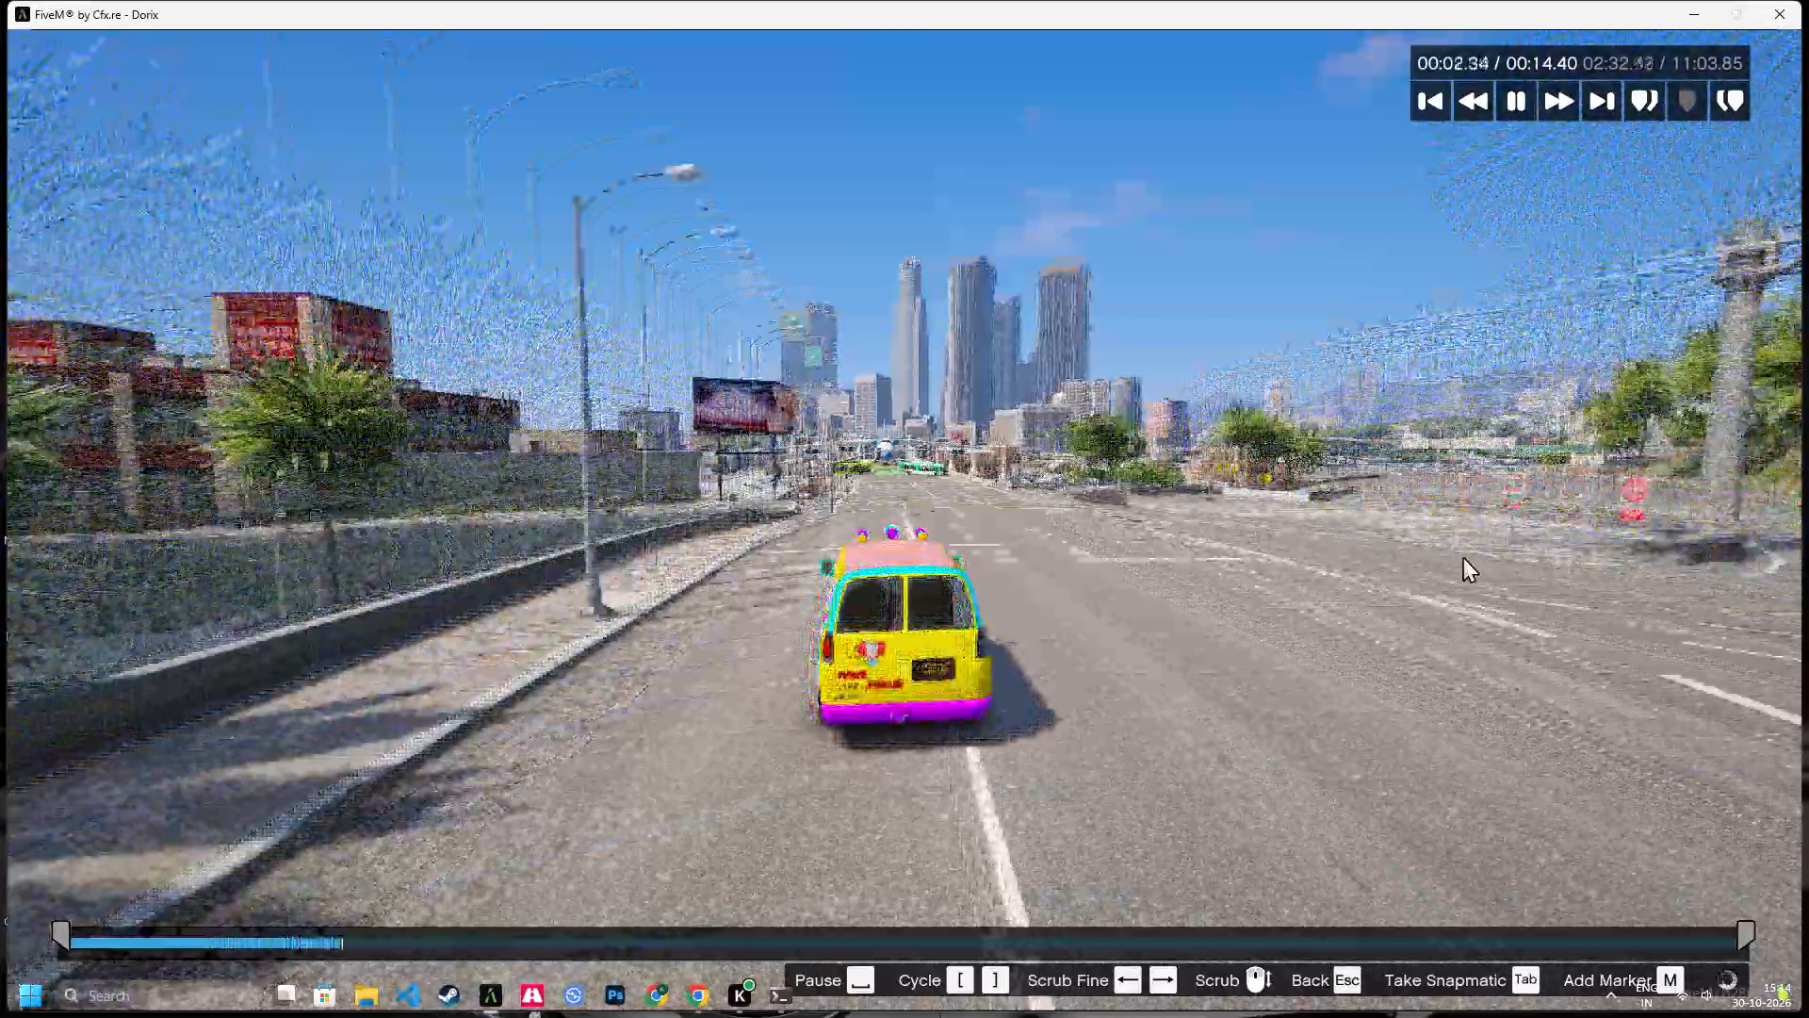
key(Escape)
key(Return)
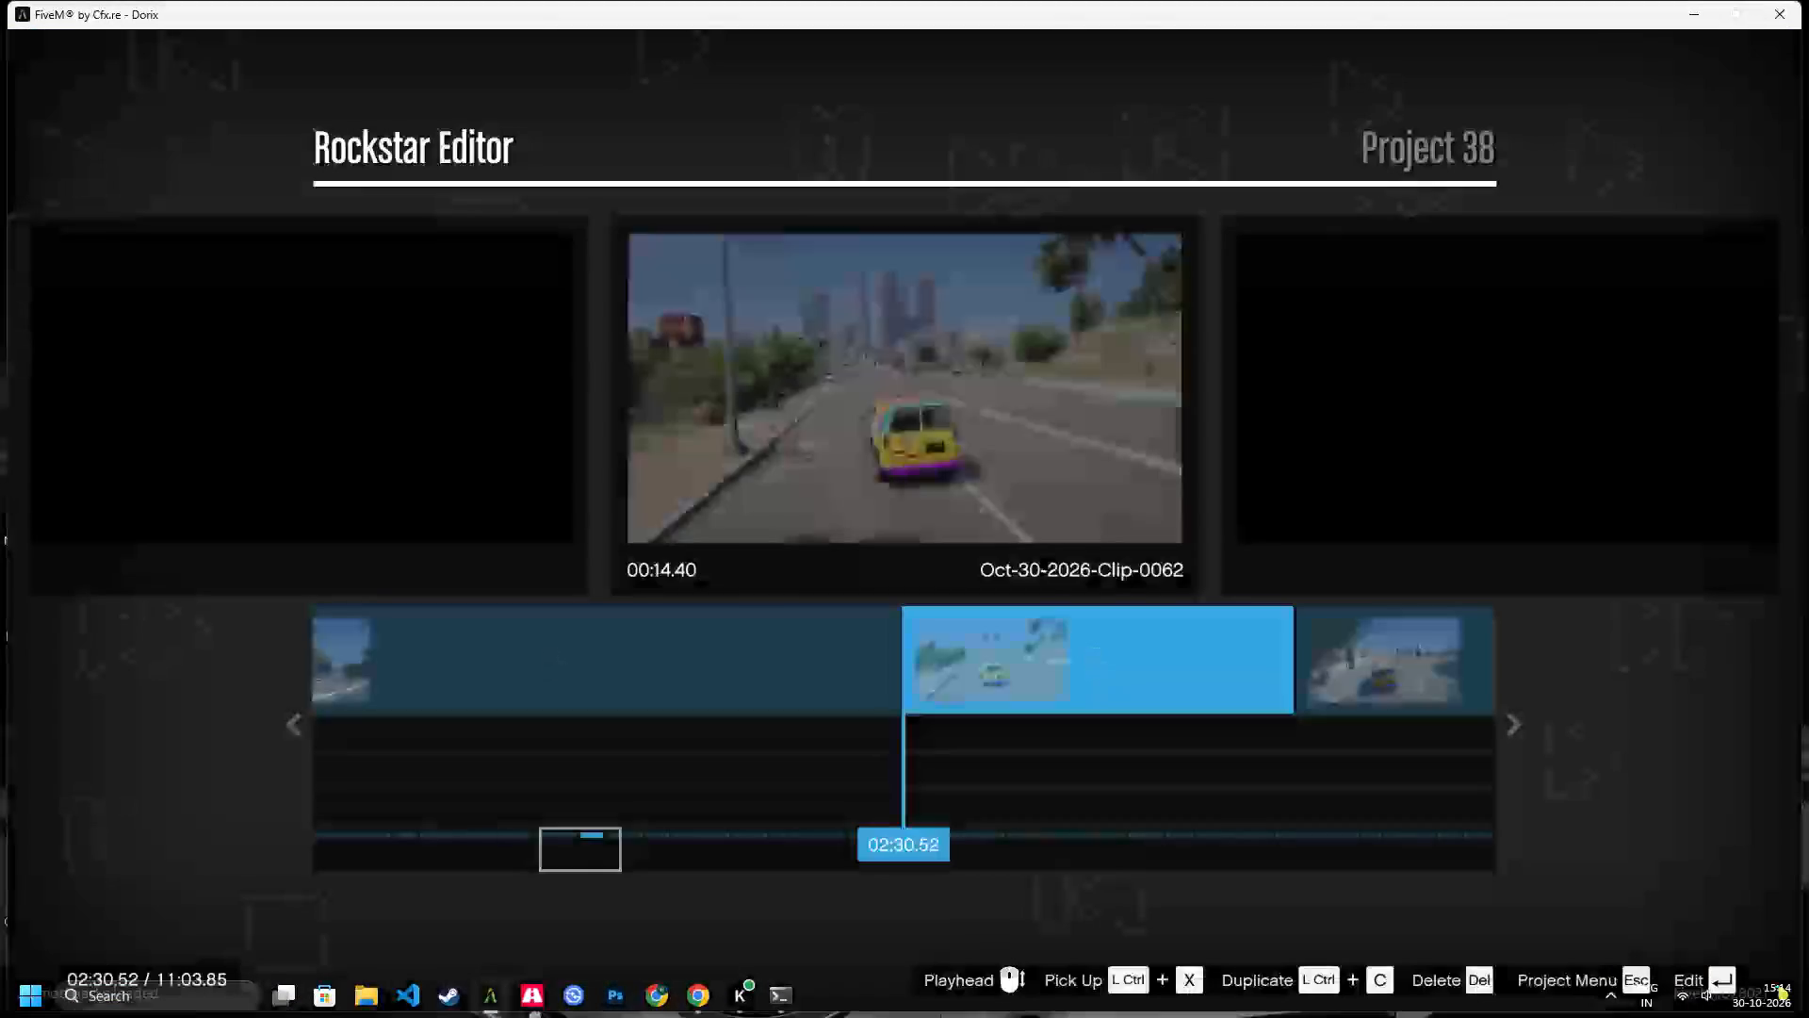
Open the eighth timeline clip for editing.
key(Right)
key(Return)
key(Return)
key(Return)
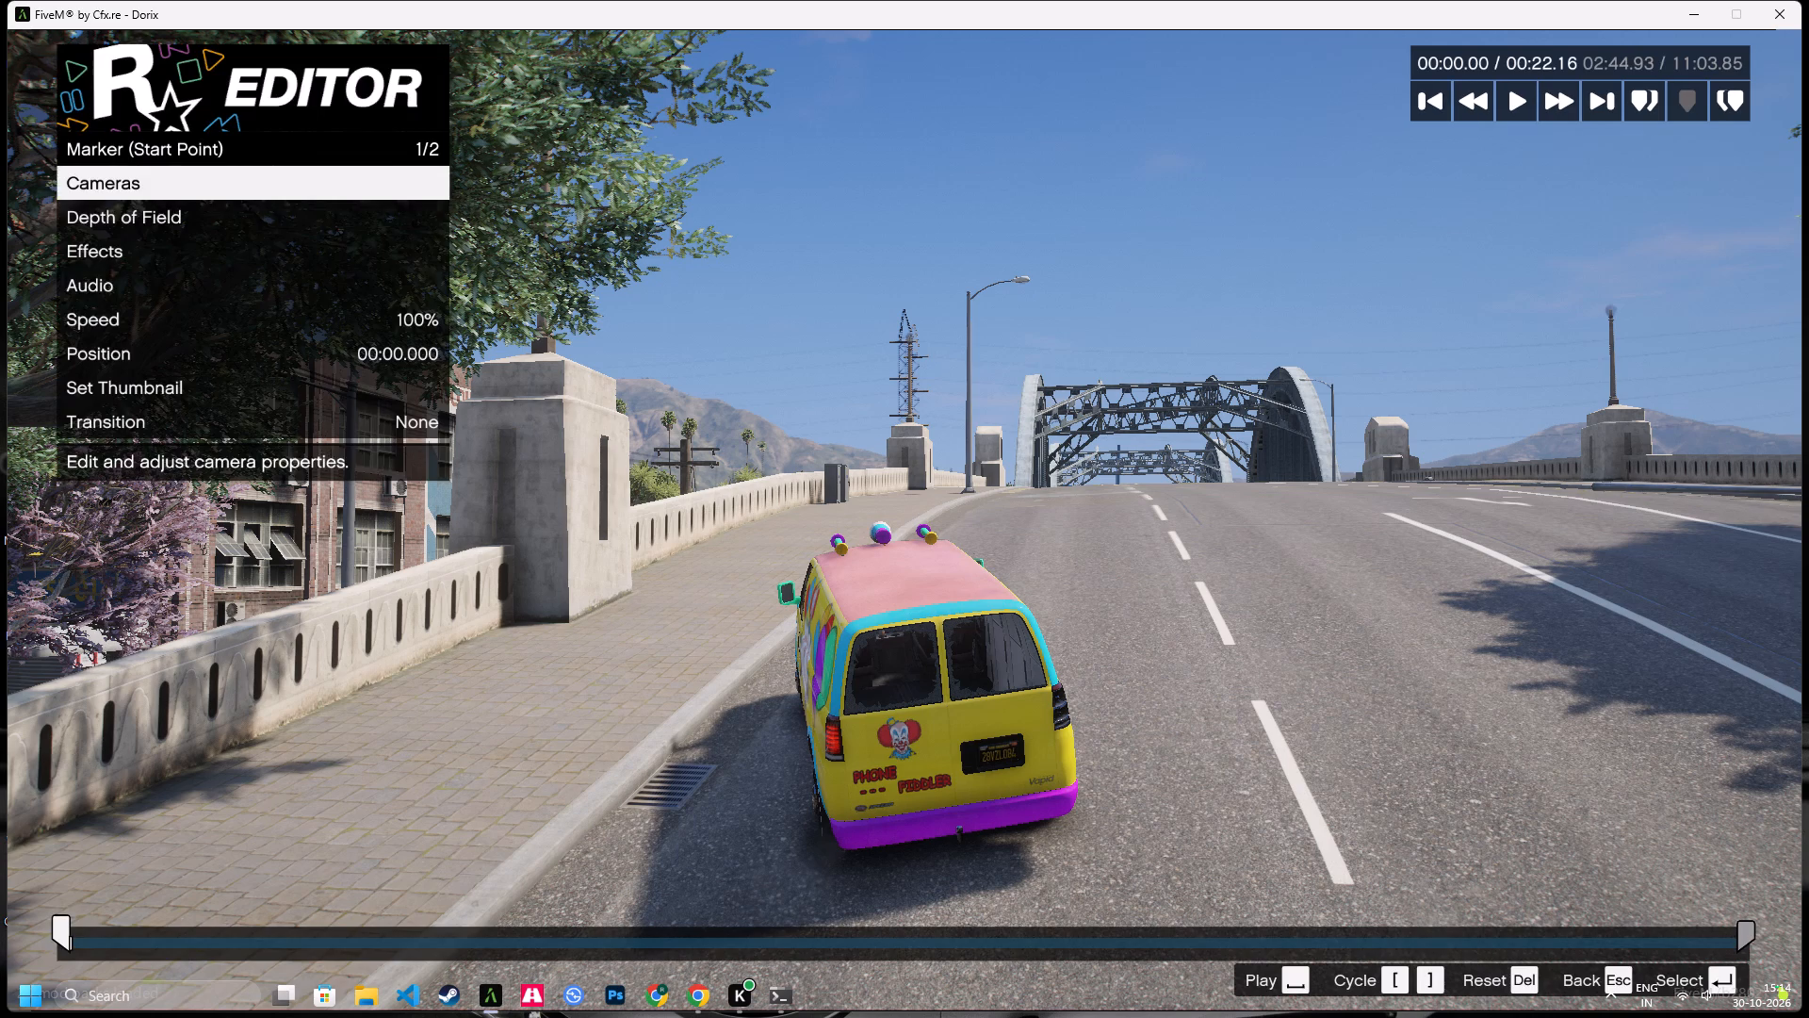
In the eighth clip's start marker effects, set saturation to 10 and contrast to 1.
key(Down)
key(Down)
key(Return)
key(Down)
key(Right)
key(Right)
key(Right)
key(Right)
key(Right)
key(Right)
key(Right)
key(Right)
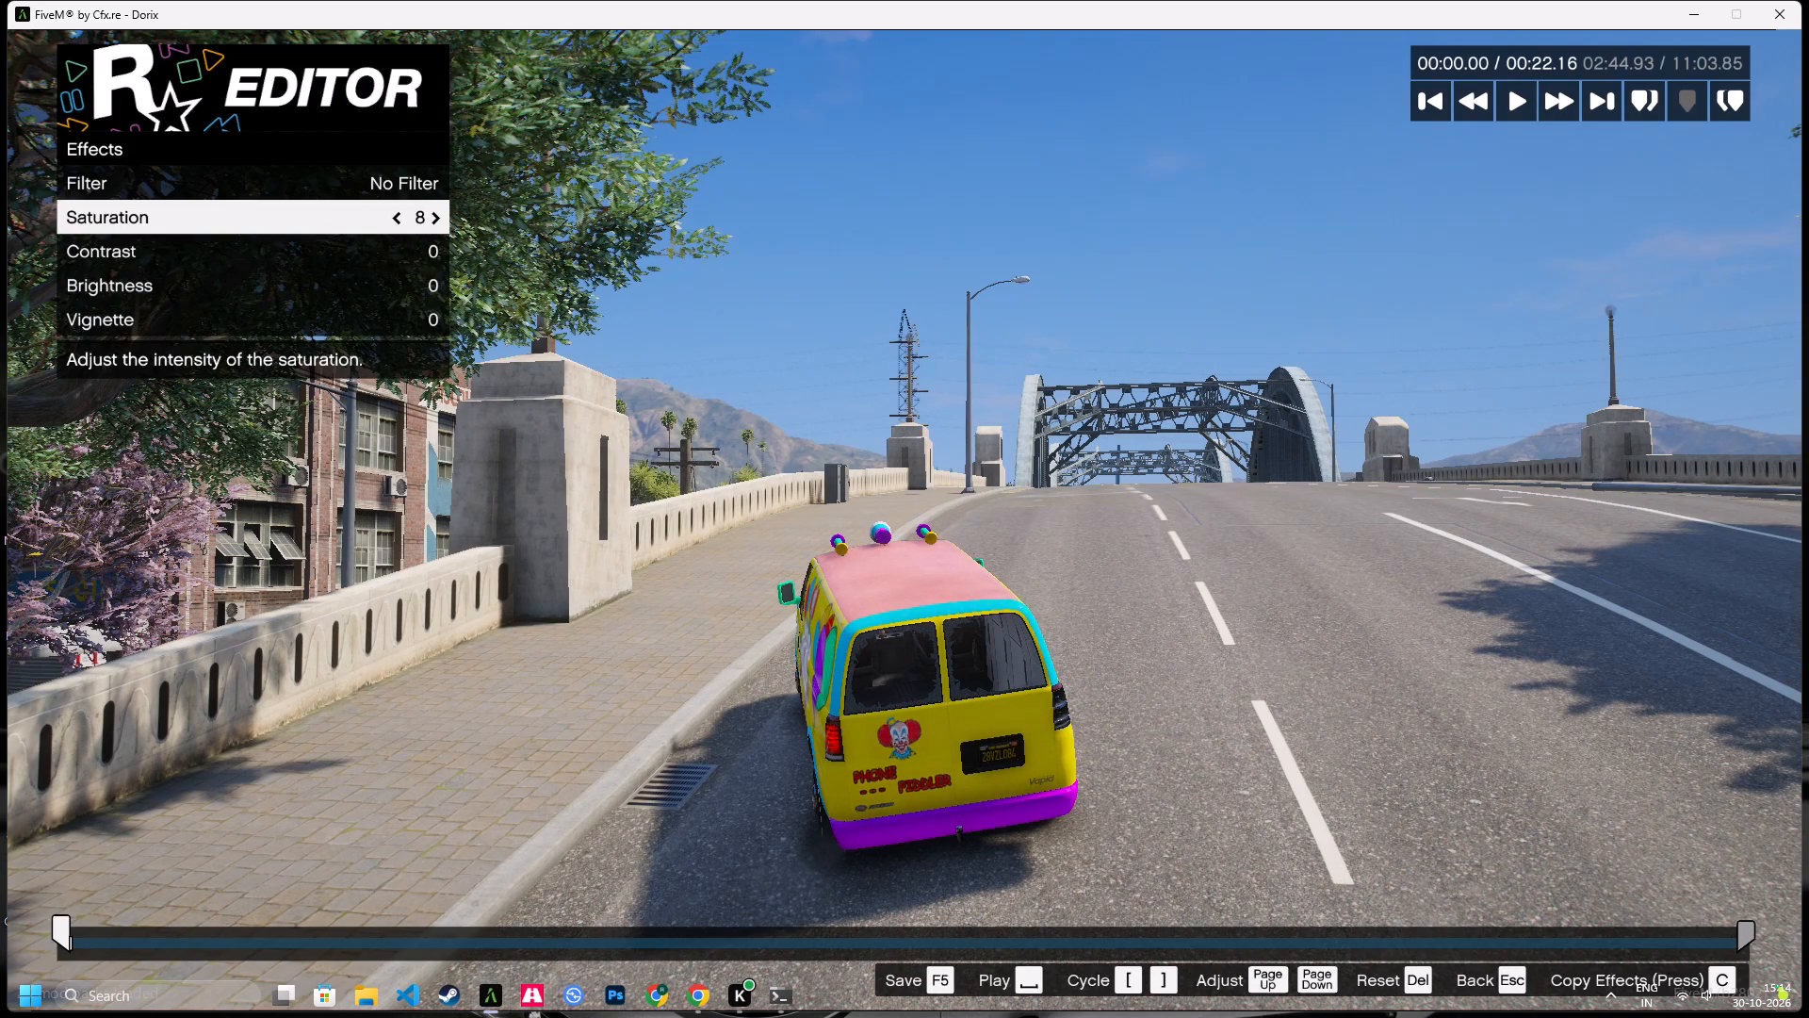
key(Right)
key(Right)
key(Right)
key(Left)
key(Down)
key(Right)
key(BackSpace)
Change the depth of field focus of the eighth clip's start marker to its next option.
key(Up)
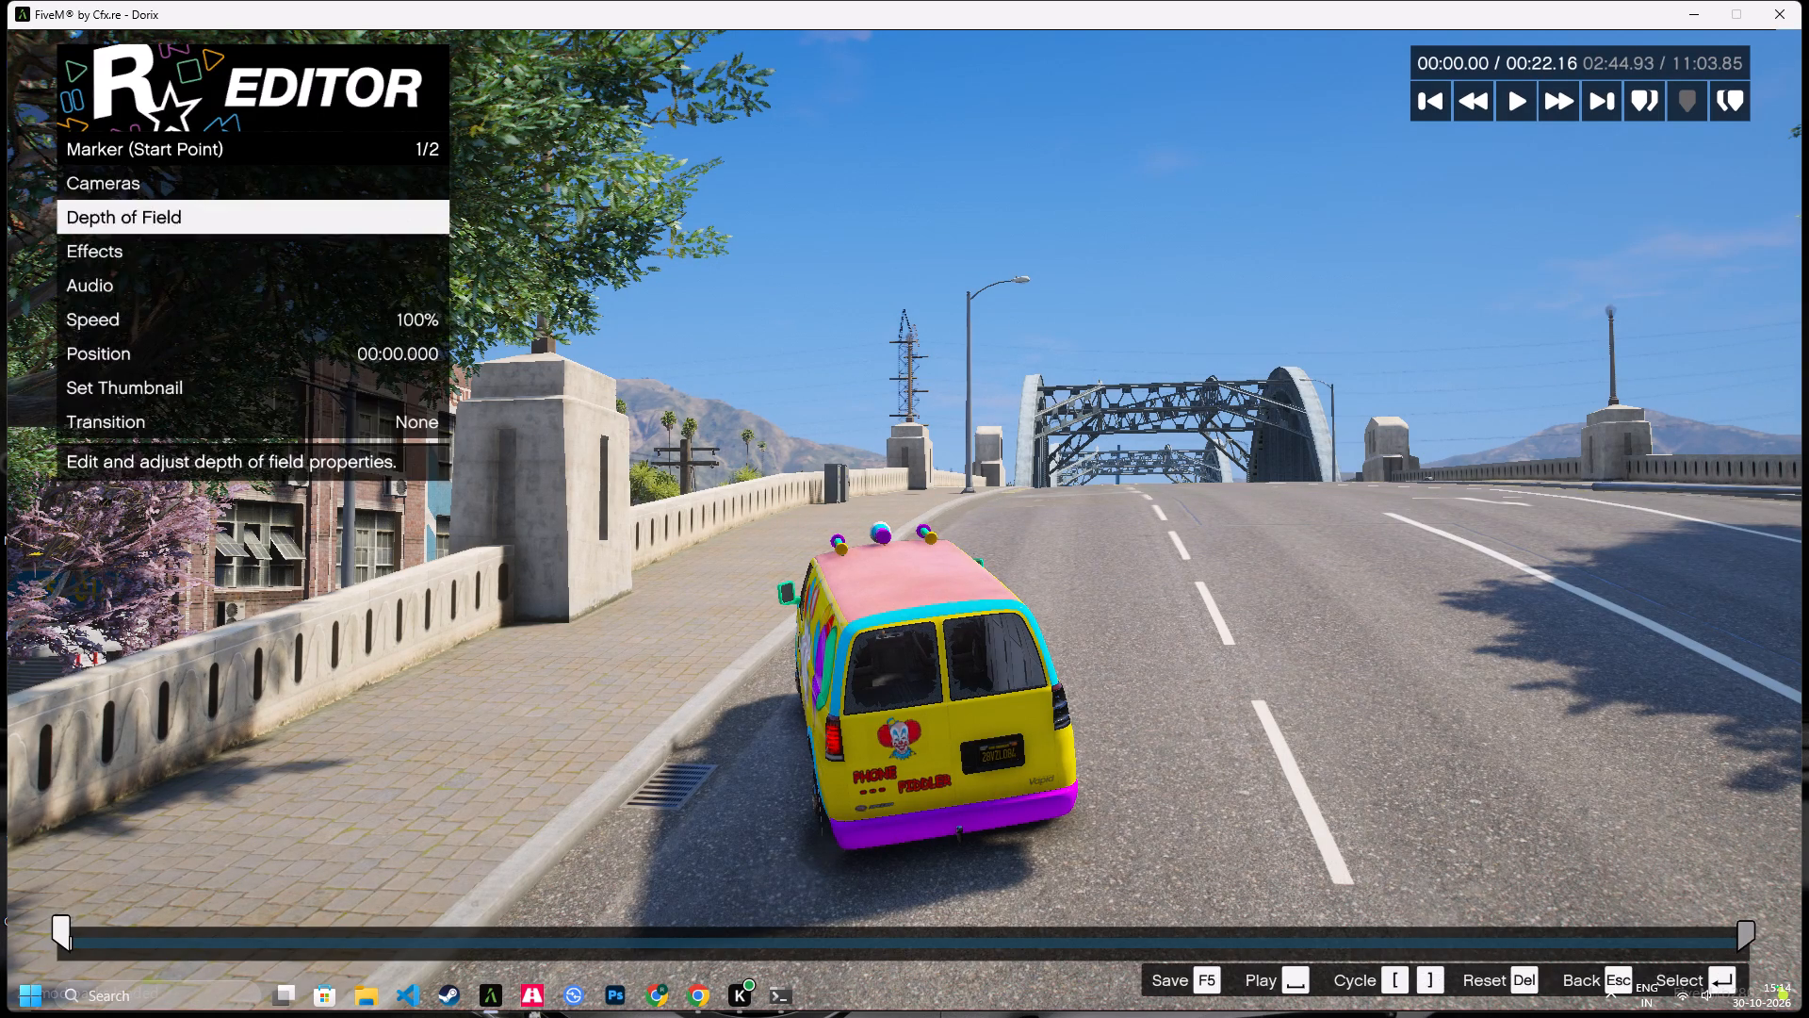
key(Return)
key(Right)
key(BackSpace)
Open the eighth clip's camera settings, save the project and return to the timeline.
key(Up)
key(Return)
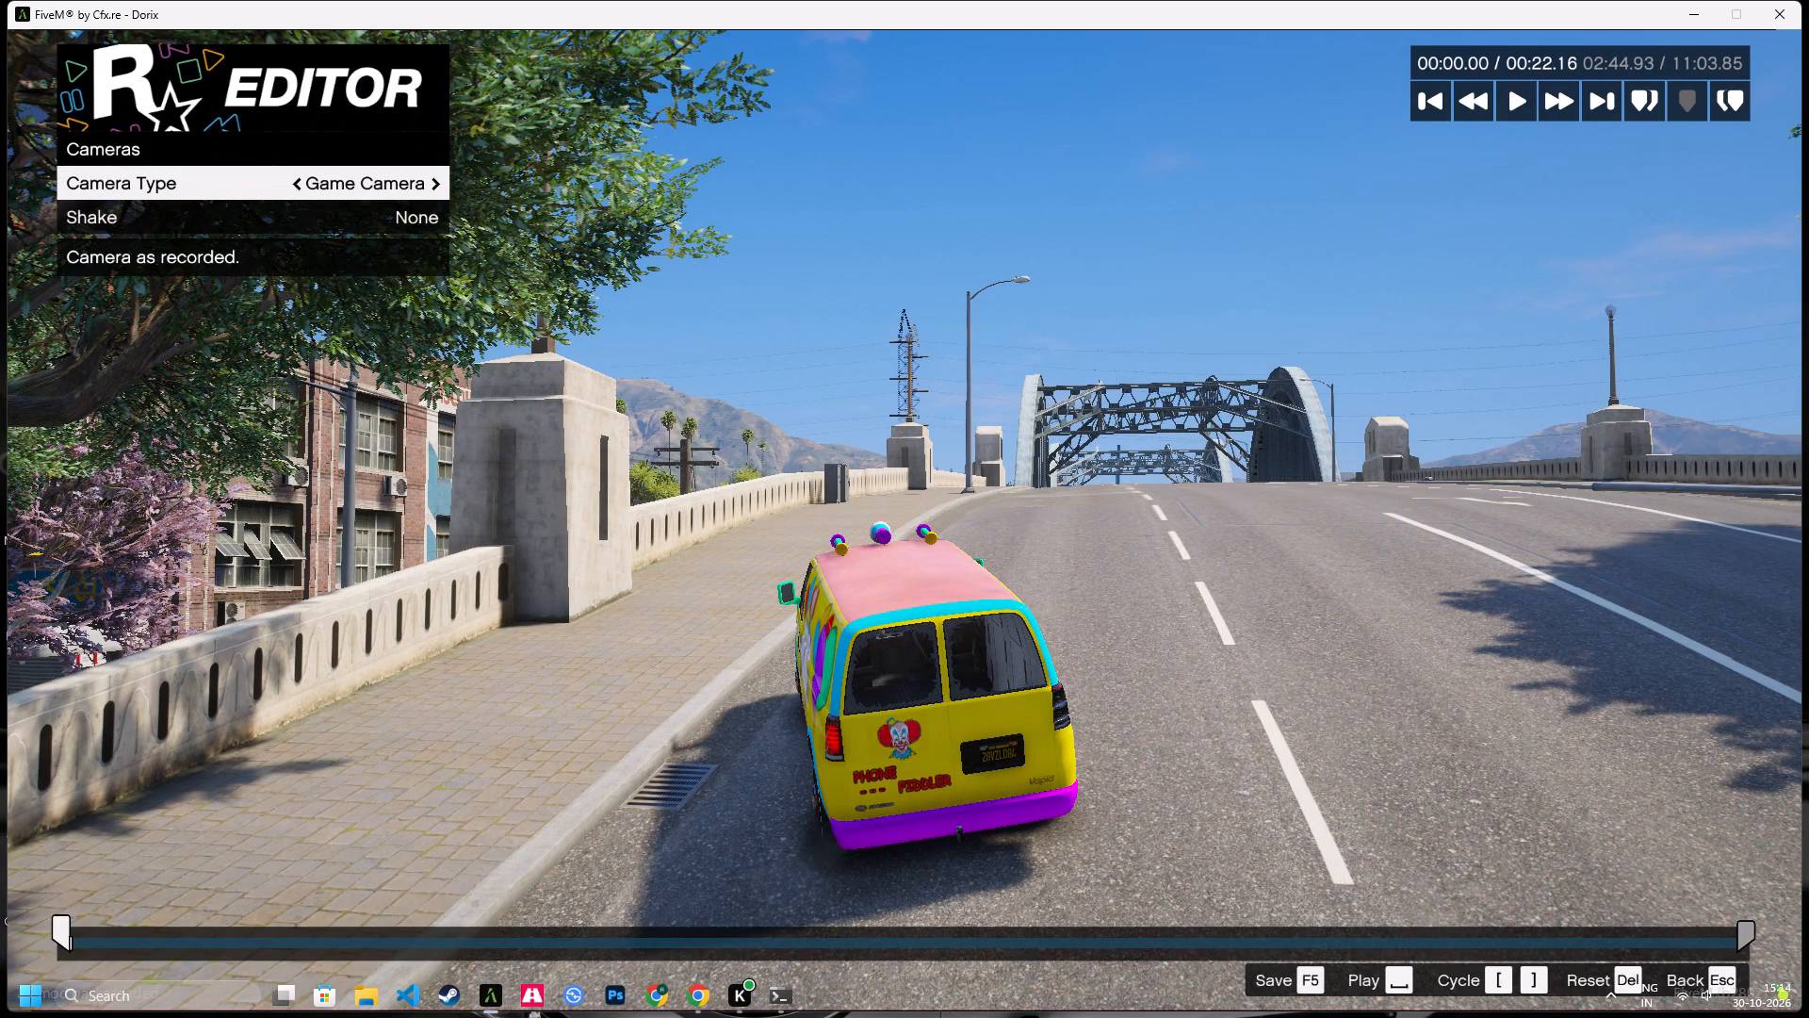
key(F5)
key(F5)
key(F5)
key(Escape)
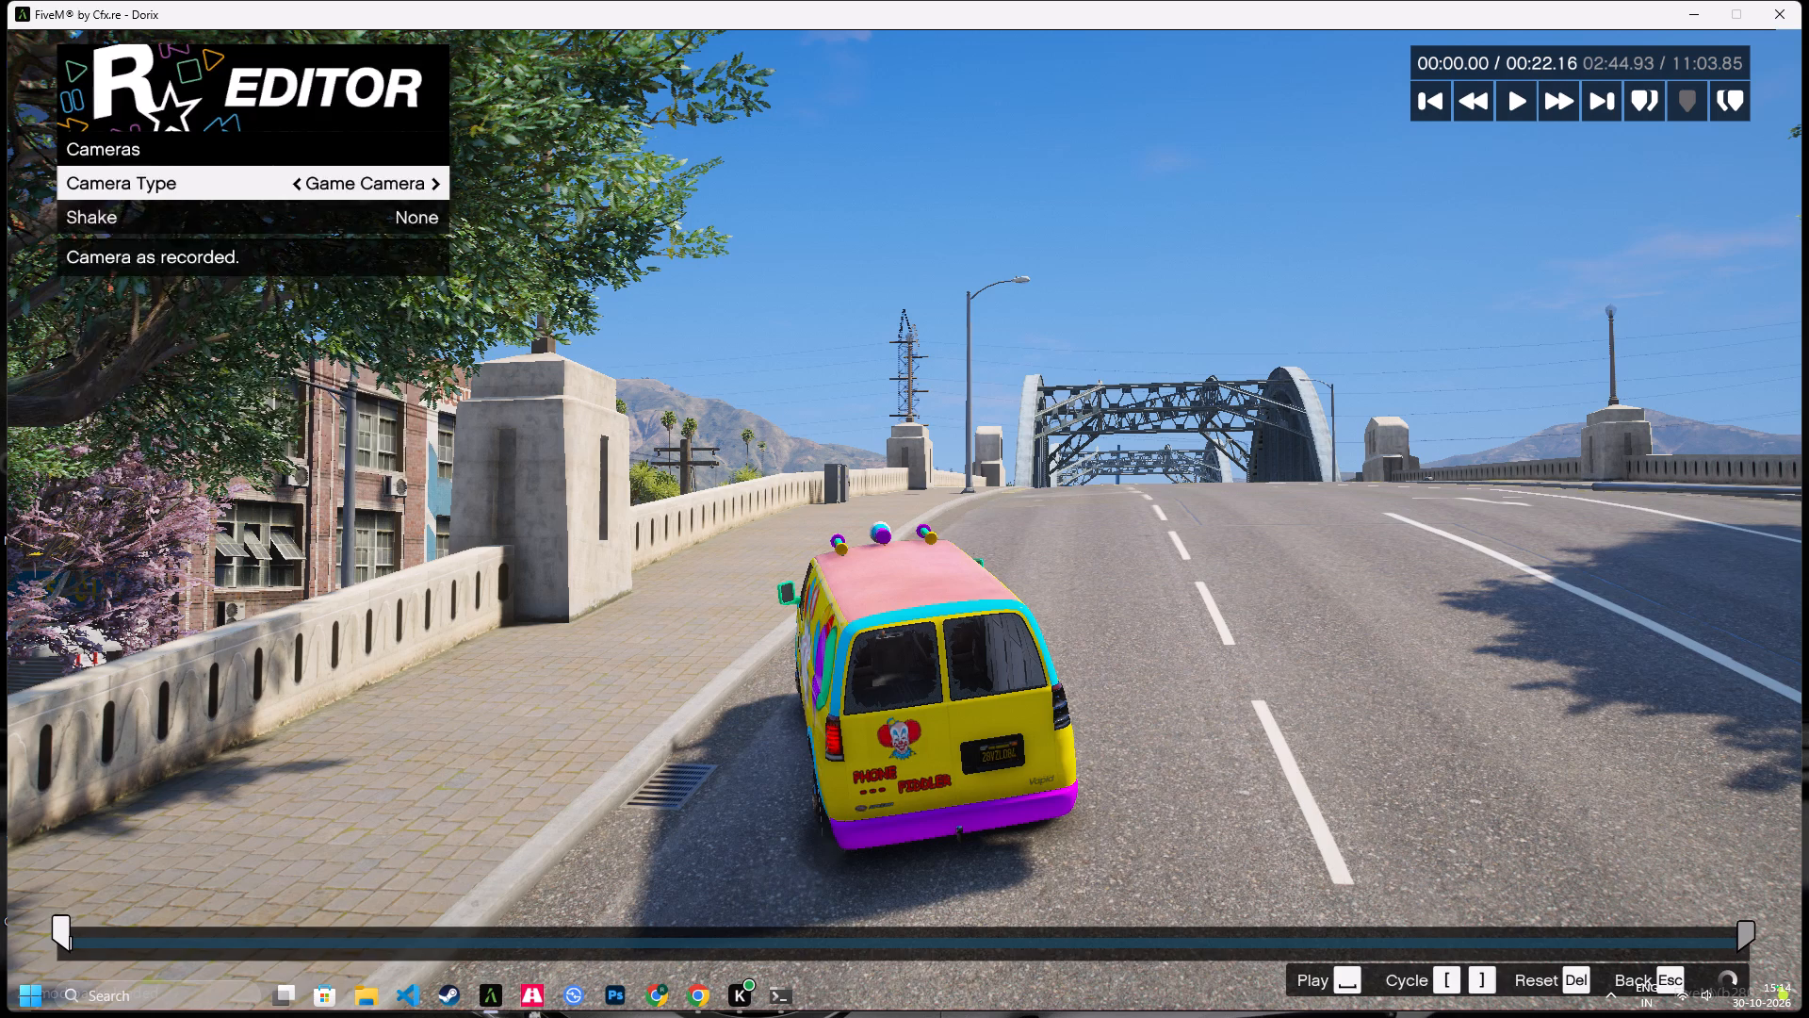
key(Escape)
key(Escape)
key(Return)
Open the ninth timeline clip, Oct-30-2026-Clip-0064, for editing.
key(Right)
key(Return)
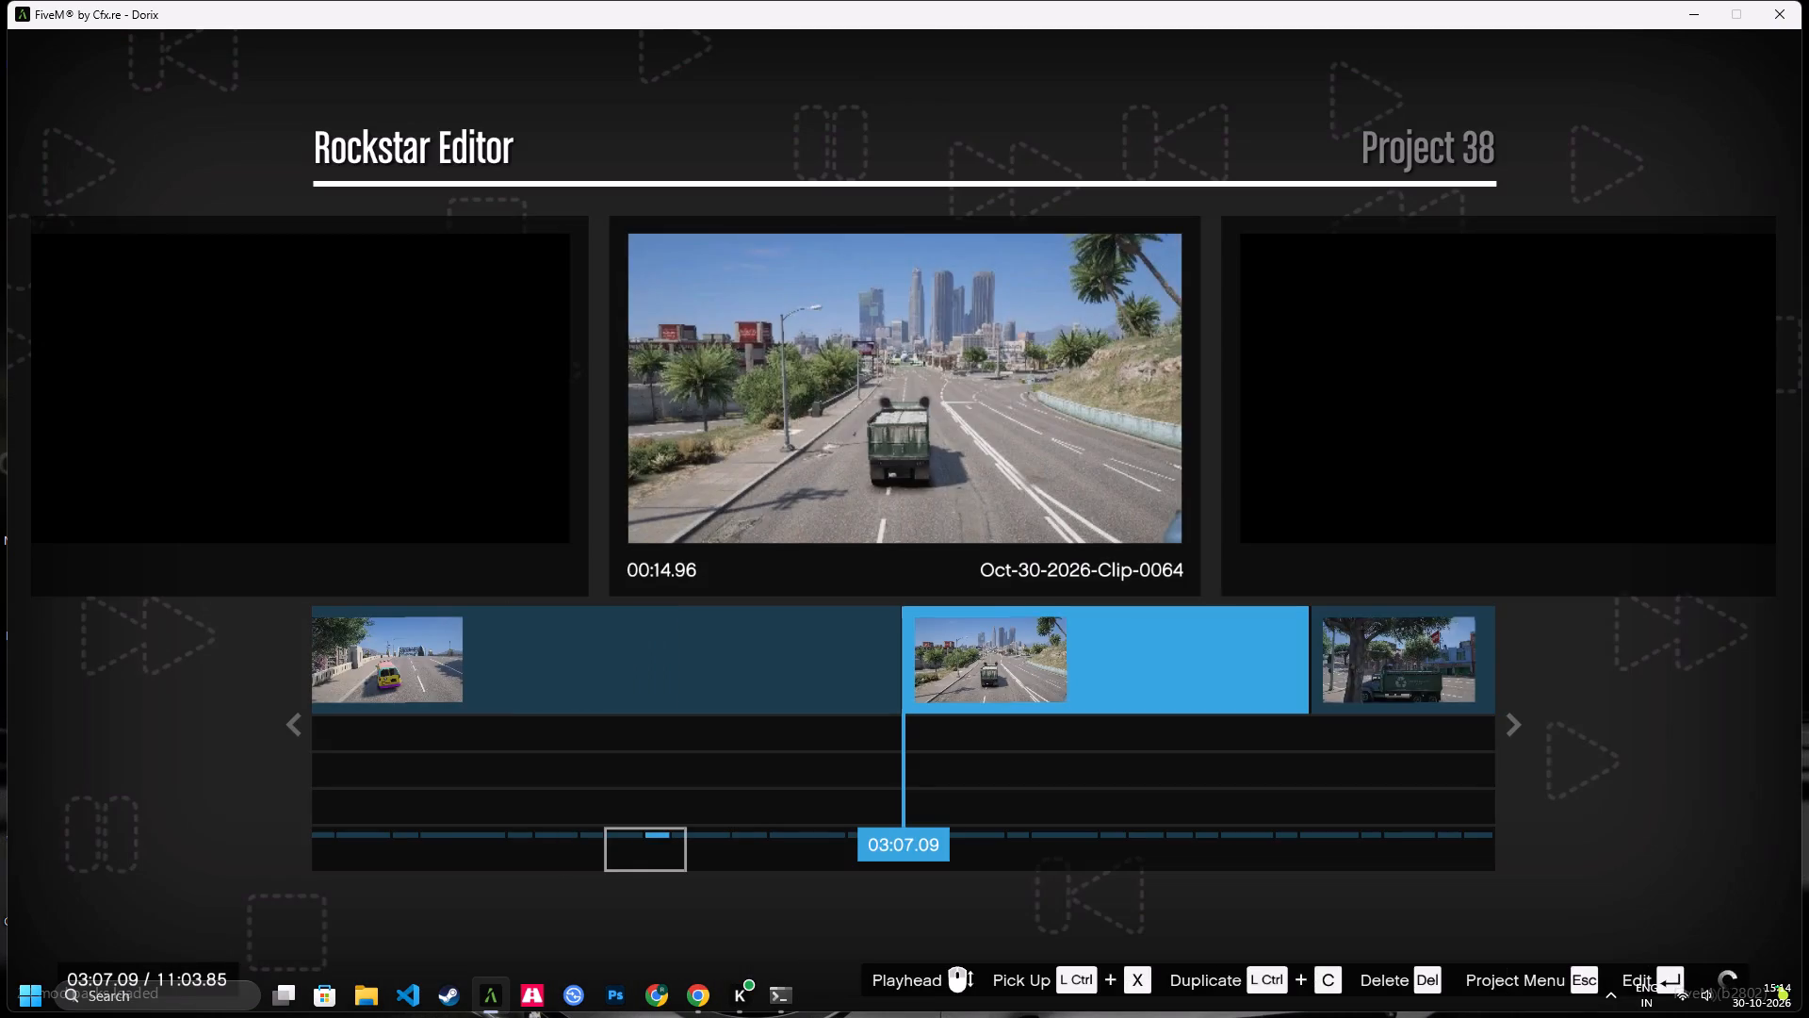
key(Return)
key(Return)
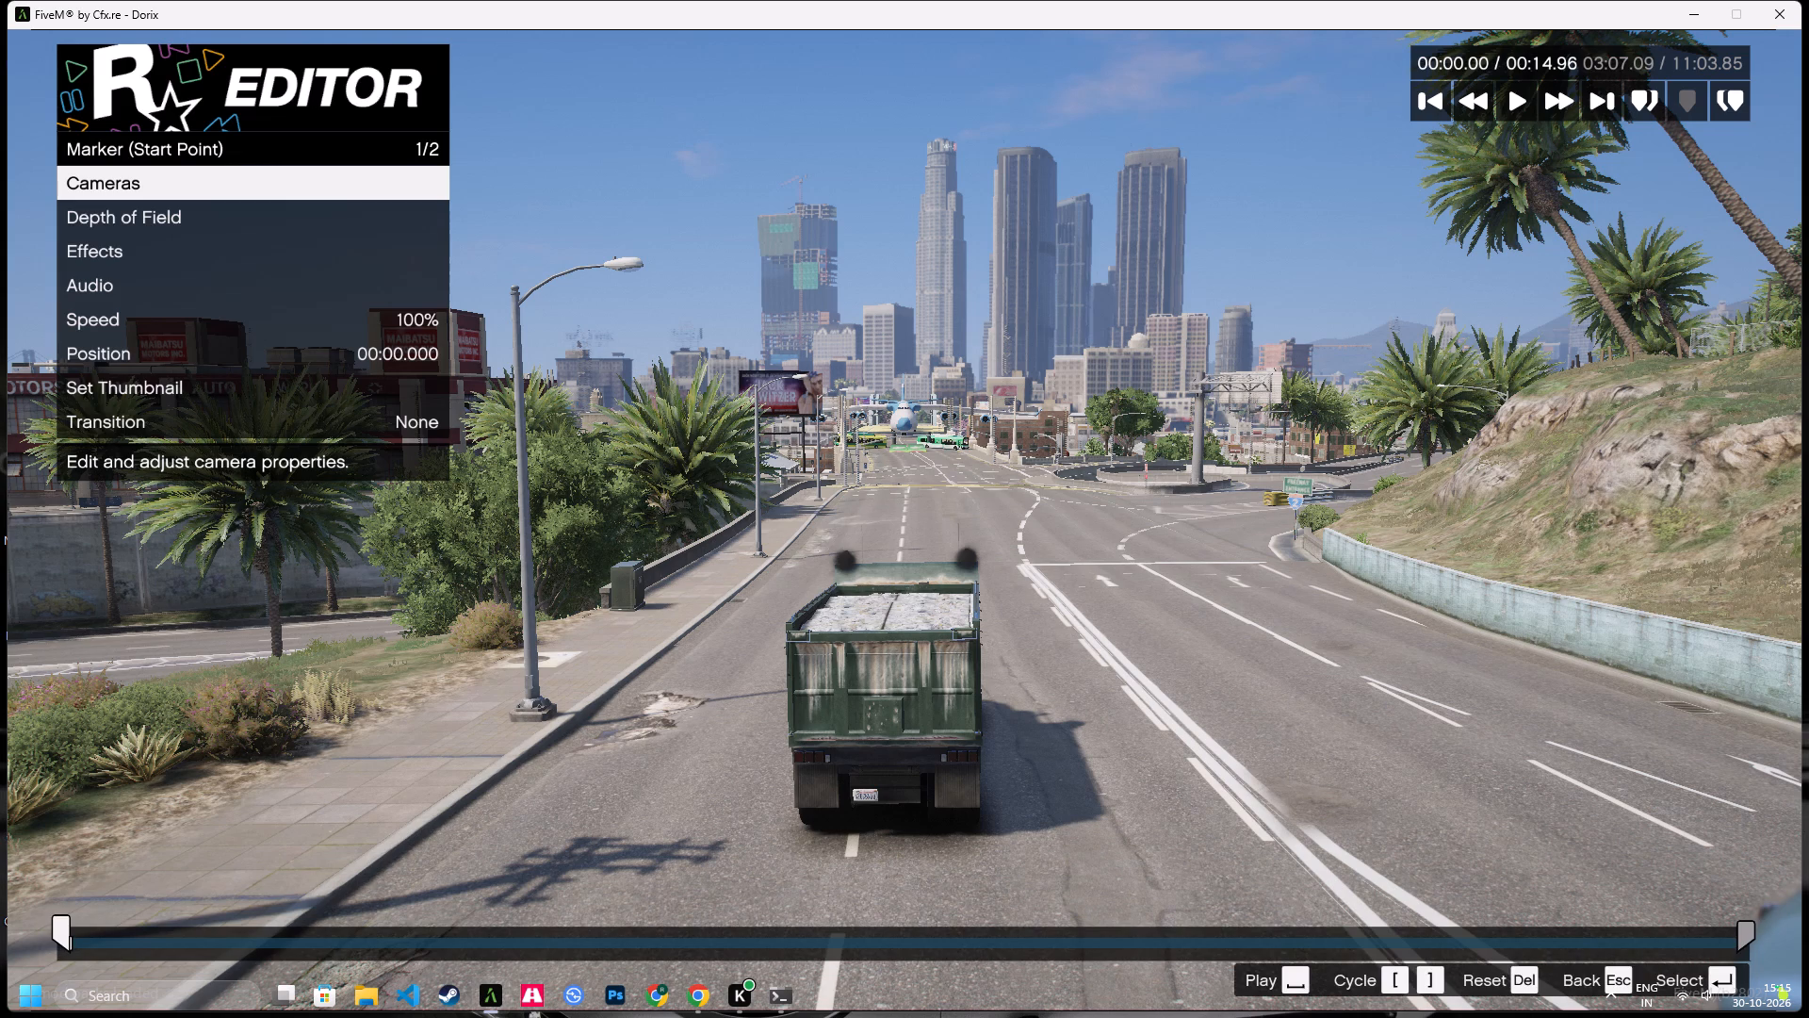
In the ninth clip's start marker effects, set saturation to 10 and contrast to 1.
key(Down)
key(Down)
key(Return)
key(BackSpace)
key(Up)
key(Return)
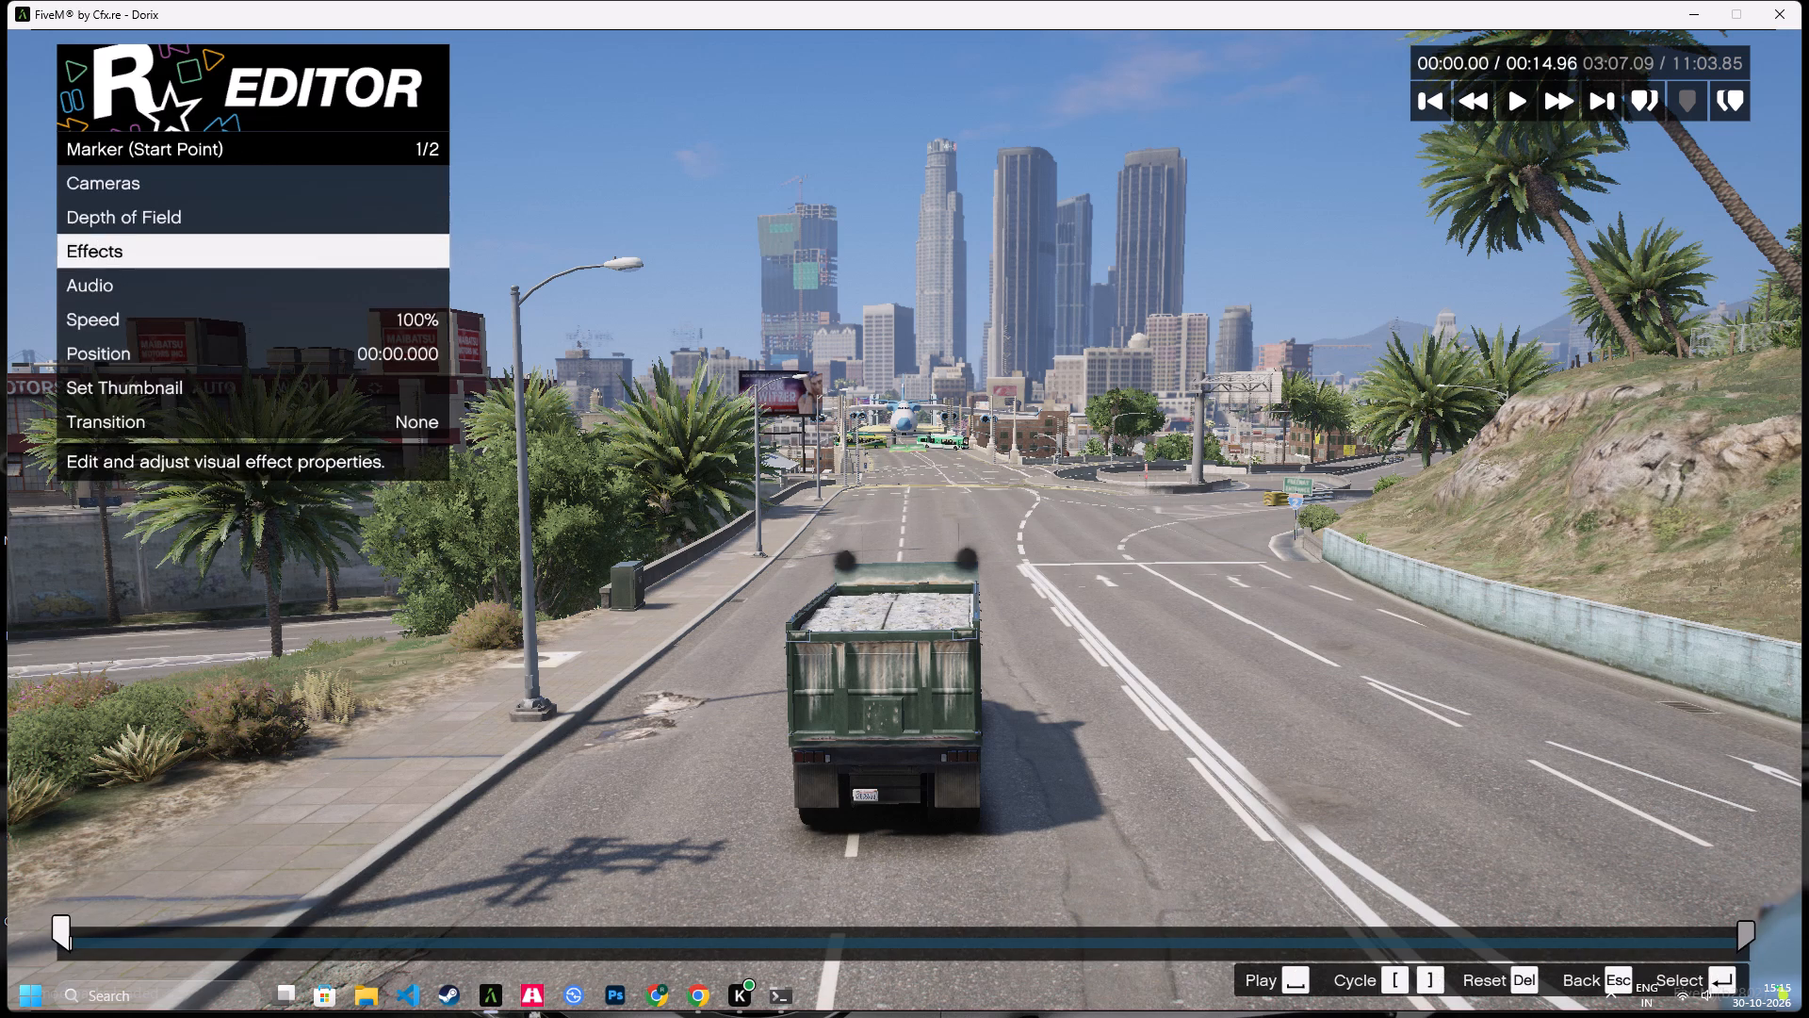
key(Down)
key(Right)
key(Right)
key(Right)
key(Right)
key(Right)
key(Right)
key(Right)
key(Right)
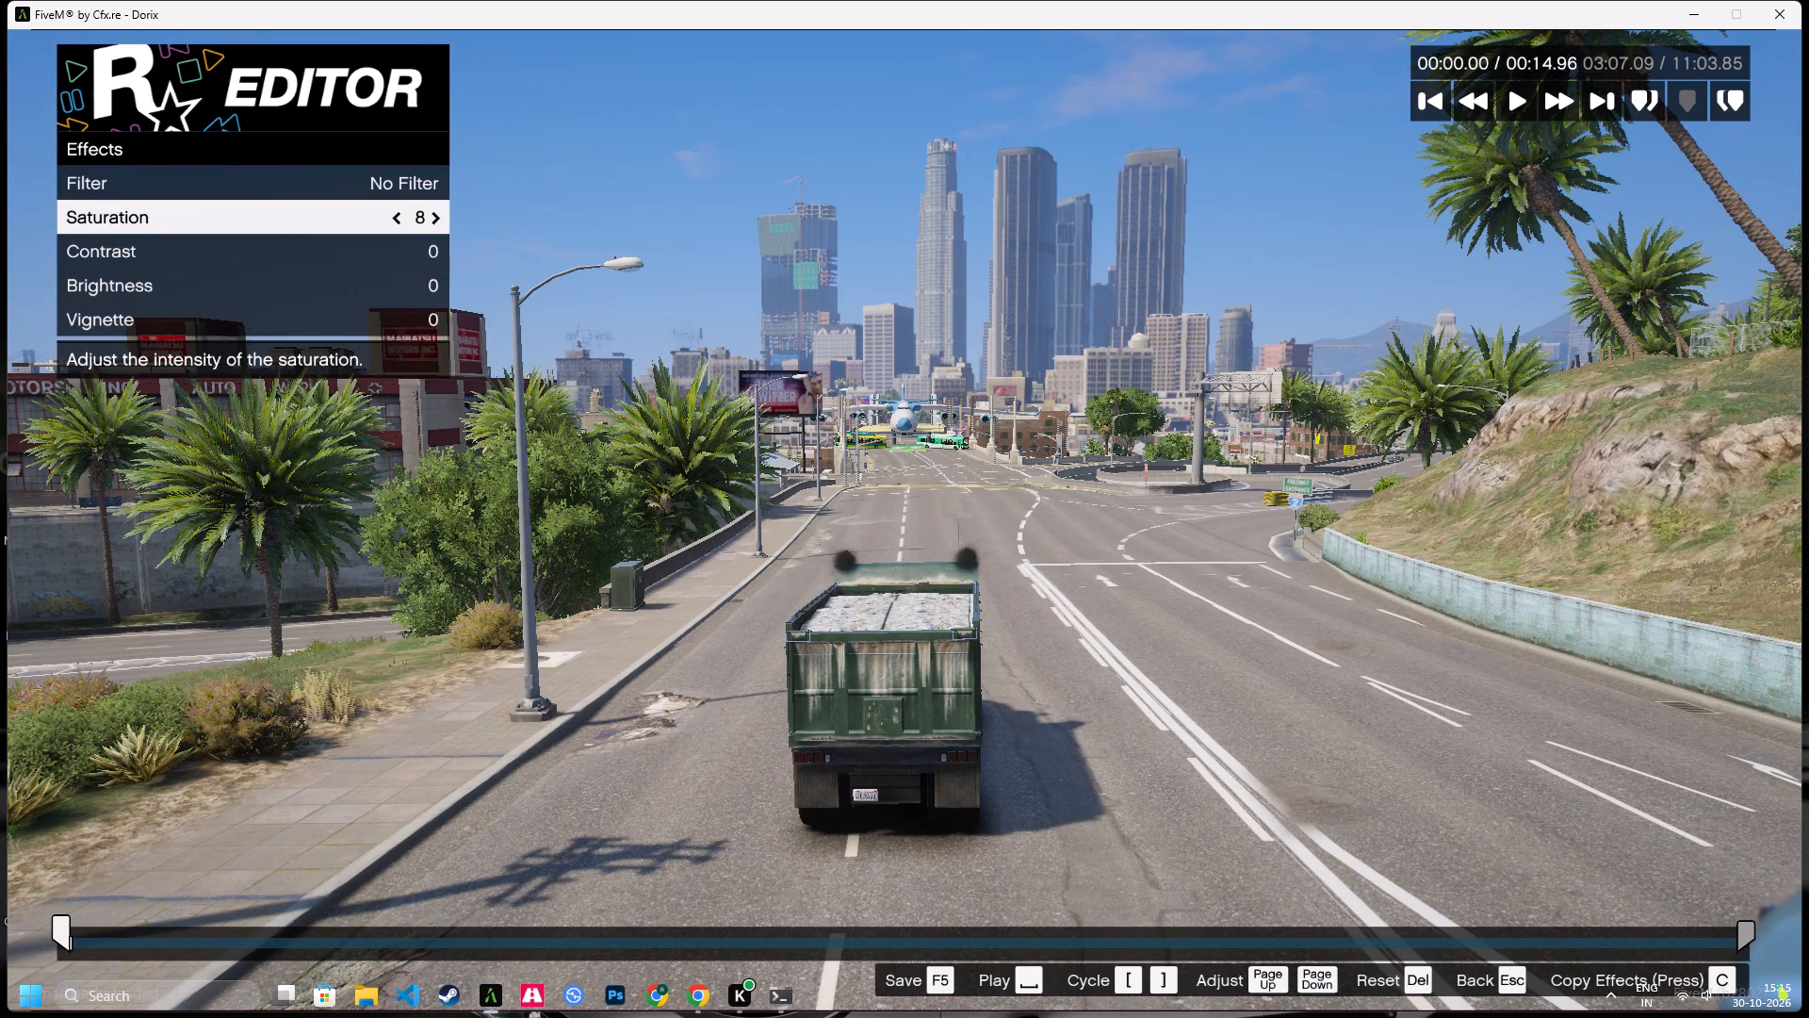
key(Right)
key(Right)
key(Down)
key(Right)
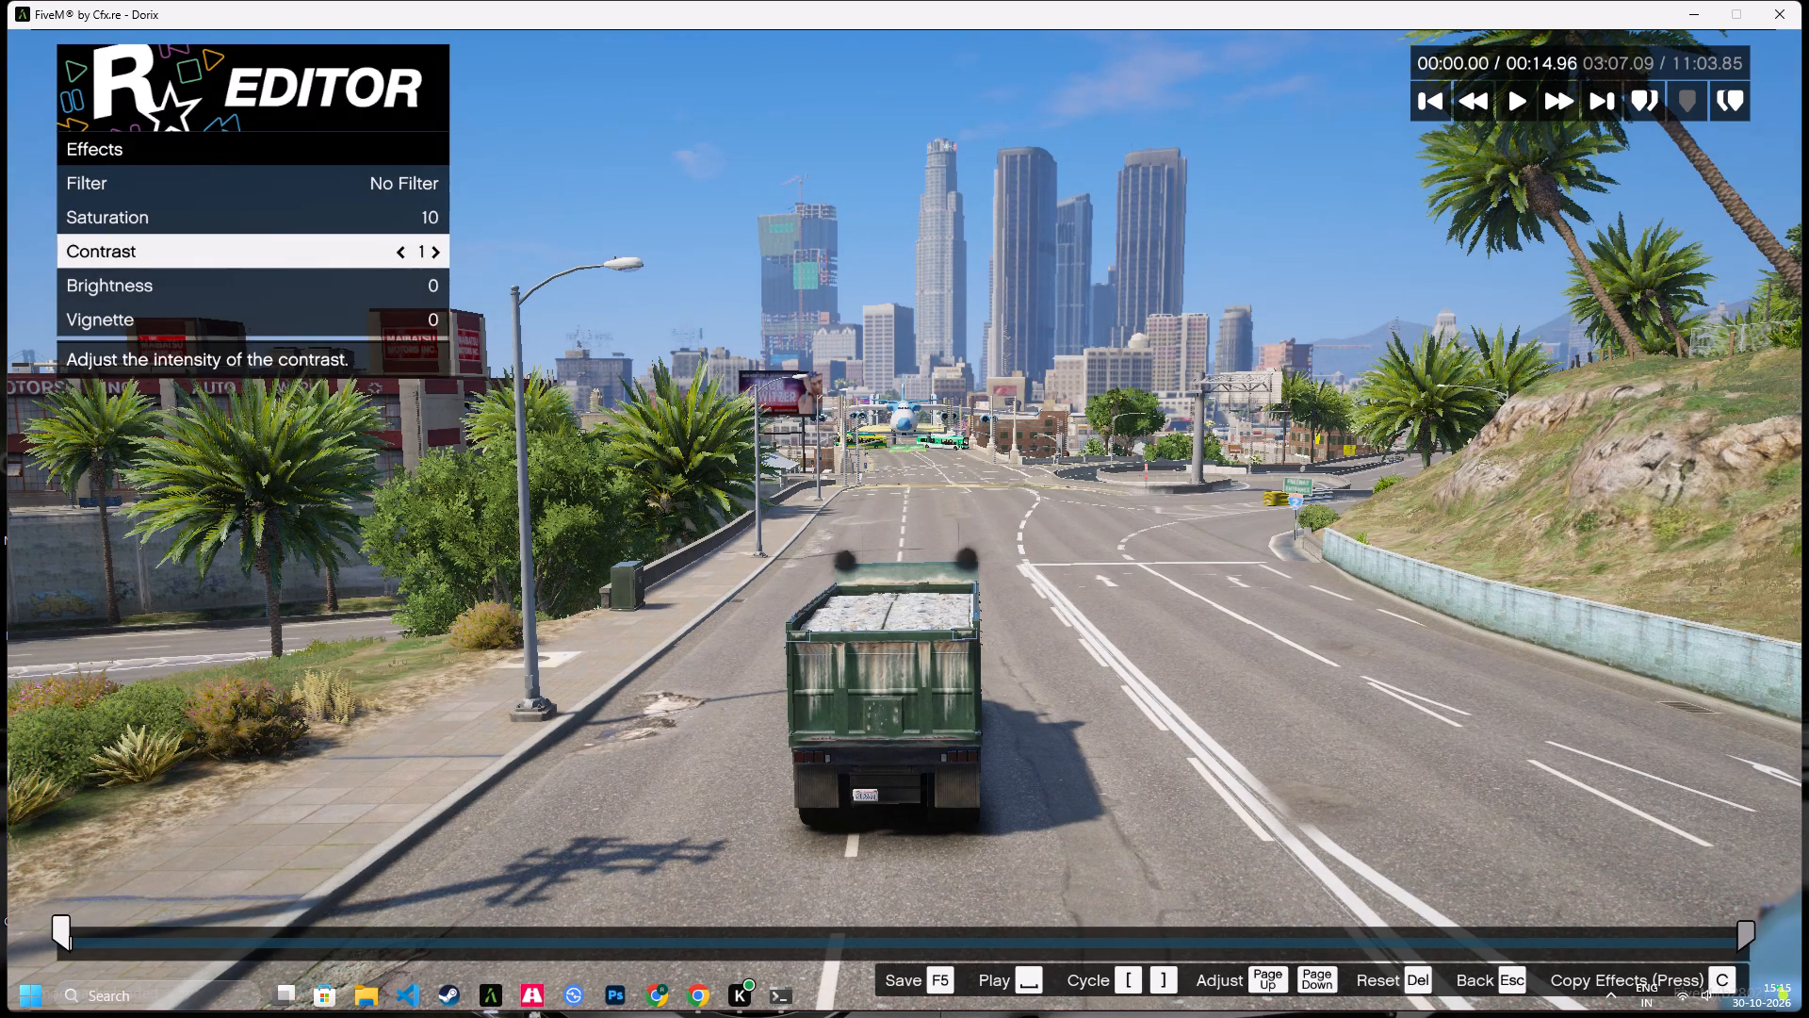
key(BackSpace)
Change the depth of field focus of the ninth clip's start marker to its next option.
key(Up)
key(Return)
key(Right)
key(BackSpace)
Set the ninth clip's start marker camera type to Free Camera and its Move with Target to Player.
key(Up)
key(Return)
key(Right)
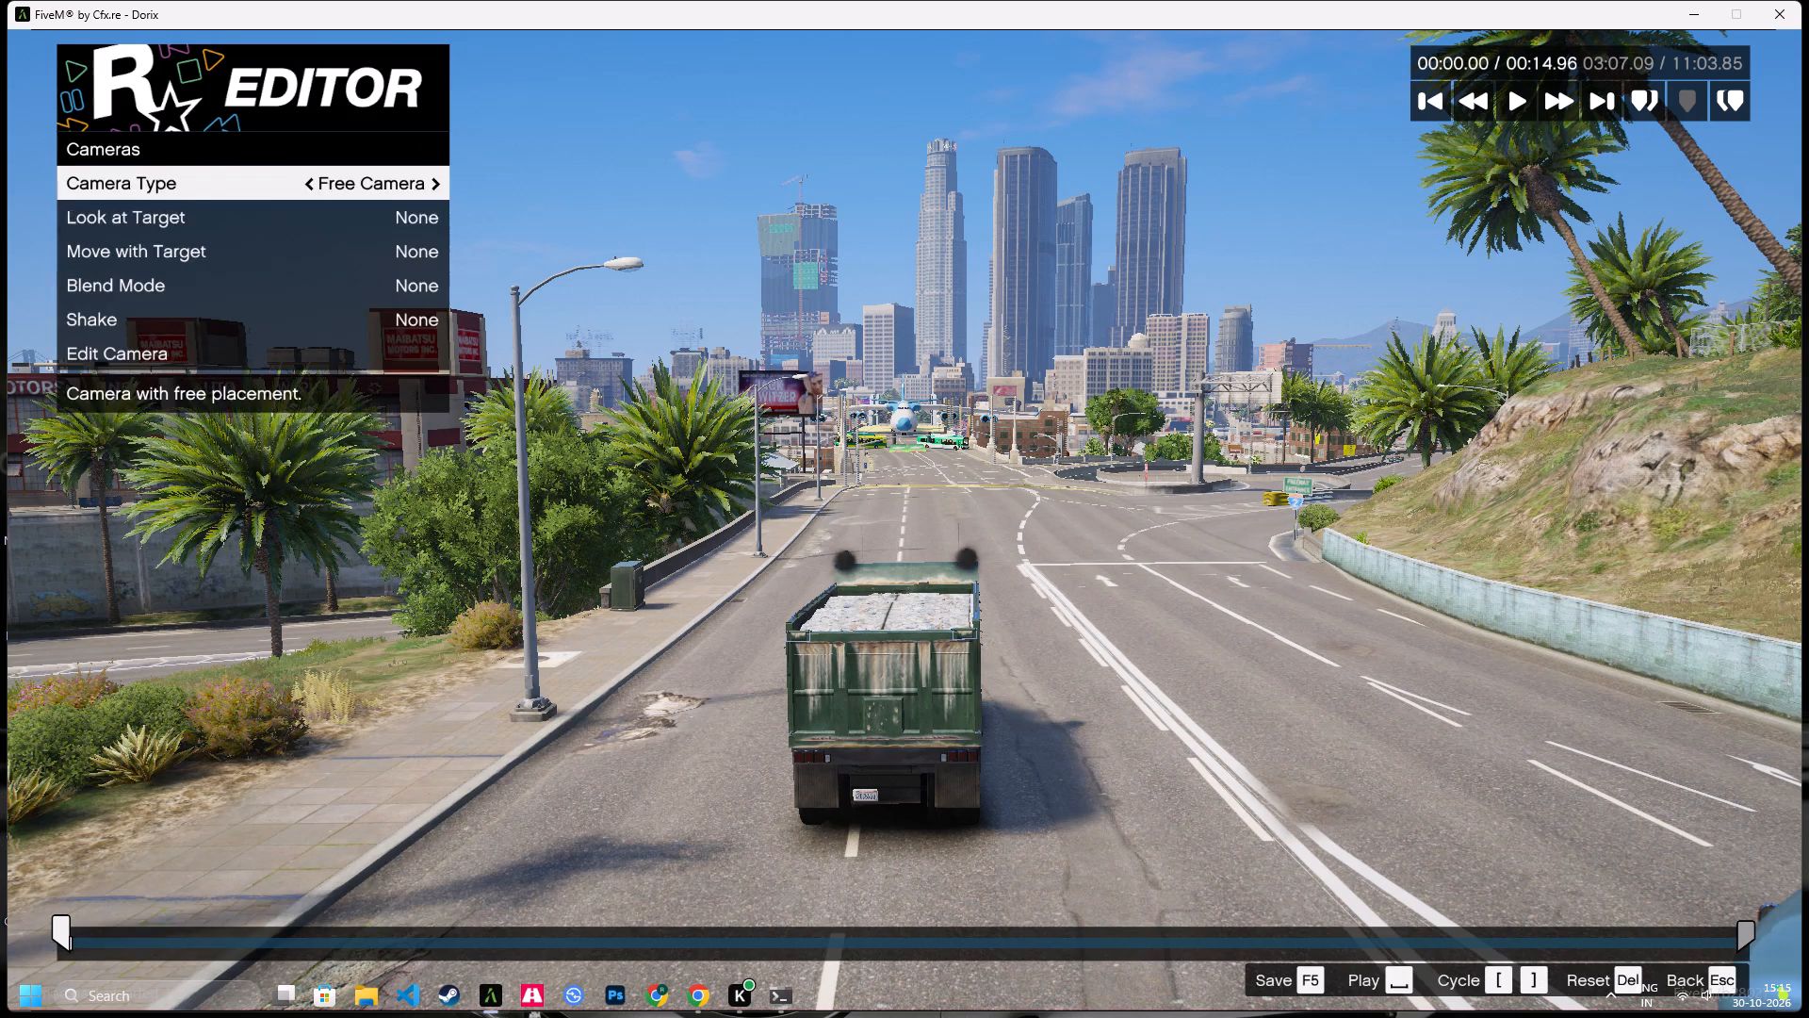
key(Down)
key(Down)
key(Right)
key(Down)
key(Down)
key(Down)
key(Down)
Zoom the ninth clip's free camera out to about 0.69x, rotate it to centre the truck, and play the clip.
key(Return)
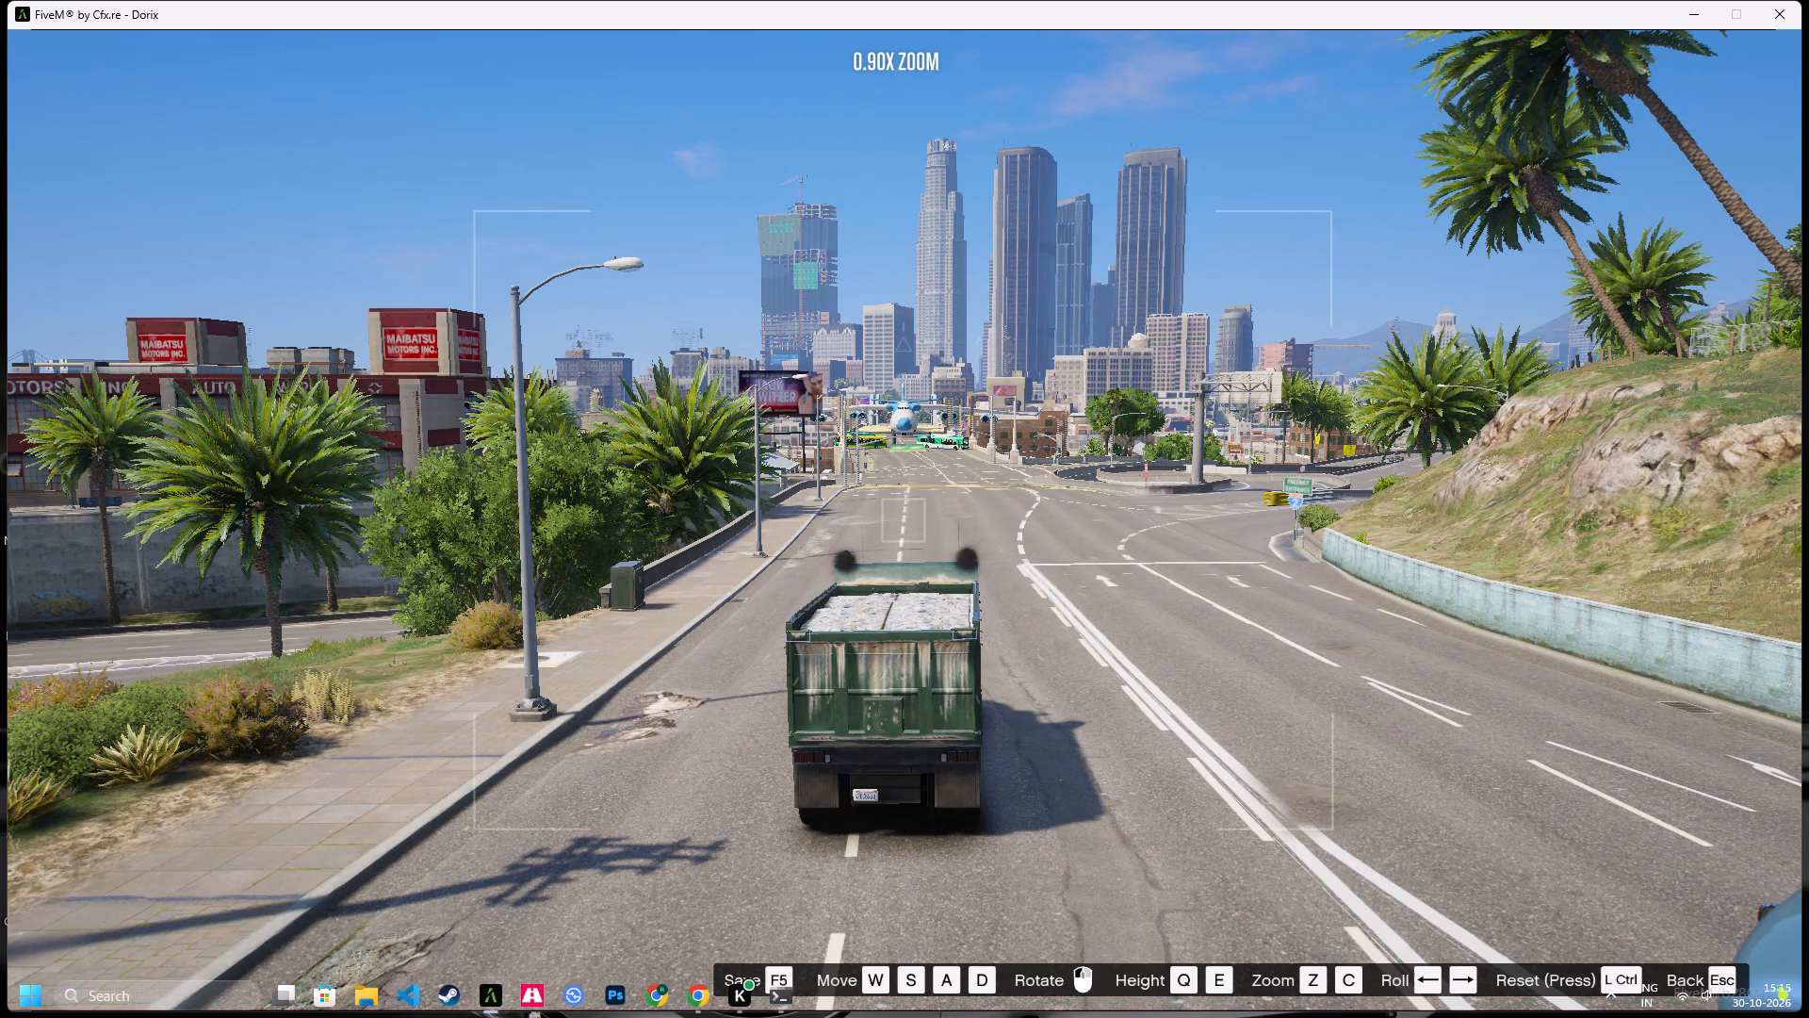
key(ctrl+z)
click(1463, 558)
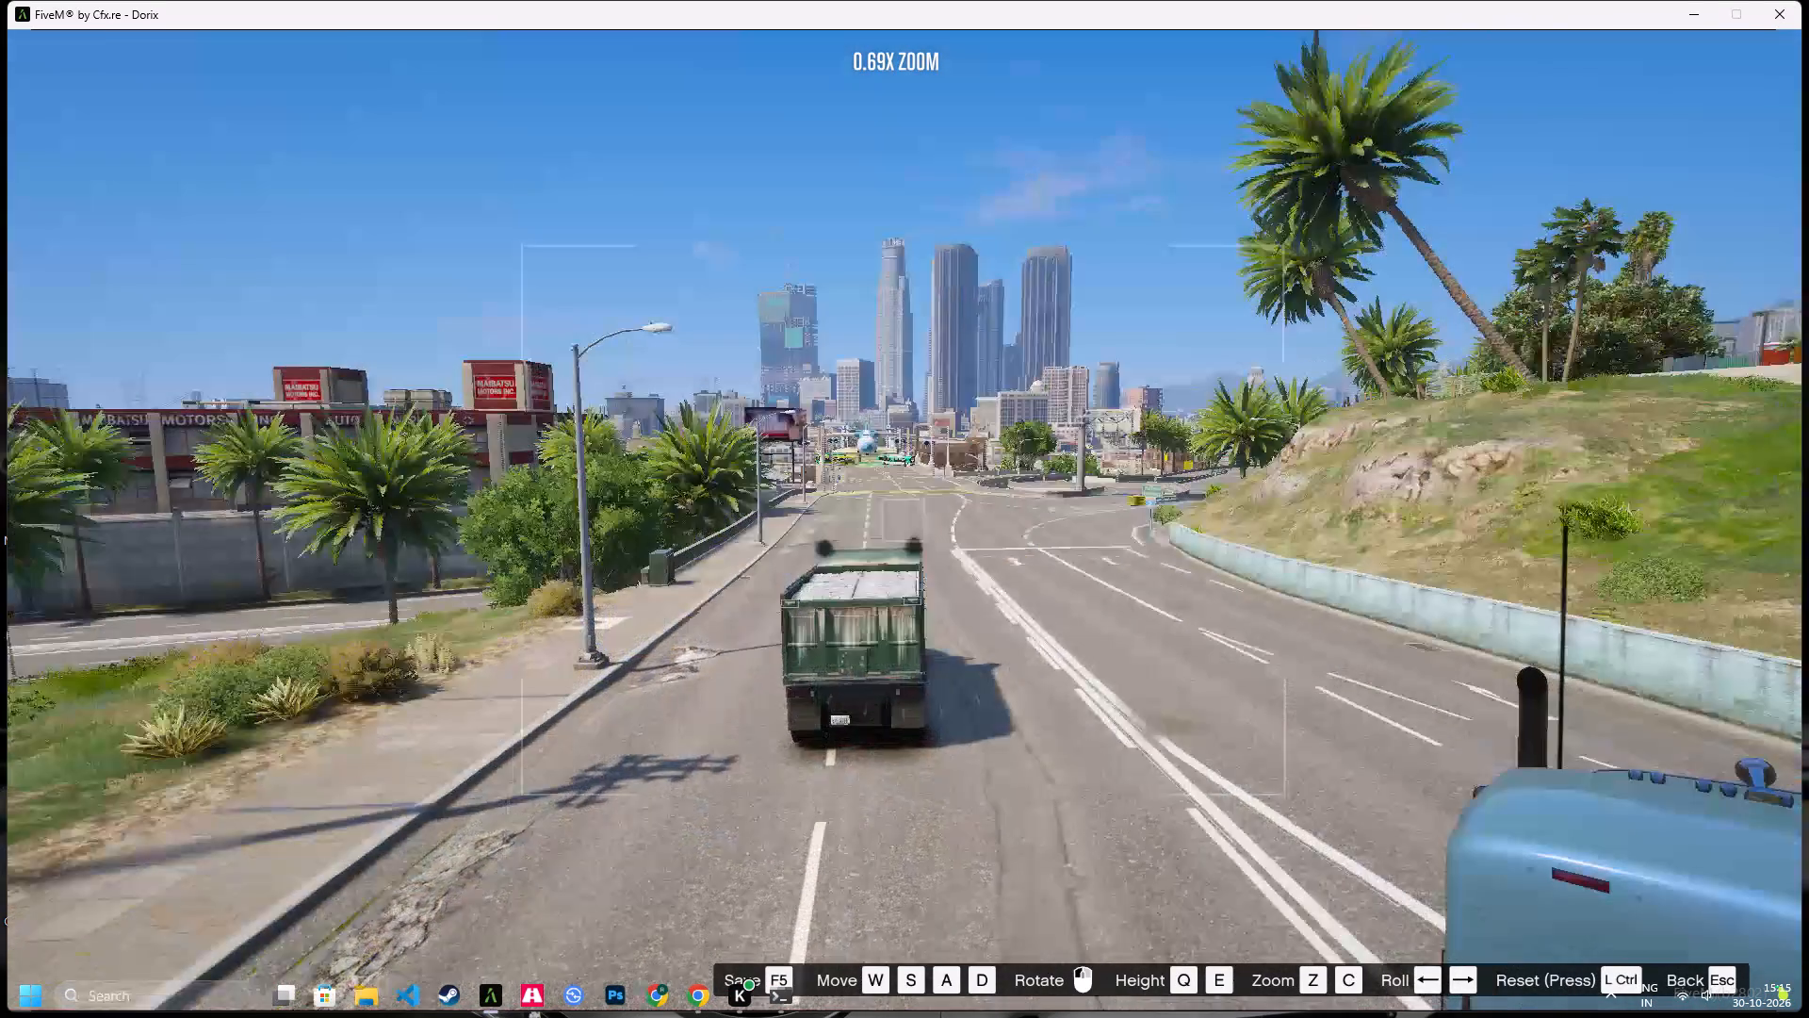
key(Escape)
key(space)
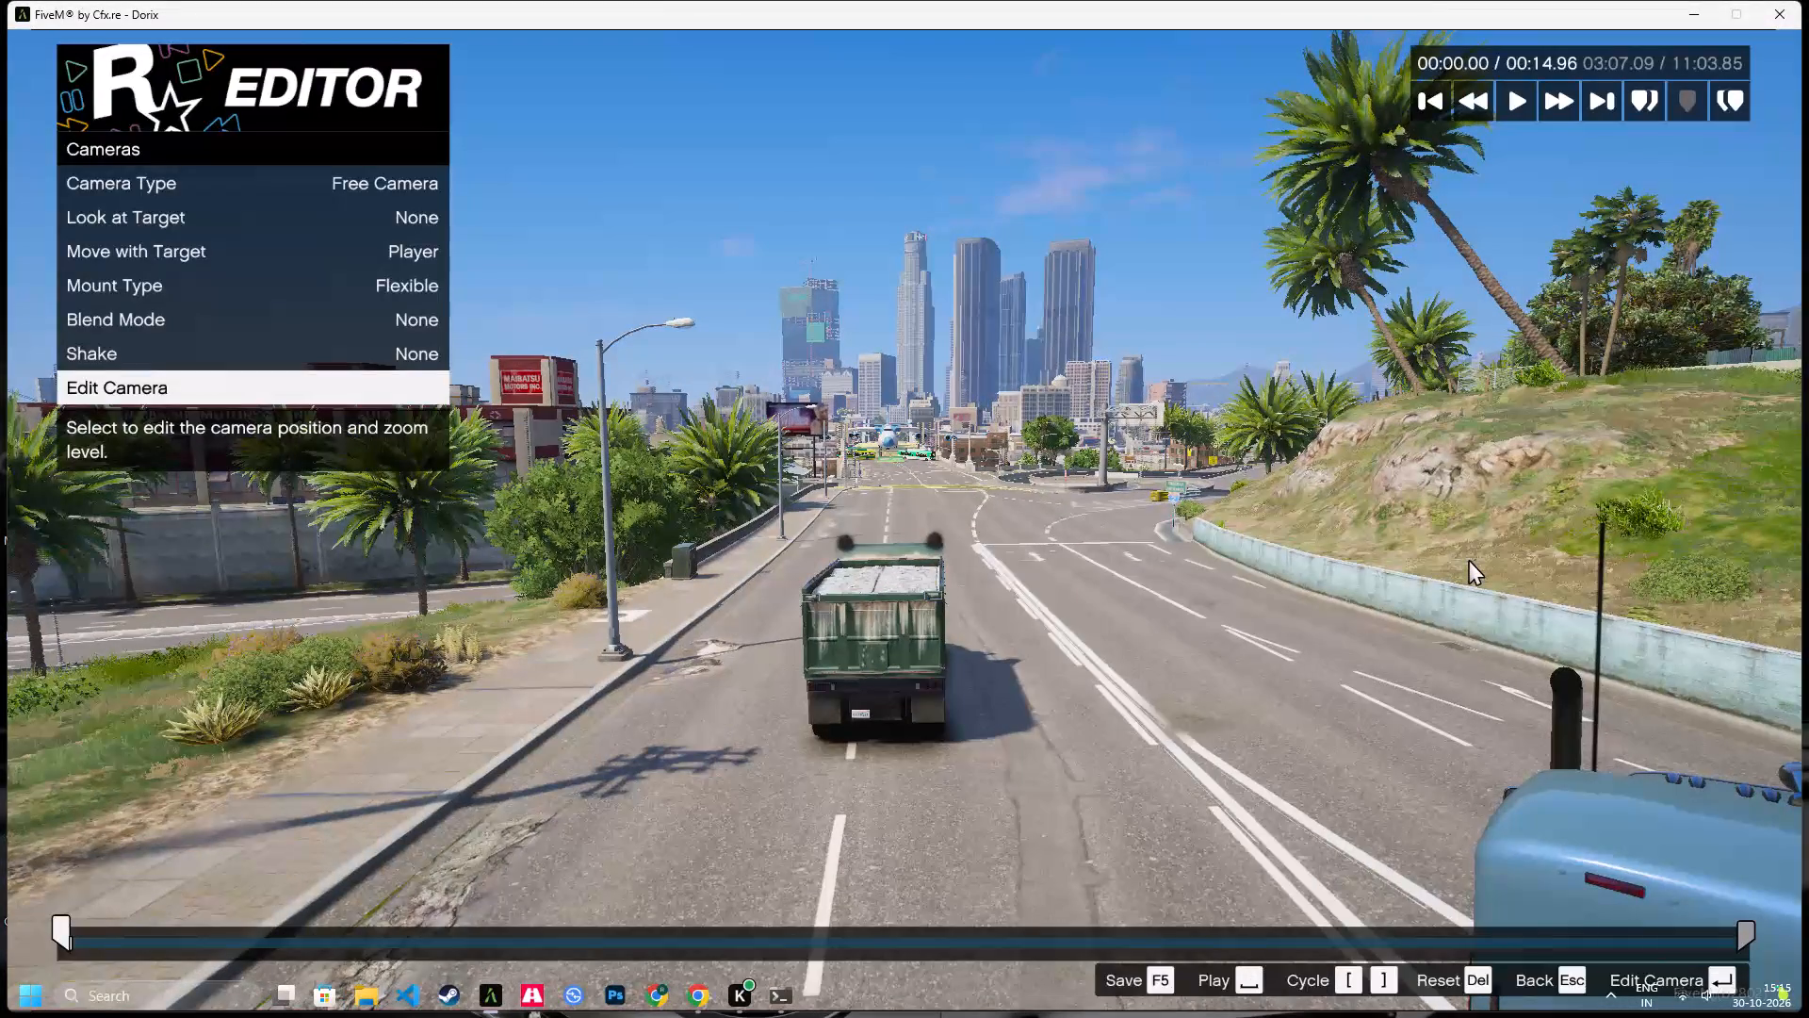
key(space)
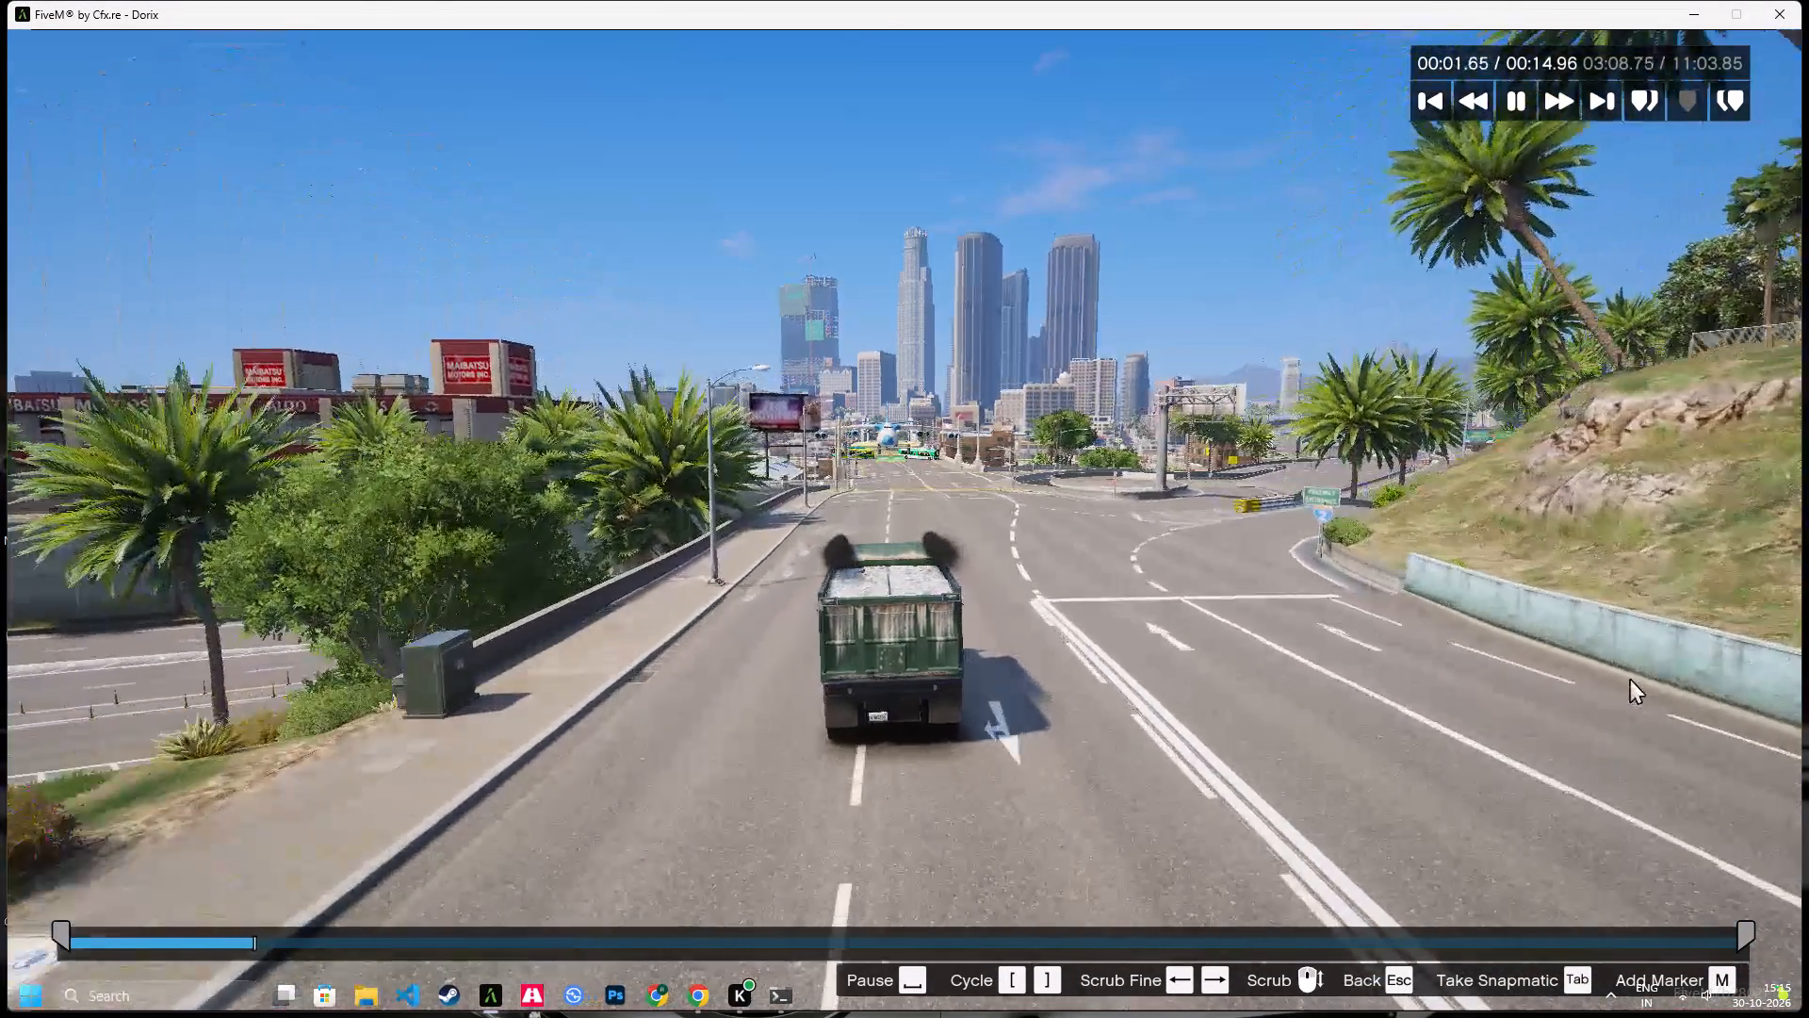
Save the project and return from the ninth clip to the timeline.
key(F5)
key(F5)
key(F5)
key(F5)
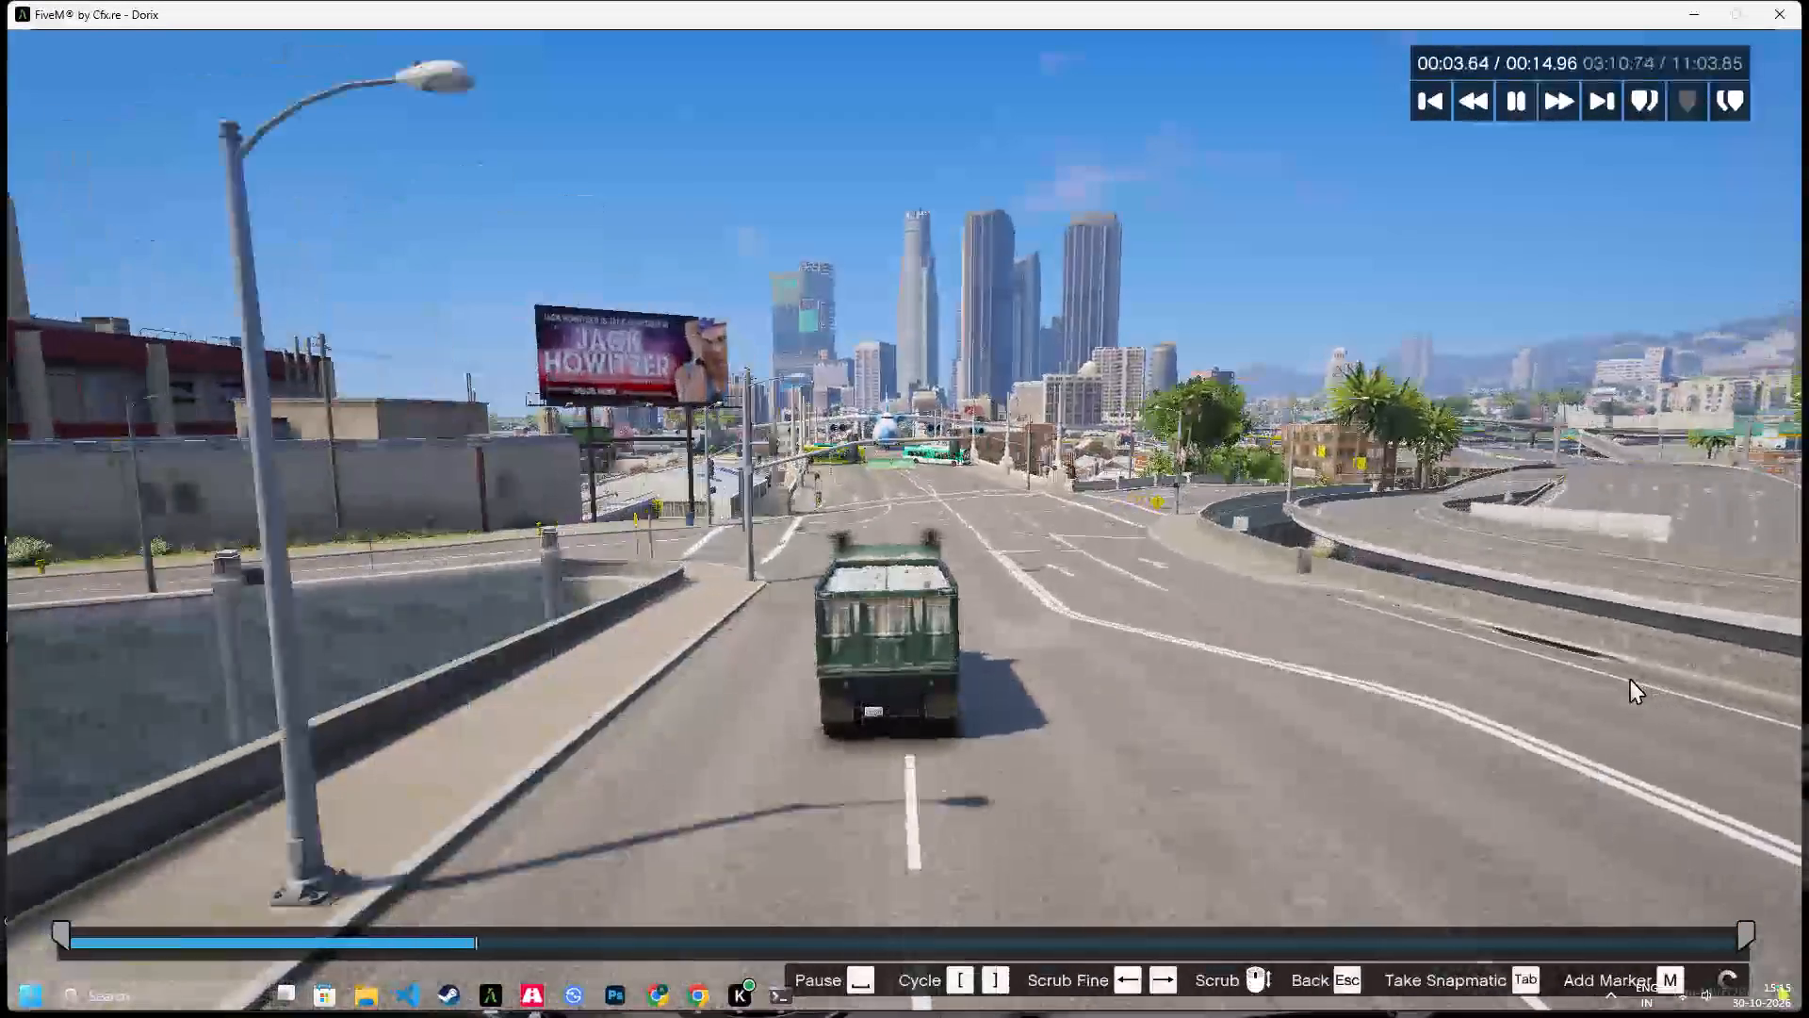
key(F5)
key(Escape)
key(Return)
Open the tenth timeline clip, Oct-30-2026-Clip-0065, for editing.
key(Right)
key(Return)
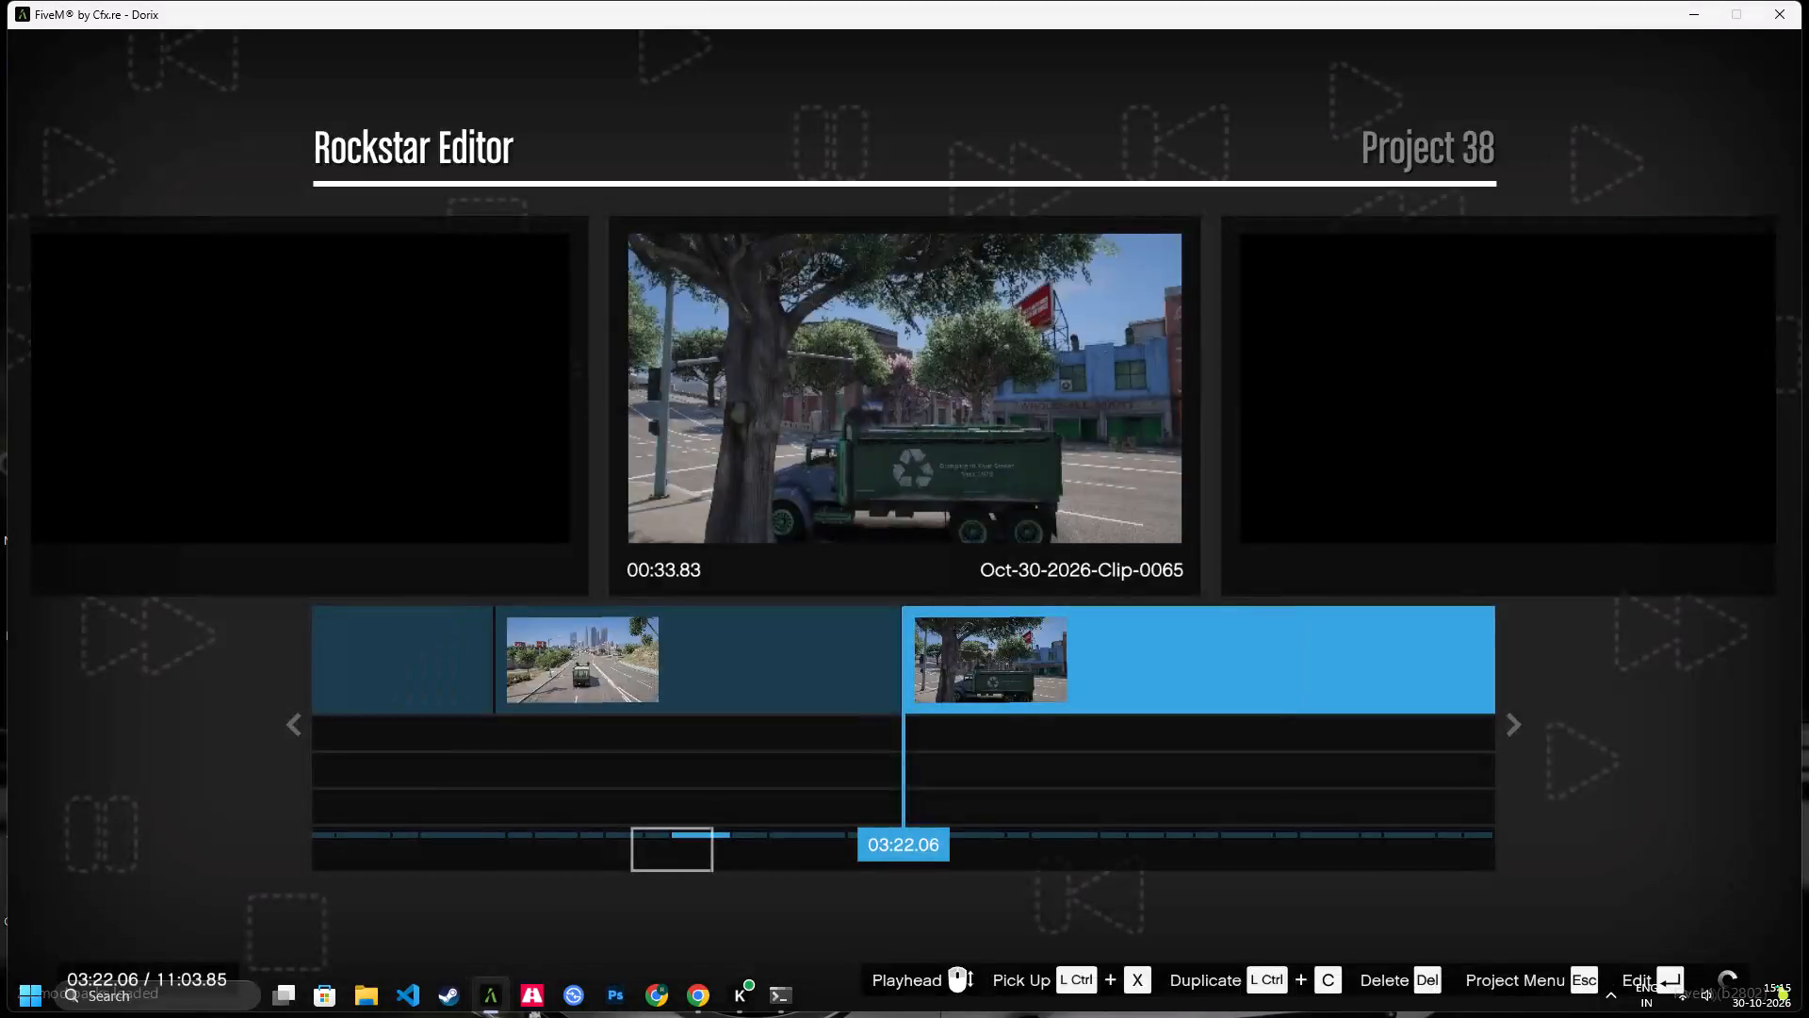
key(Return)
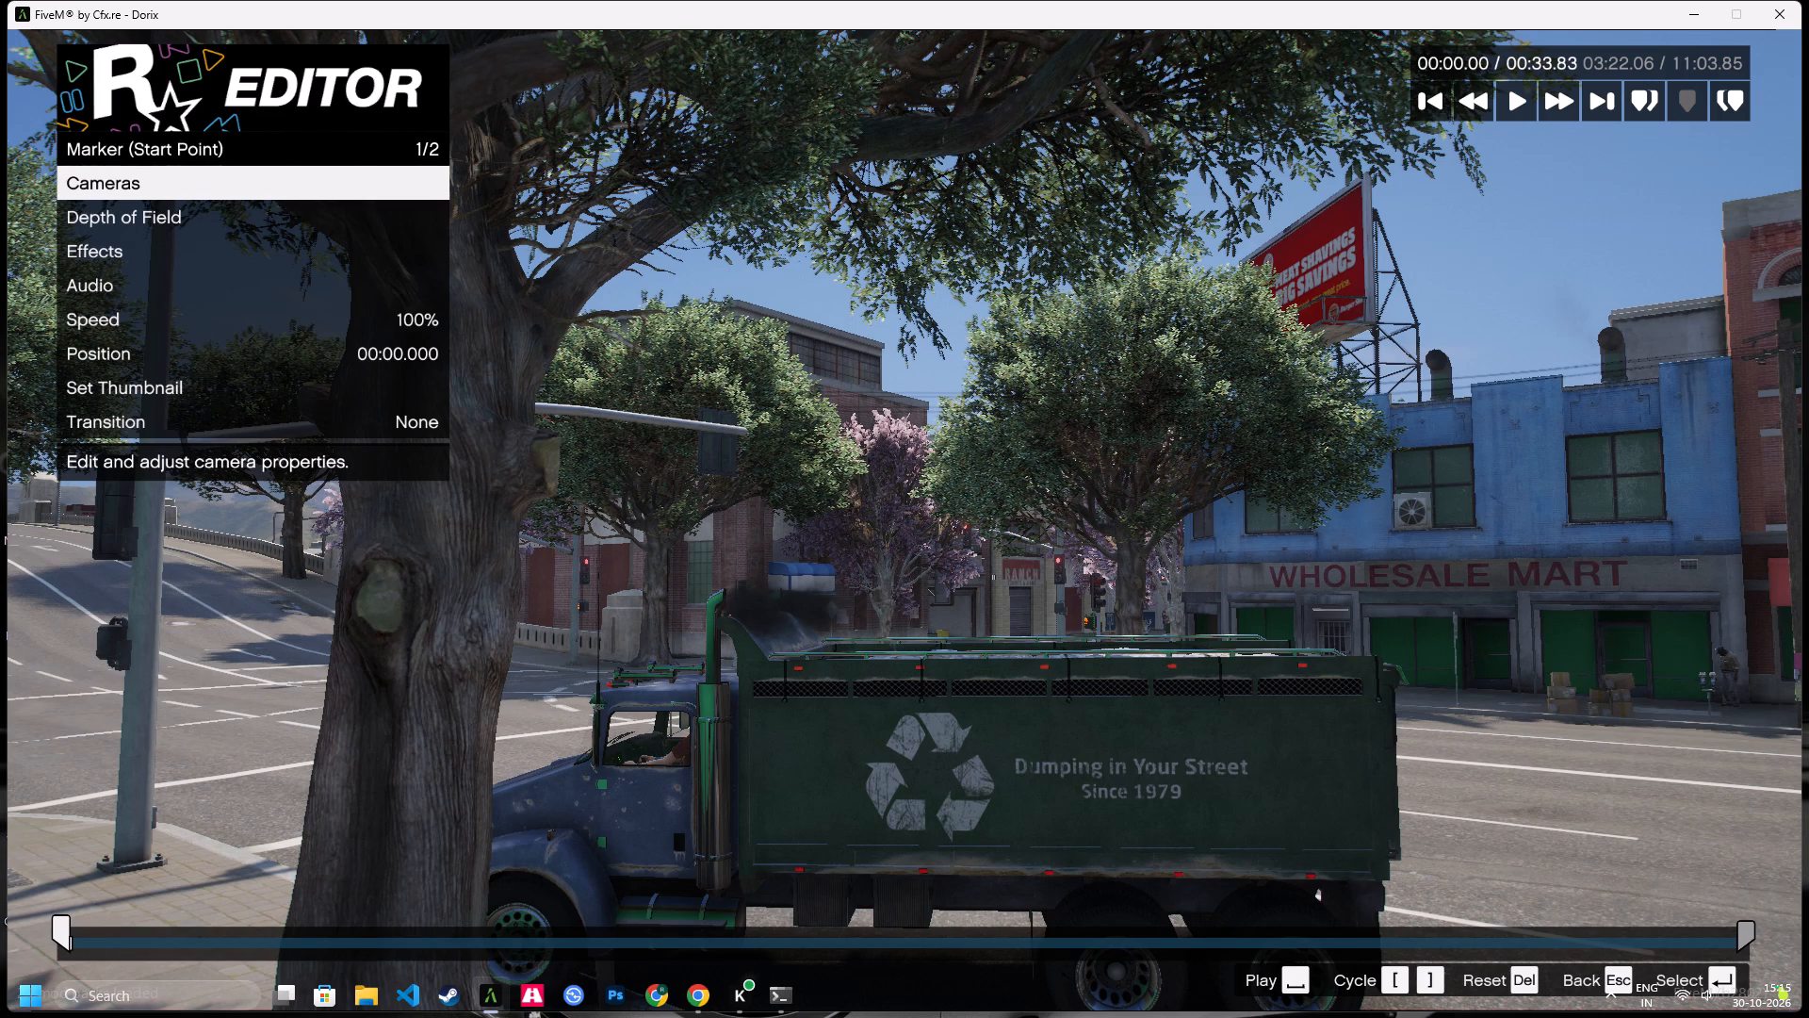
In the tenth clip's start marker effects, set saturation to 10 and contrast to 2.
key(Down)
key(Down)
key(Return)
key(Down)
key(Right)
key(Right)
key(Right)
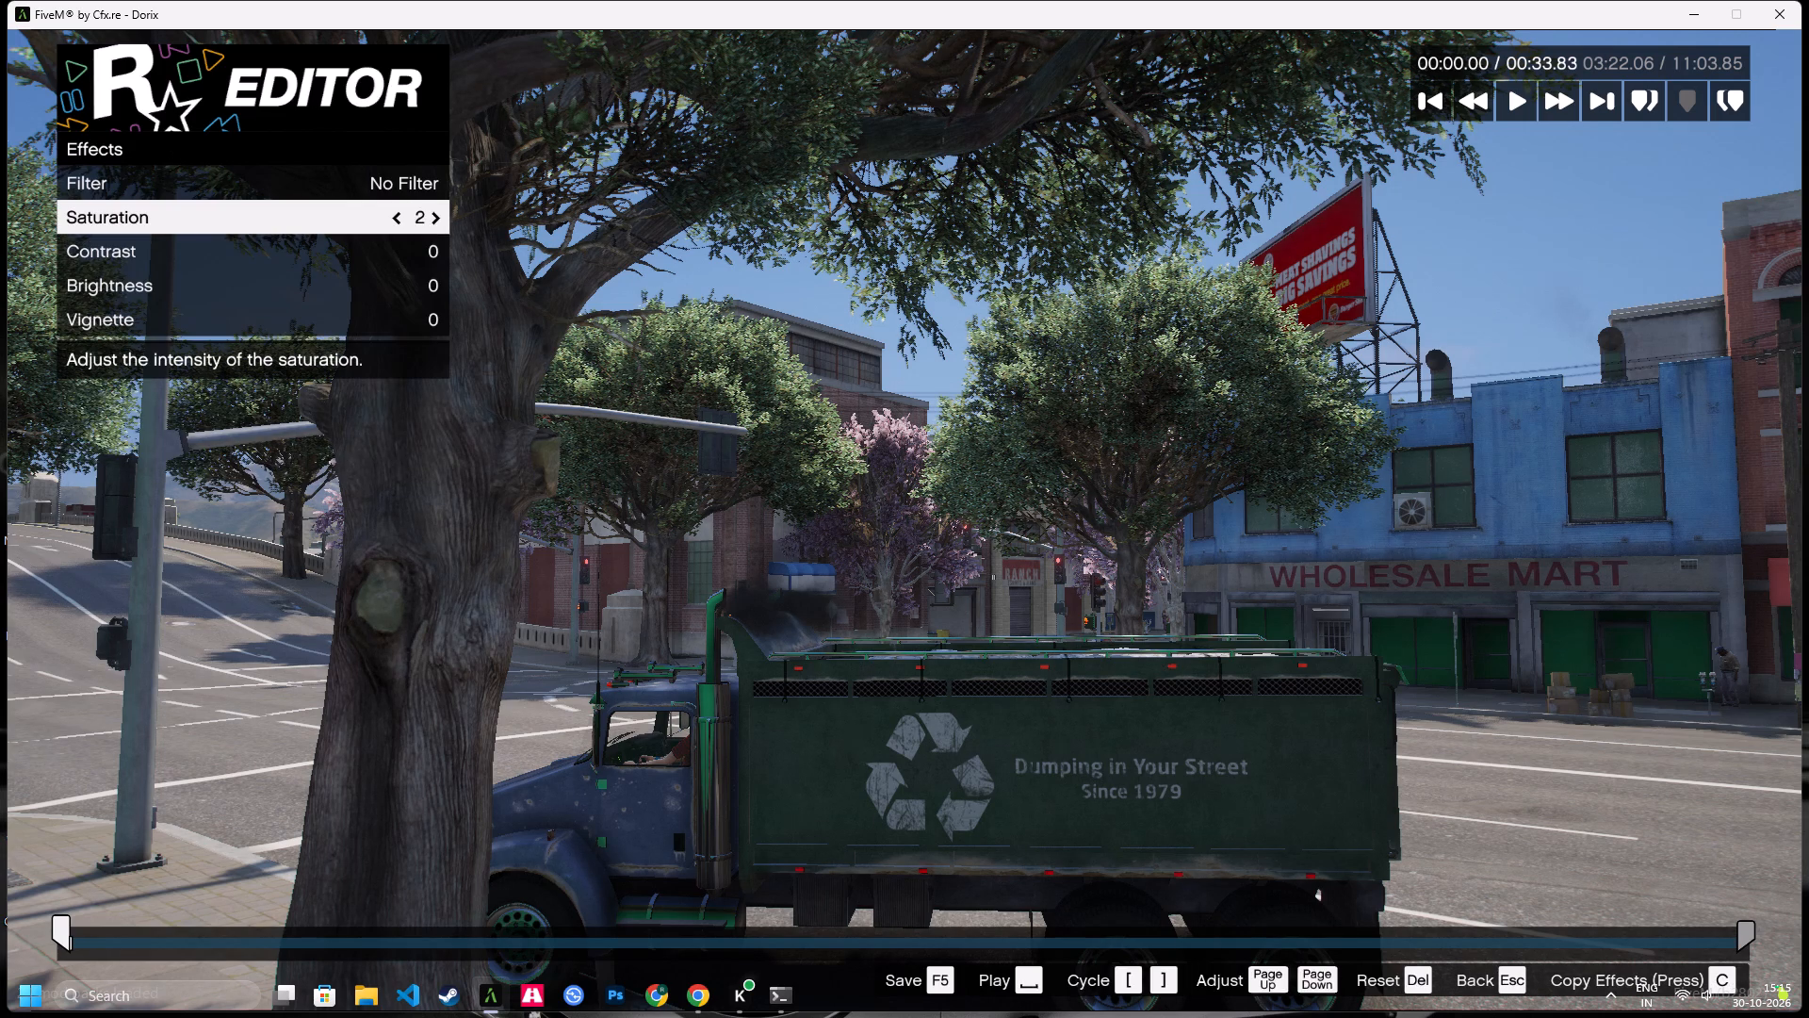
key(Right)
key(Right)
key(Right)
key(Right)
key(Right)
key(Right)
key(Right)
key(Down)
key(Right)
key(Right)
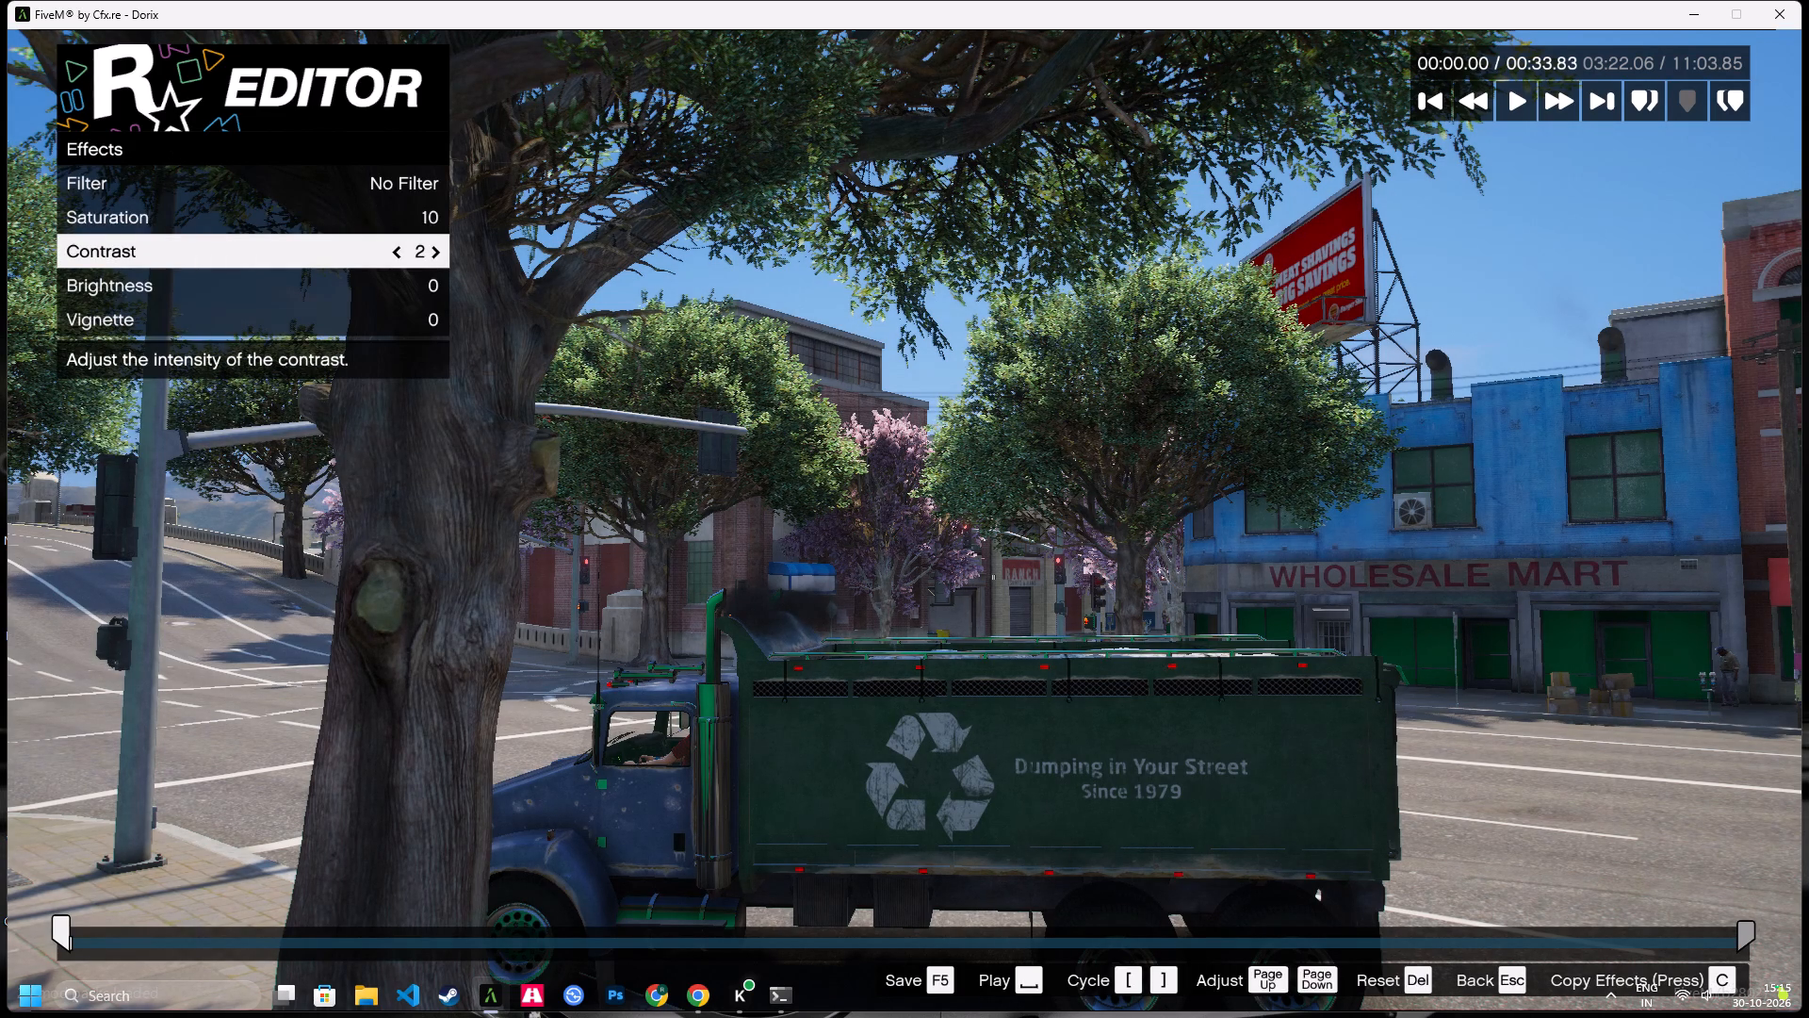
key(BackSpace)
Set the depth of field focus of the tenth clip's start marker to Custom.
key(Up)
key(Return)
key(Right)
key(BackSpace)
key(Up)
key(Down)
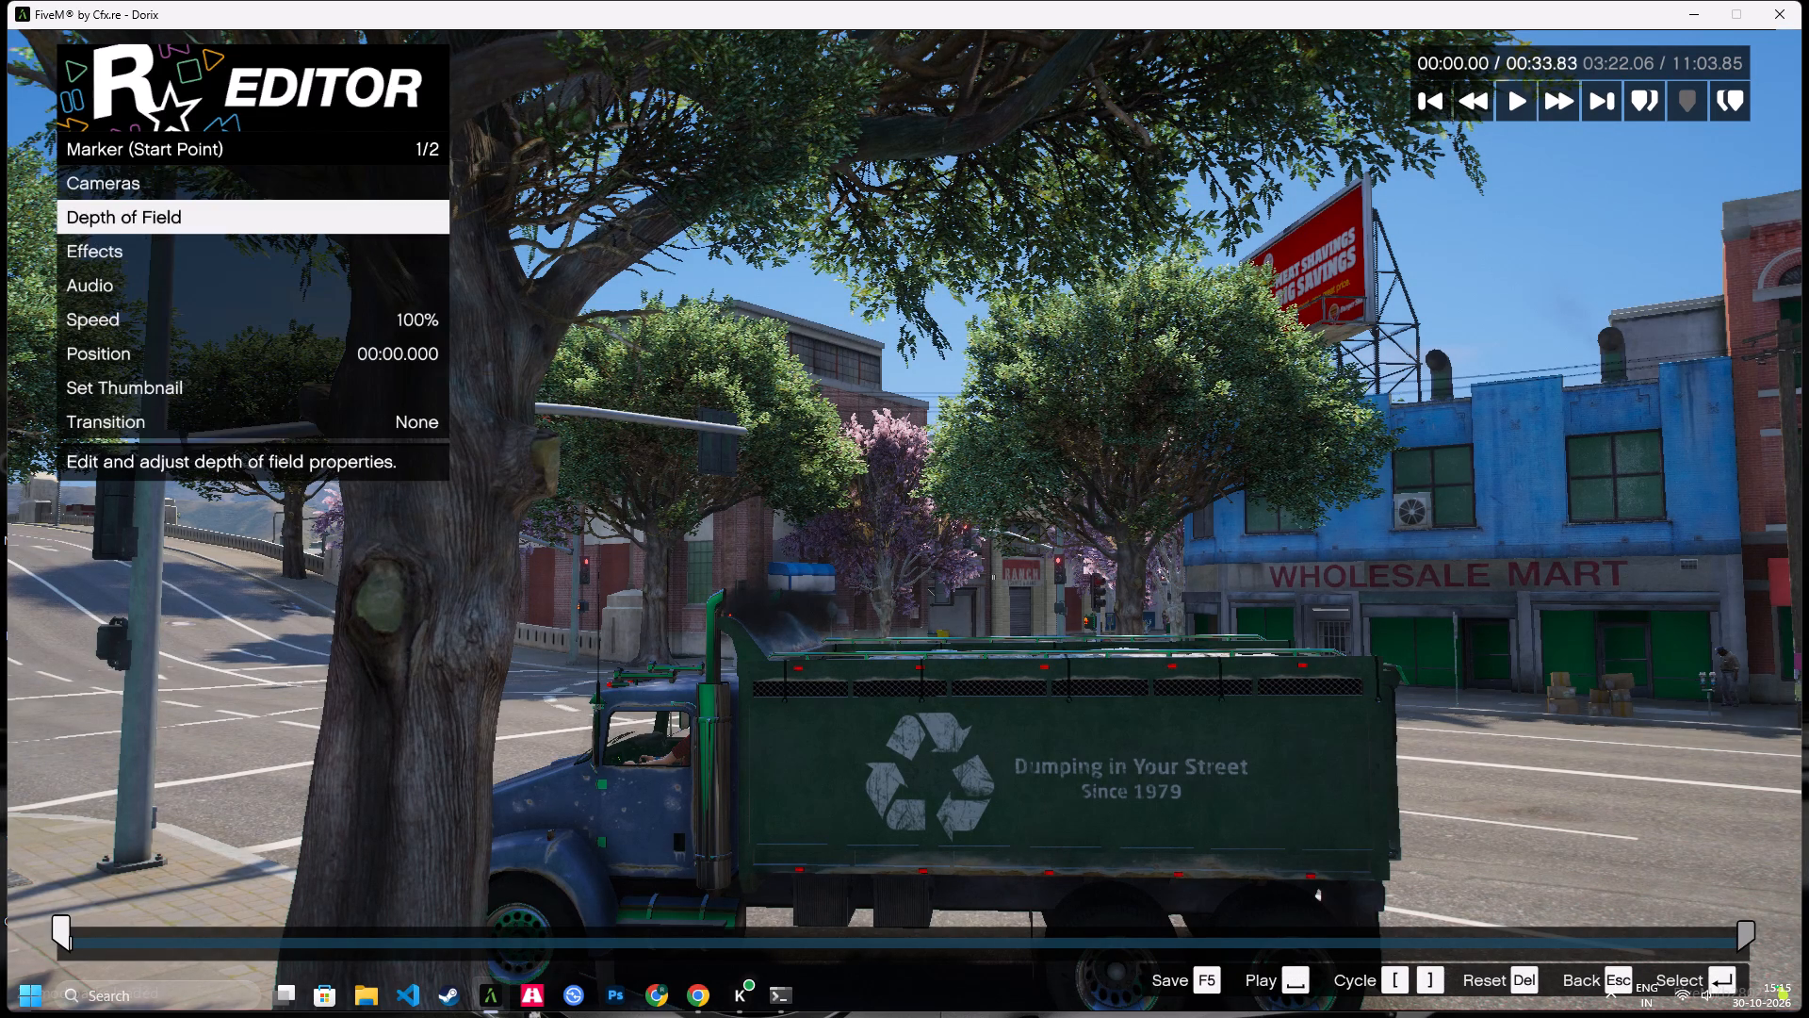
Change the depth of field focus of the tenth clip's start marker to its previous option.
key(Return)
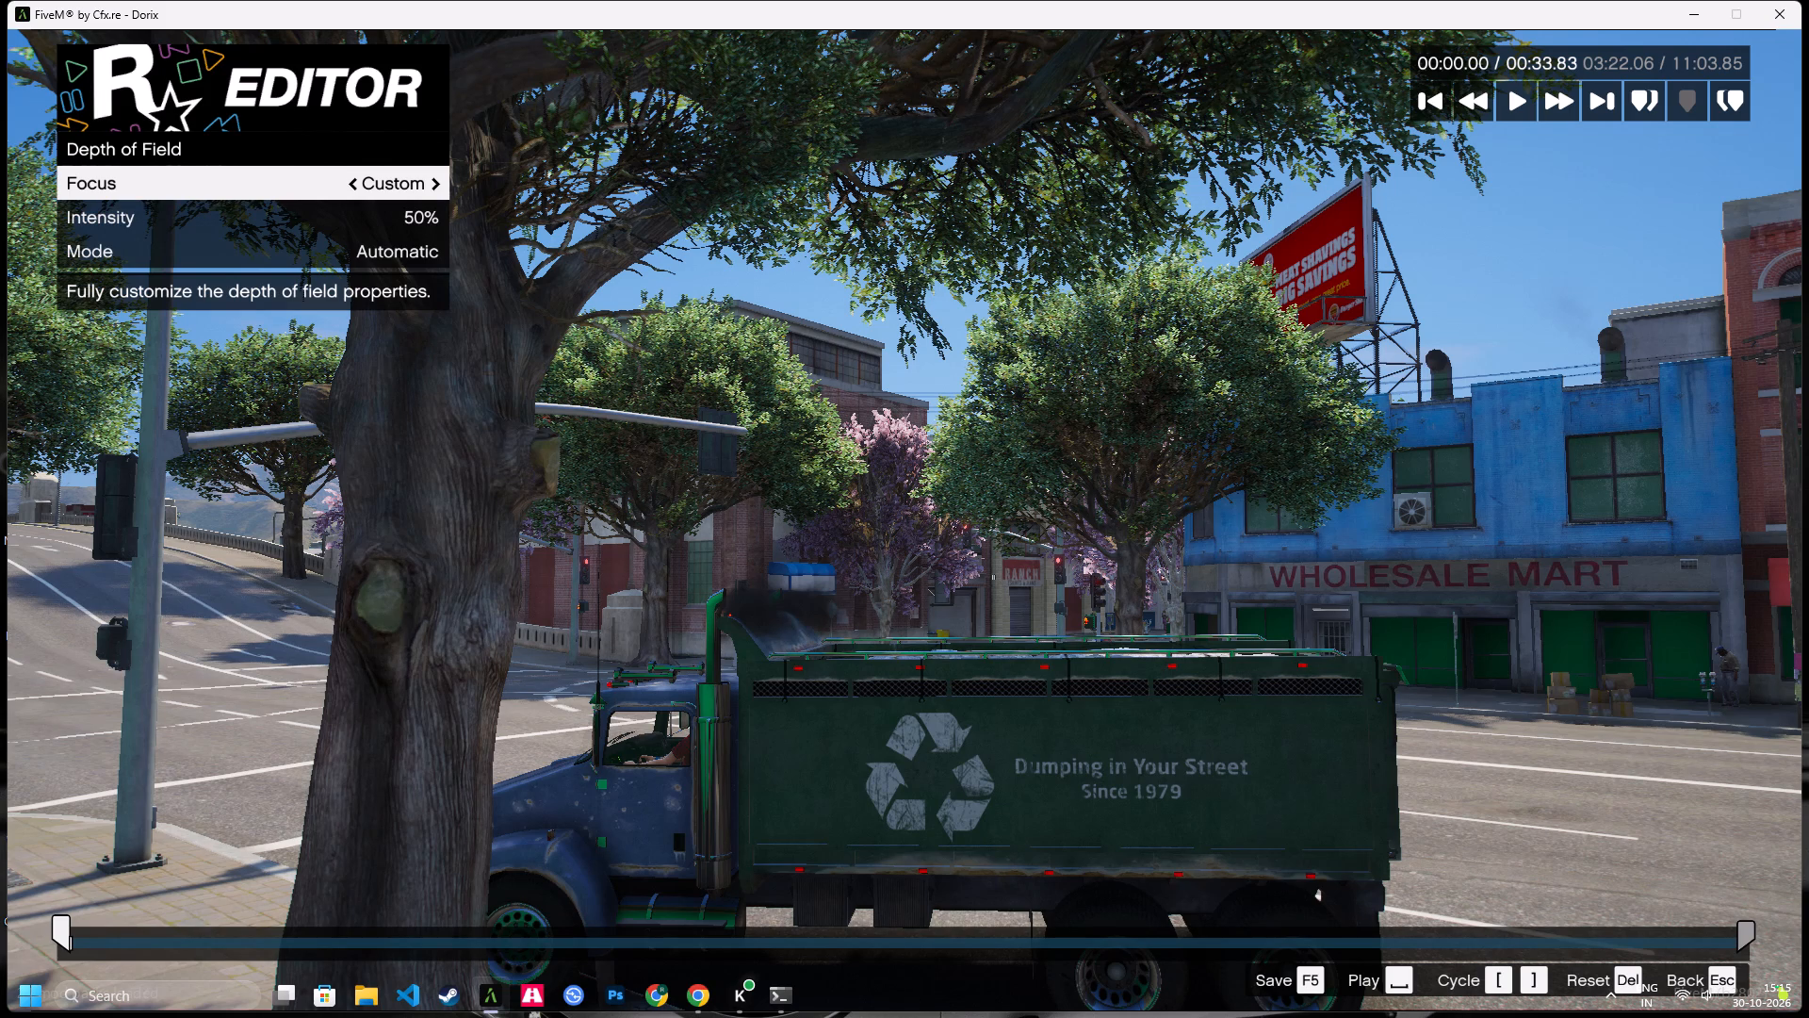
key(Left)
key(BackSpace)
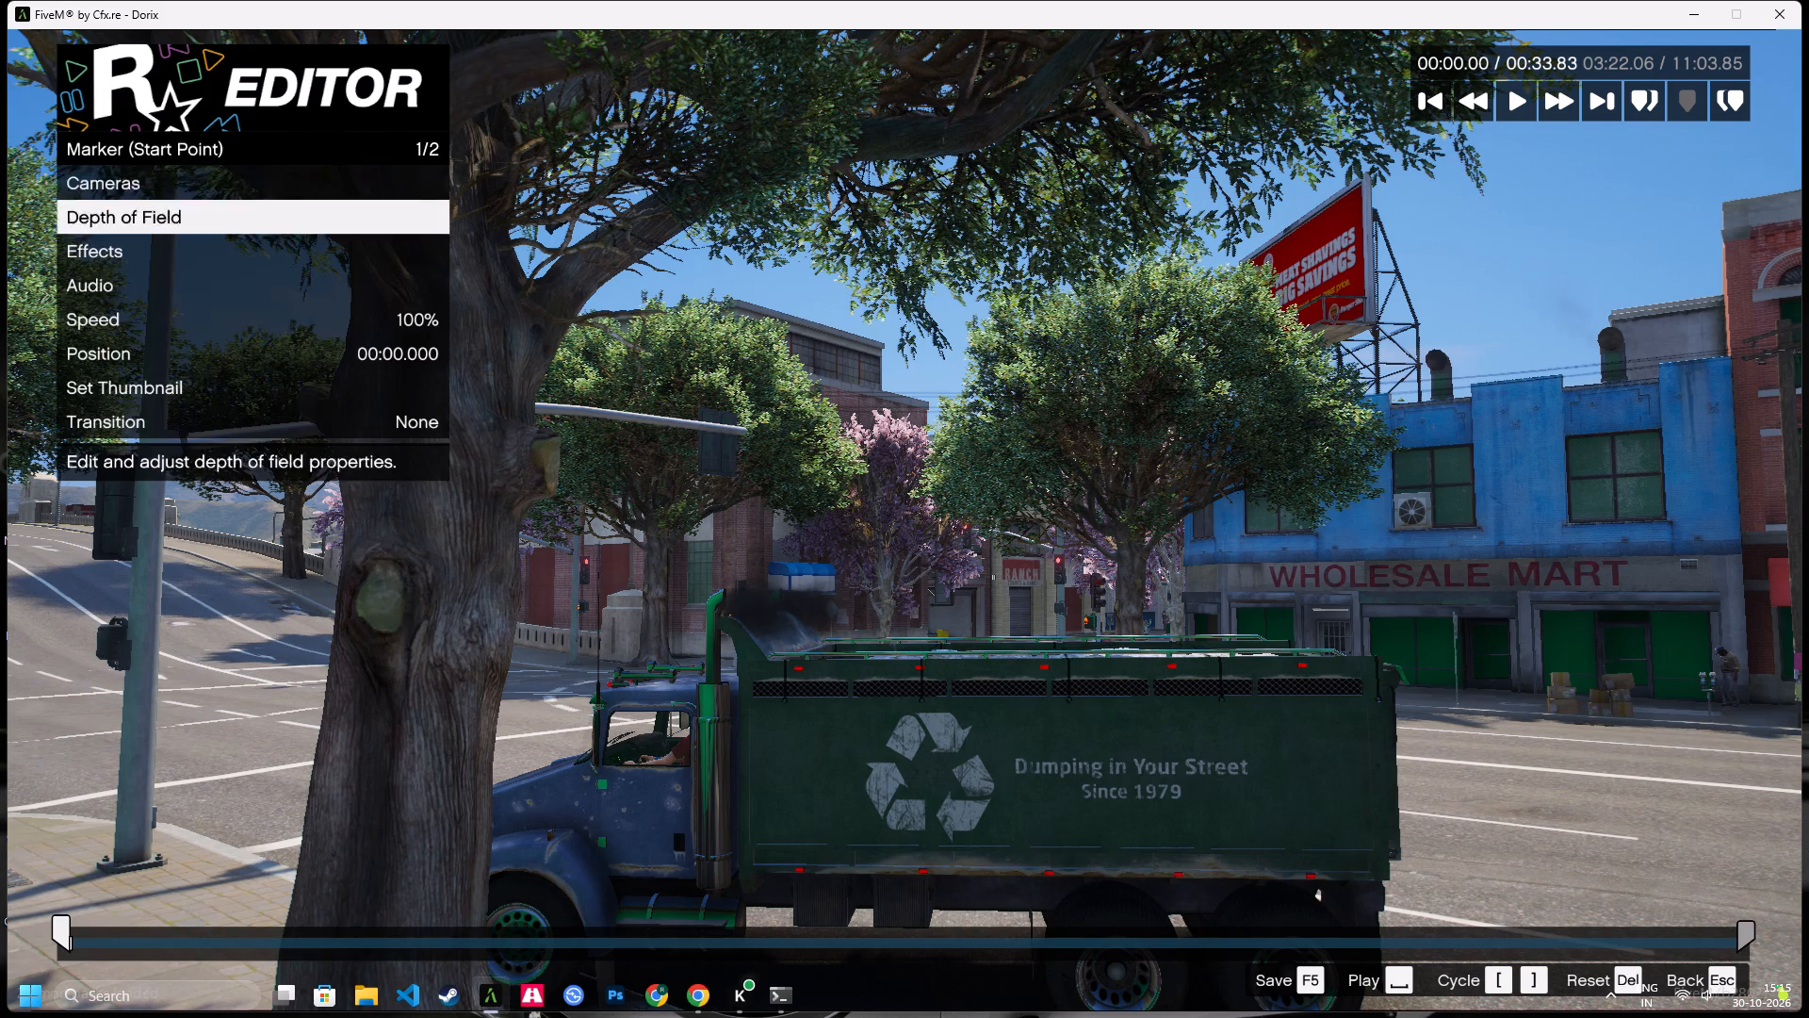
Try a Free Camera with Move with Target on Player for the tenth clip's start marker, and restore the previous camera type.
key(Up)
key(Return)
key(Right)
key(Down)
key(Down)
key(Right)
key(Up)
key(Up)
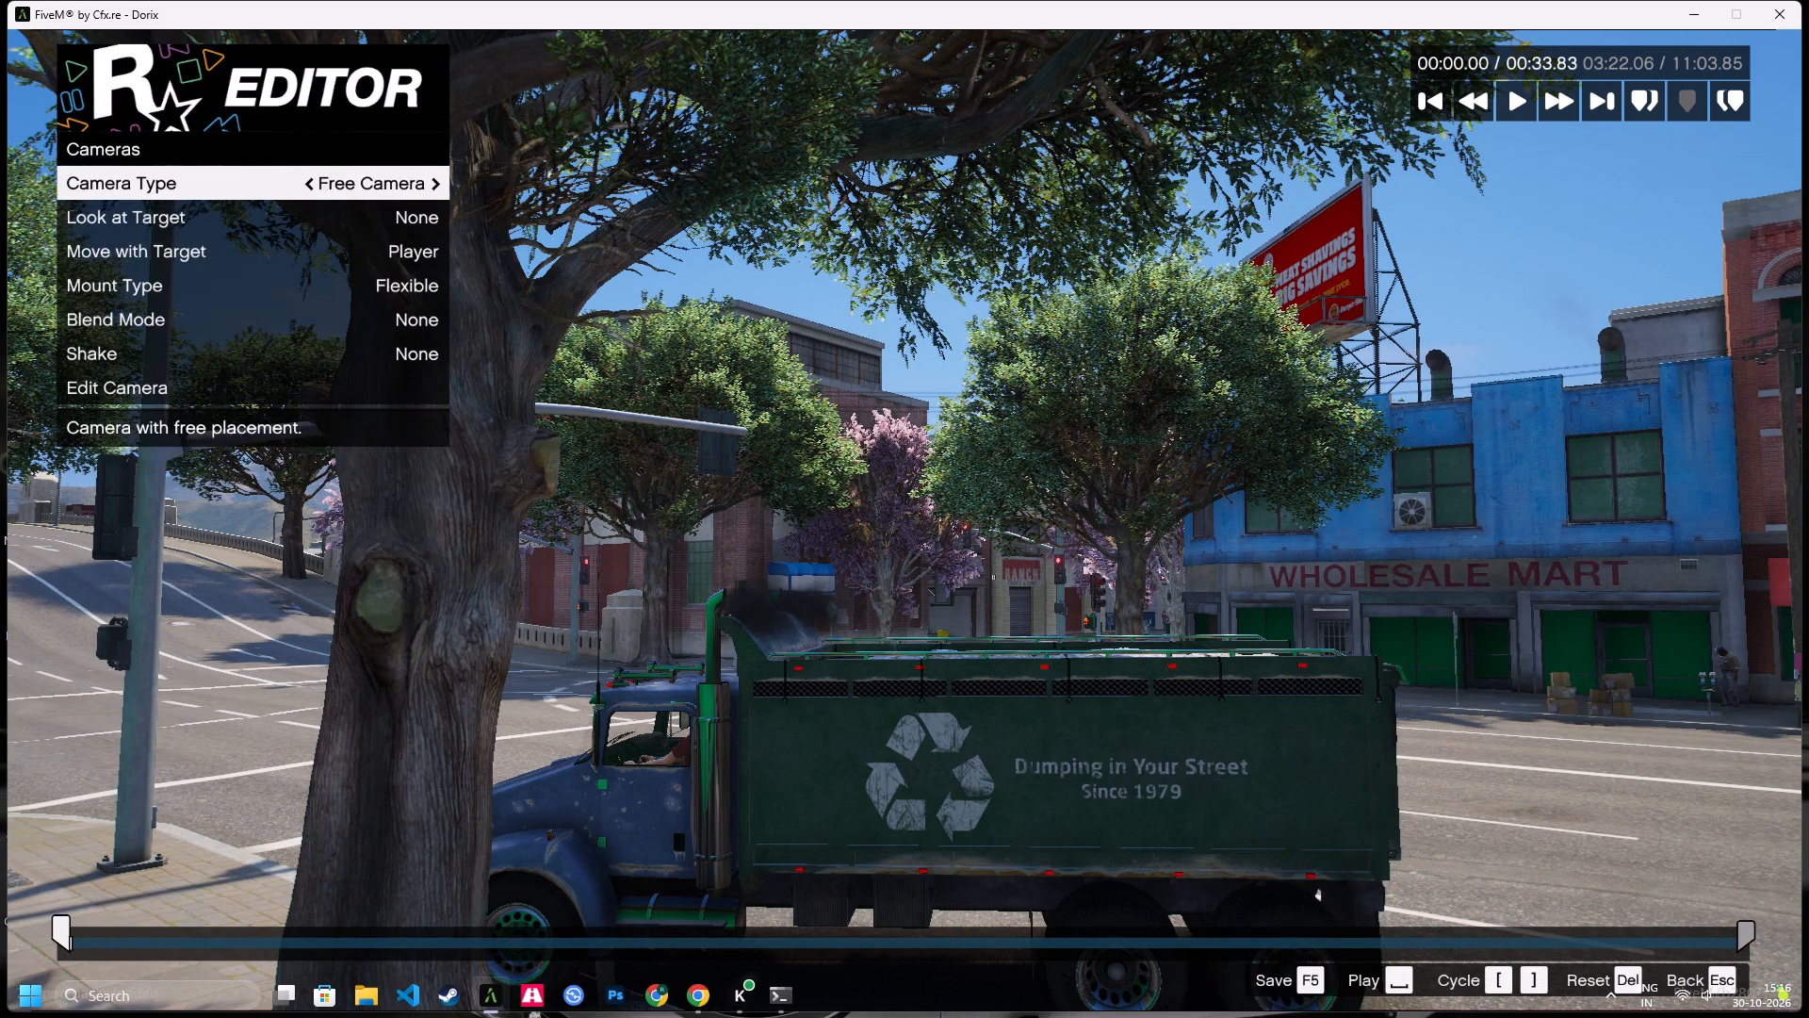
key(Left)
Save the edits to the tenth clip and return to the project timeline.
key(F5)
key(F5)
key(F5)
key(F5)
key(F5)
key(Escape)
key(Escape)
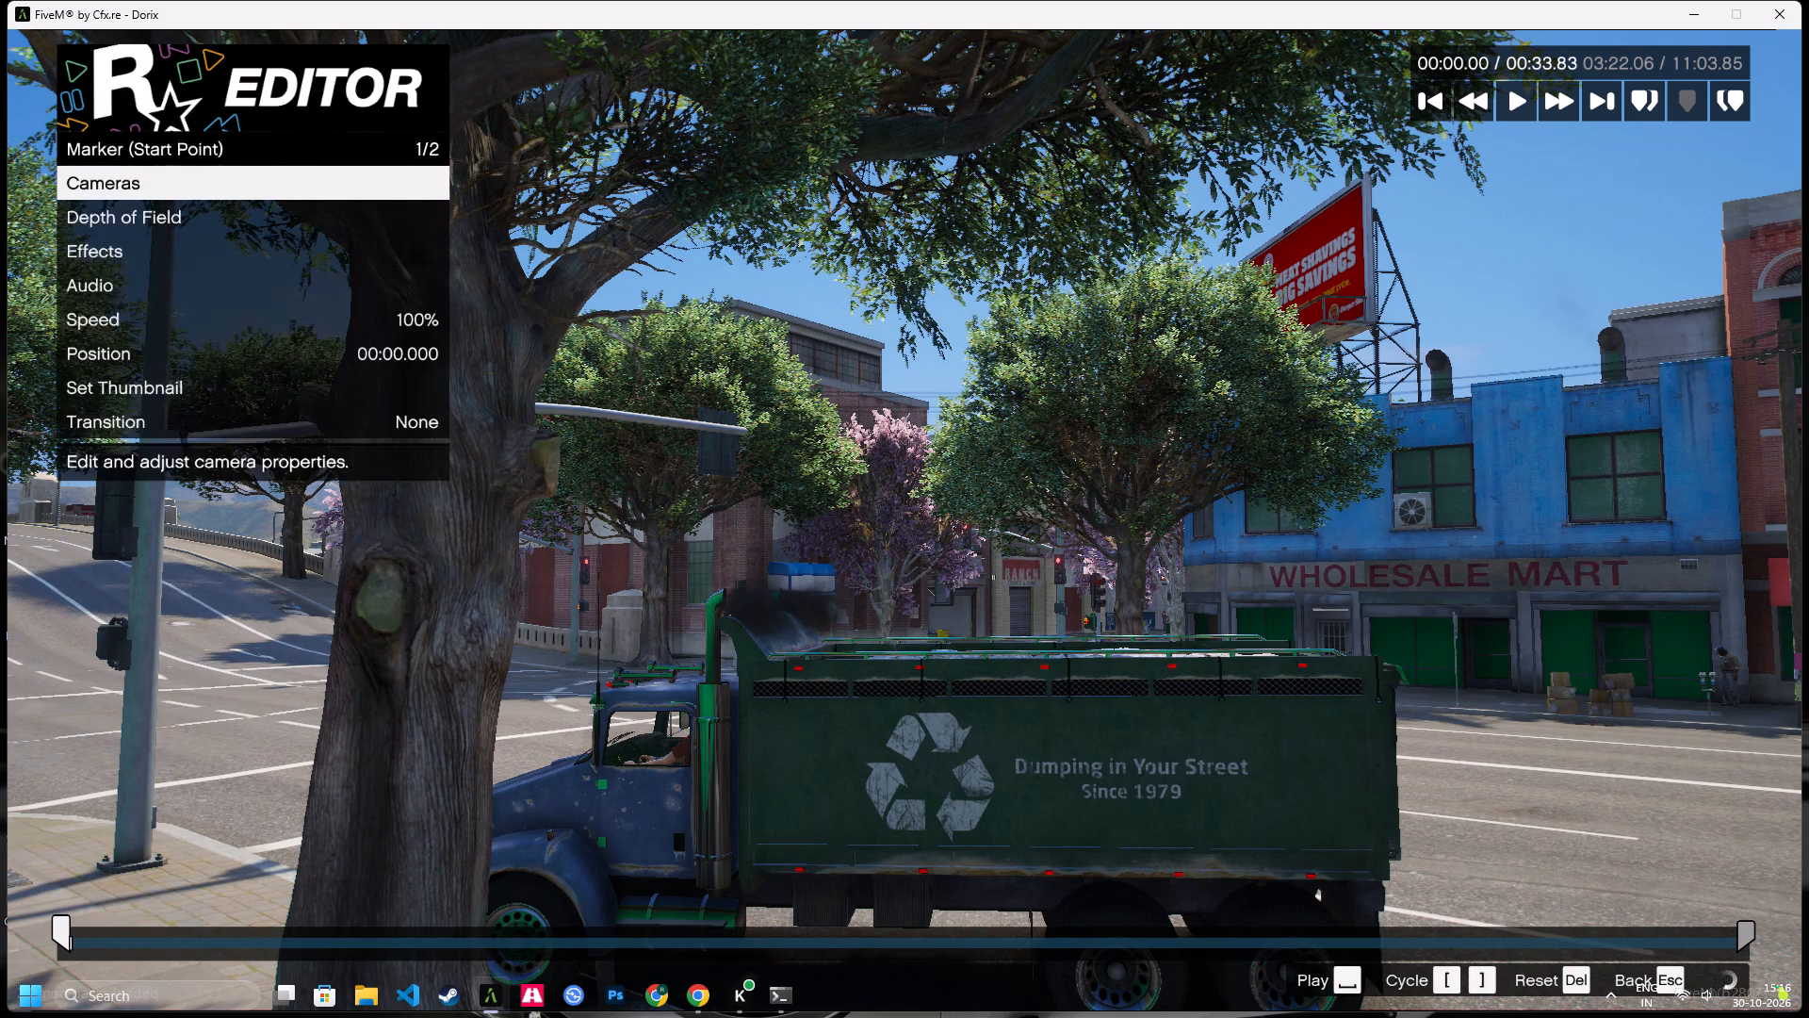
key(Escape)
key(Return)
Open the eleventh timeline clip, Oct-30-2026-Clip-0066, for editing.
key(Right)
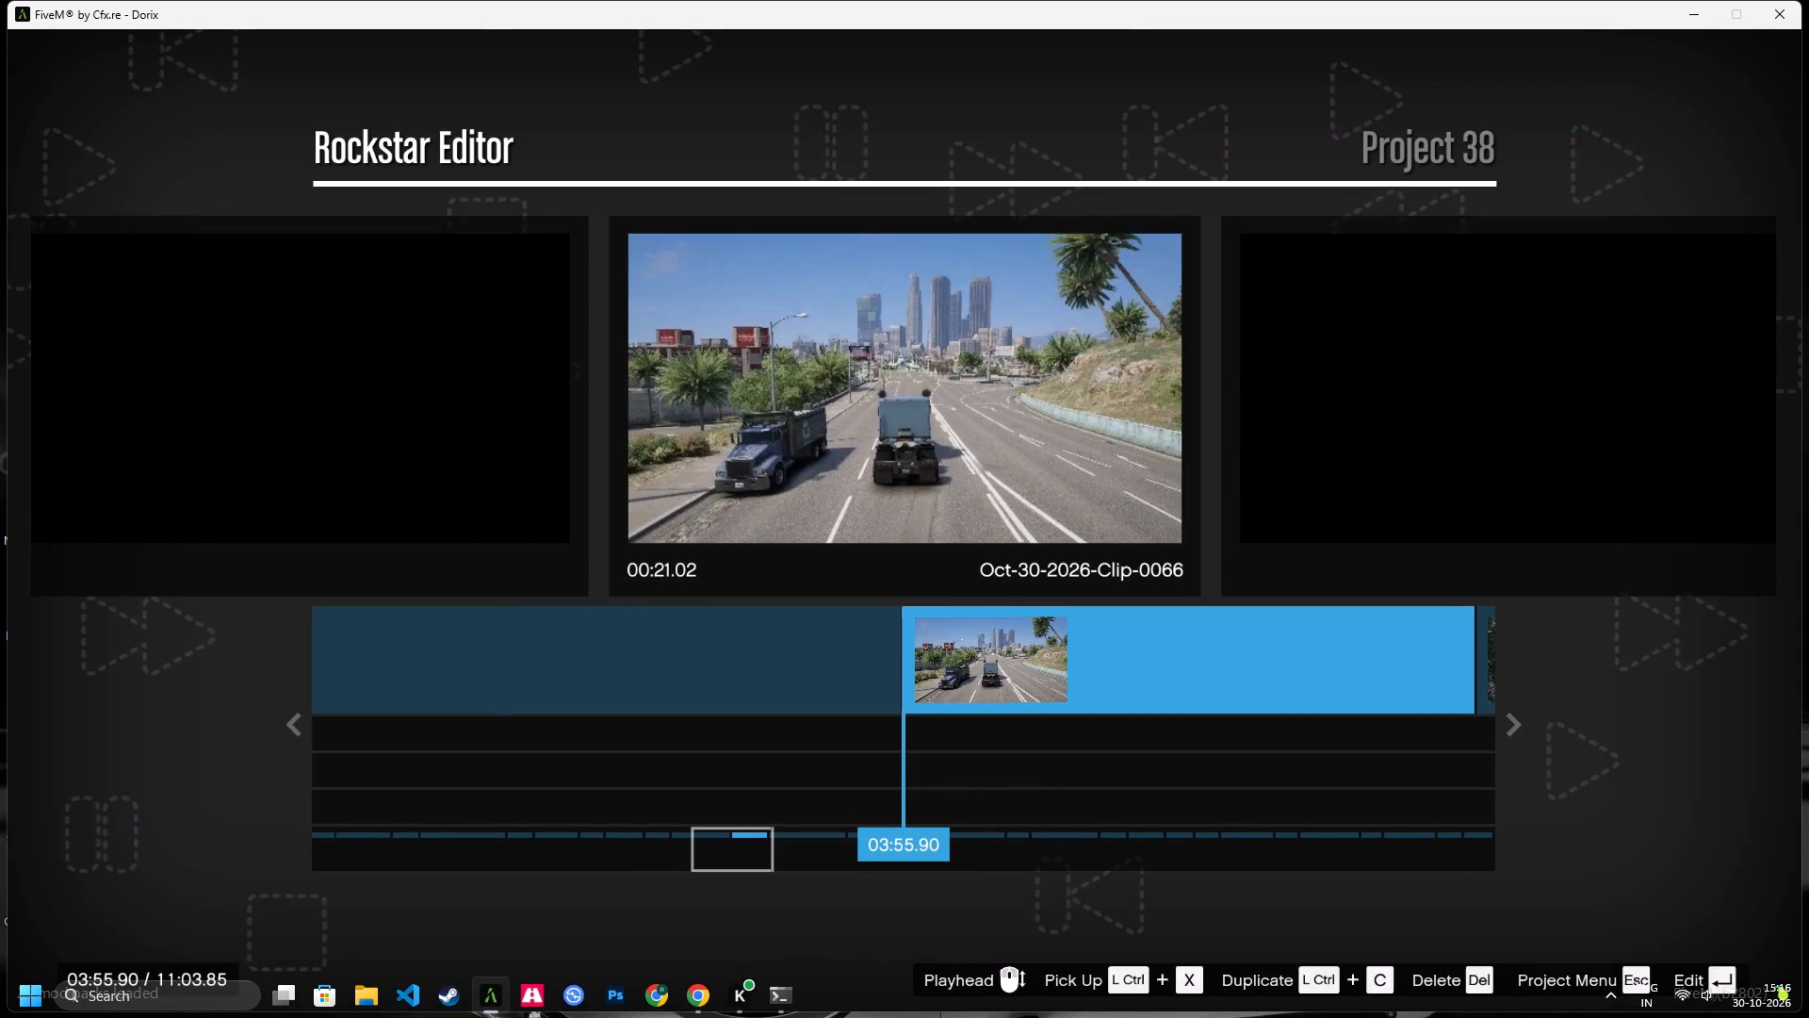
key(Return)
key(Return)
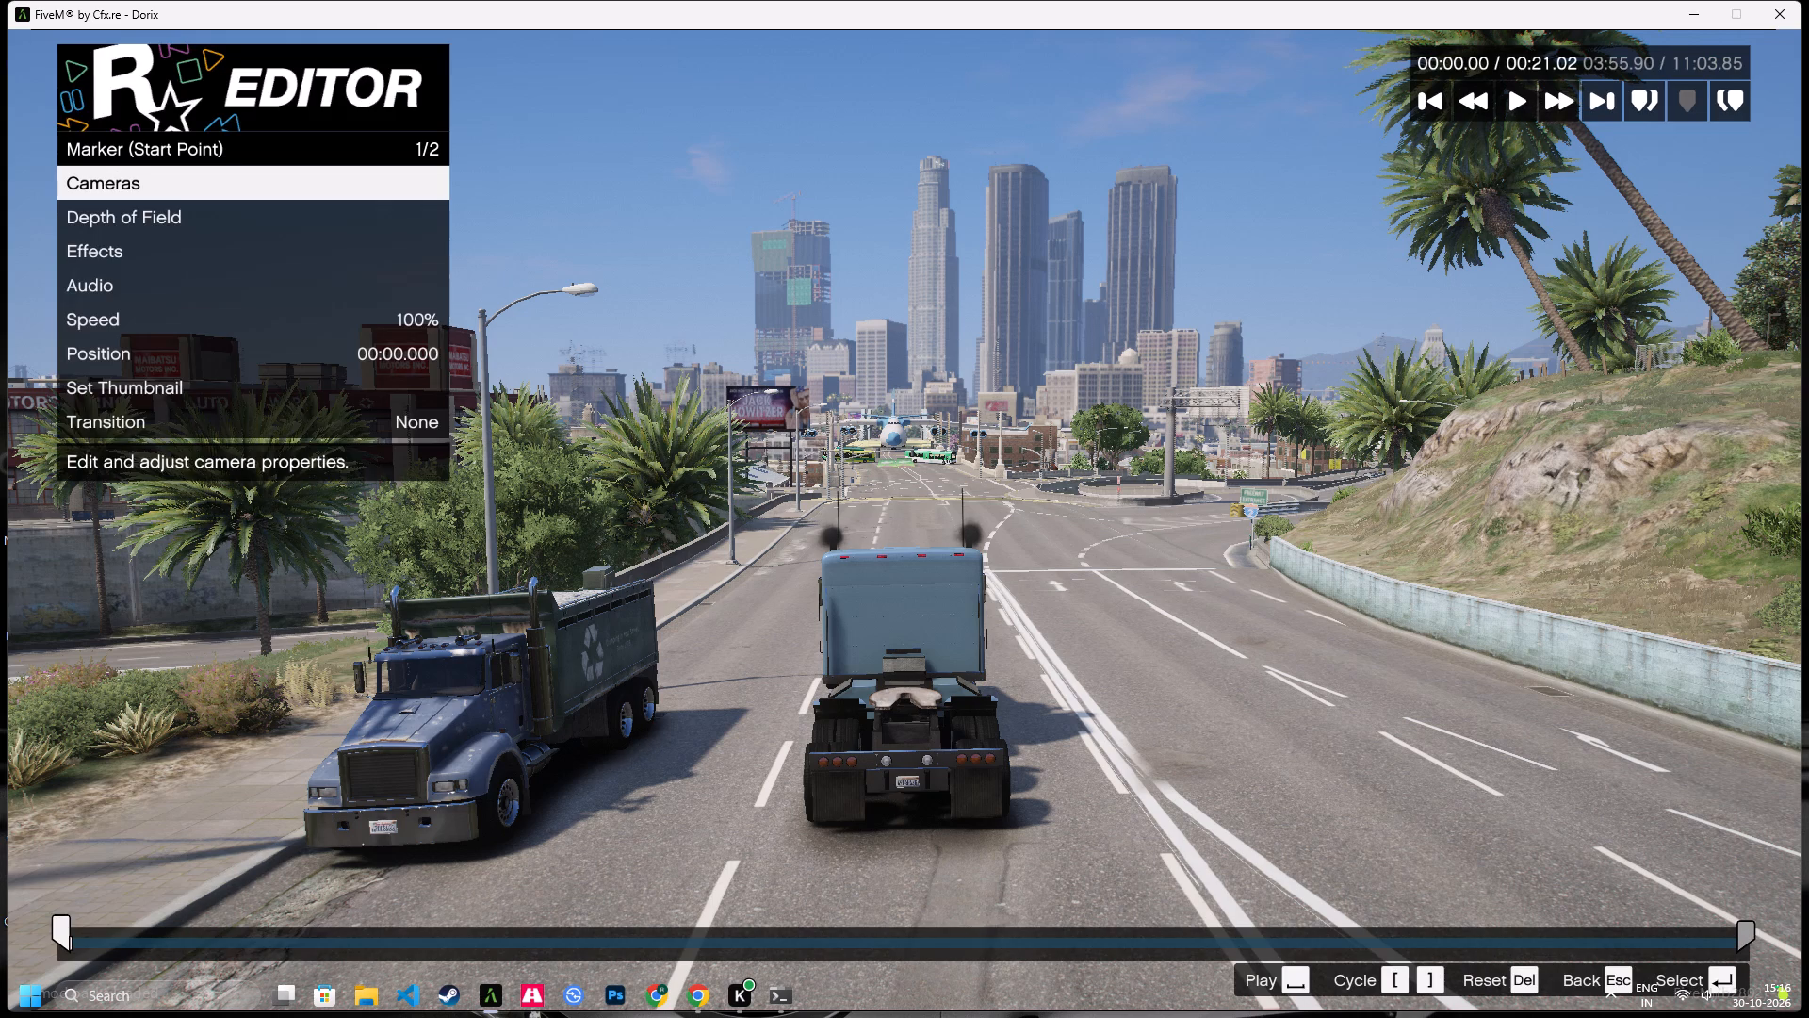
In the eleventh clip's start marker effects, set saturation to 10 and contrast to 1.
key(Down)
key(Down)
key(Return)
key(Down)
key(Right)
key(Right)
key(Right)
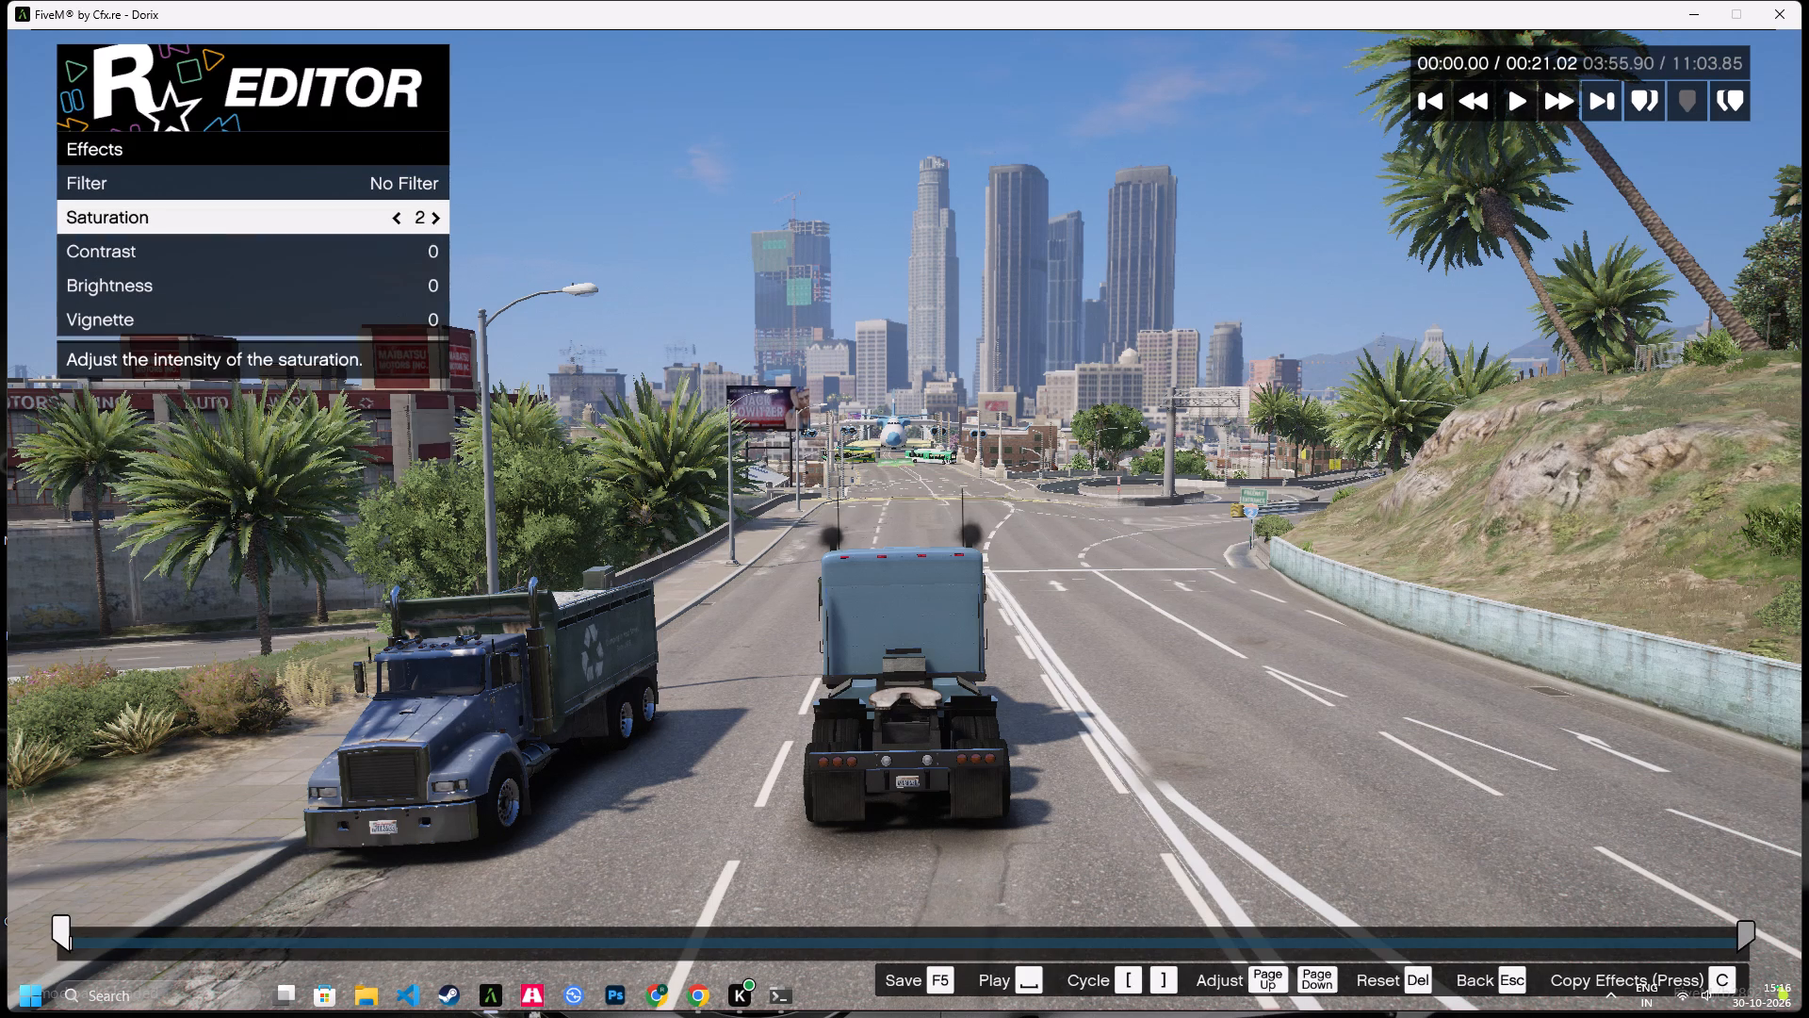
key(Right)
key(Right)
key(Right)
key(Right)
key(Right)
key(Right)
key(Right)
key(Down)
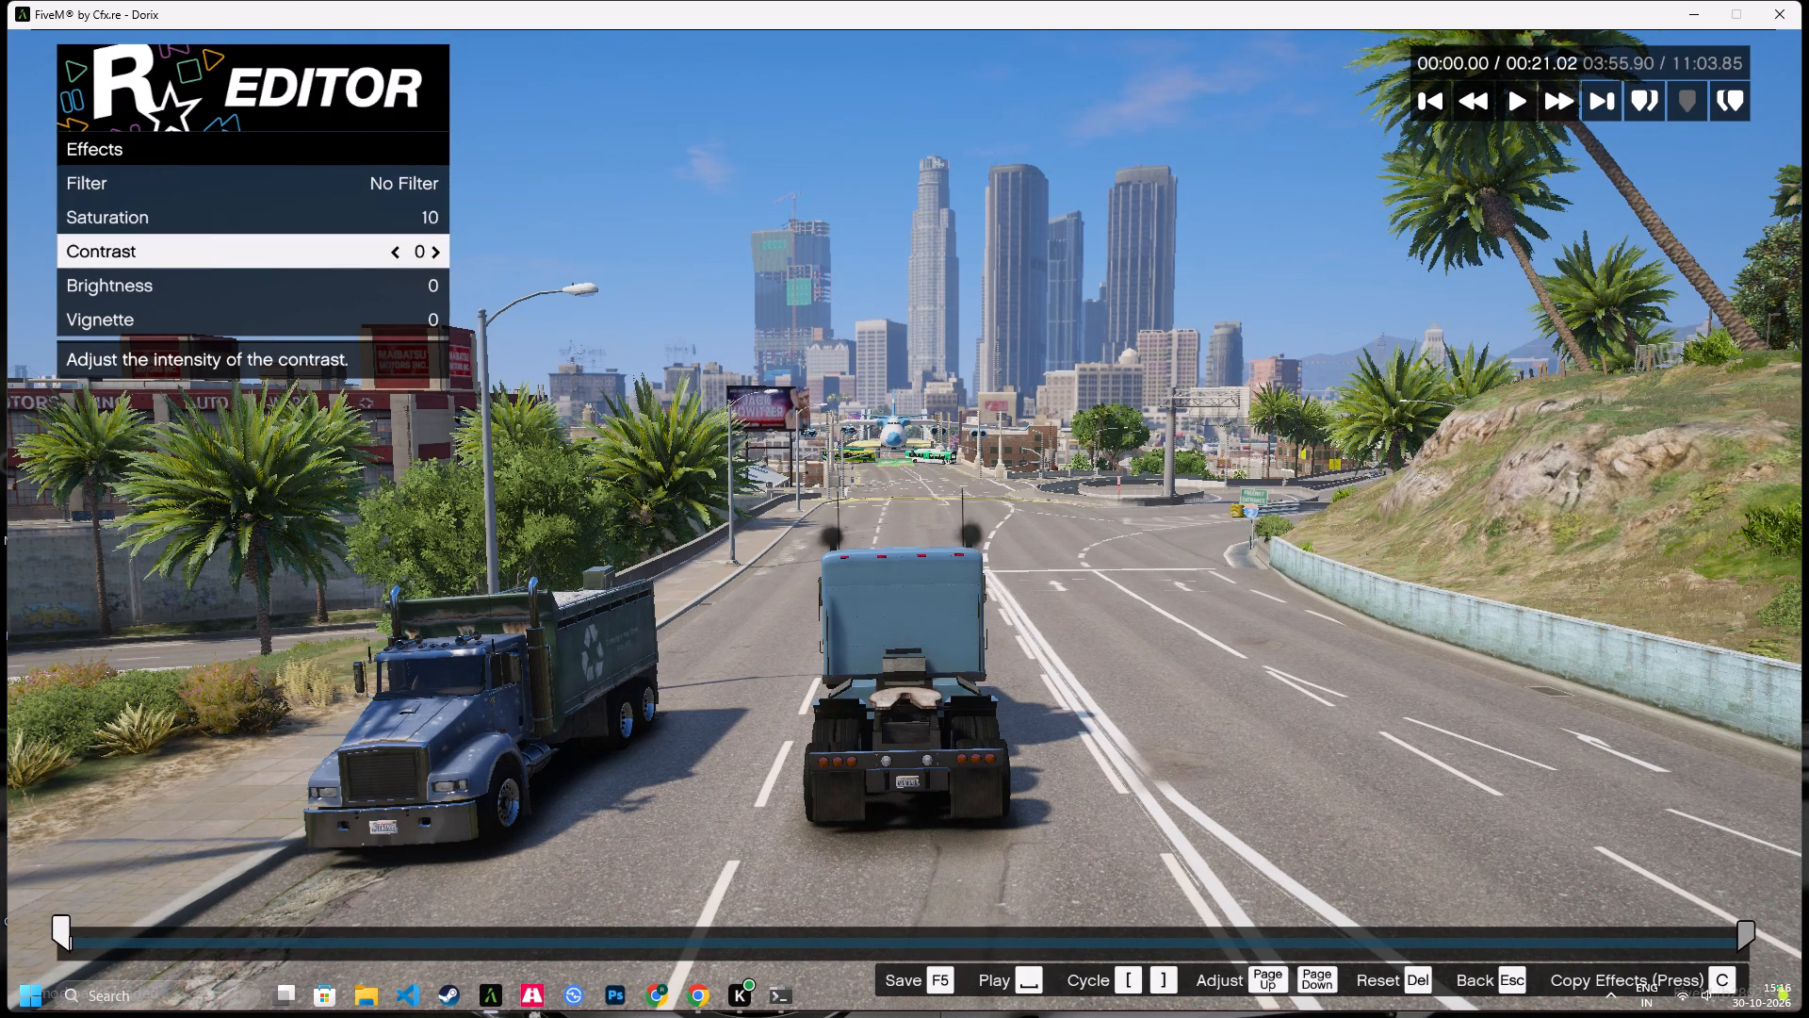
key(Right)
key(BackSpace)
Switch the first depth of field setting of the eleventh clip's start marker to its next option.
key(Up)
key(Return)
key(Right)
key(BackSpace)
Set the eleventh clip's start marker to Free Camera with Move with Target on Player.
key(Up)
key(Return)
key(Right)
key(Down)
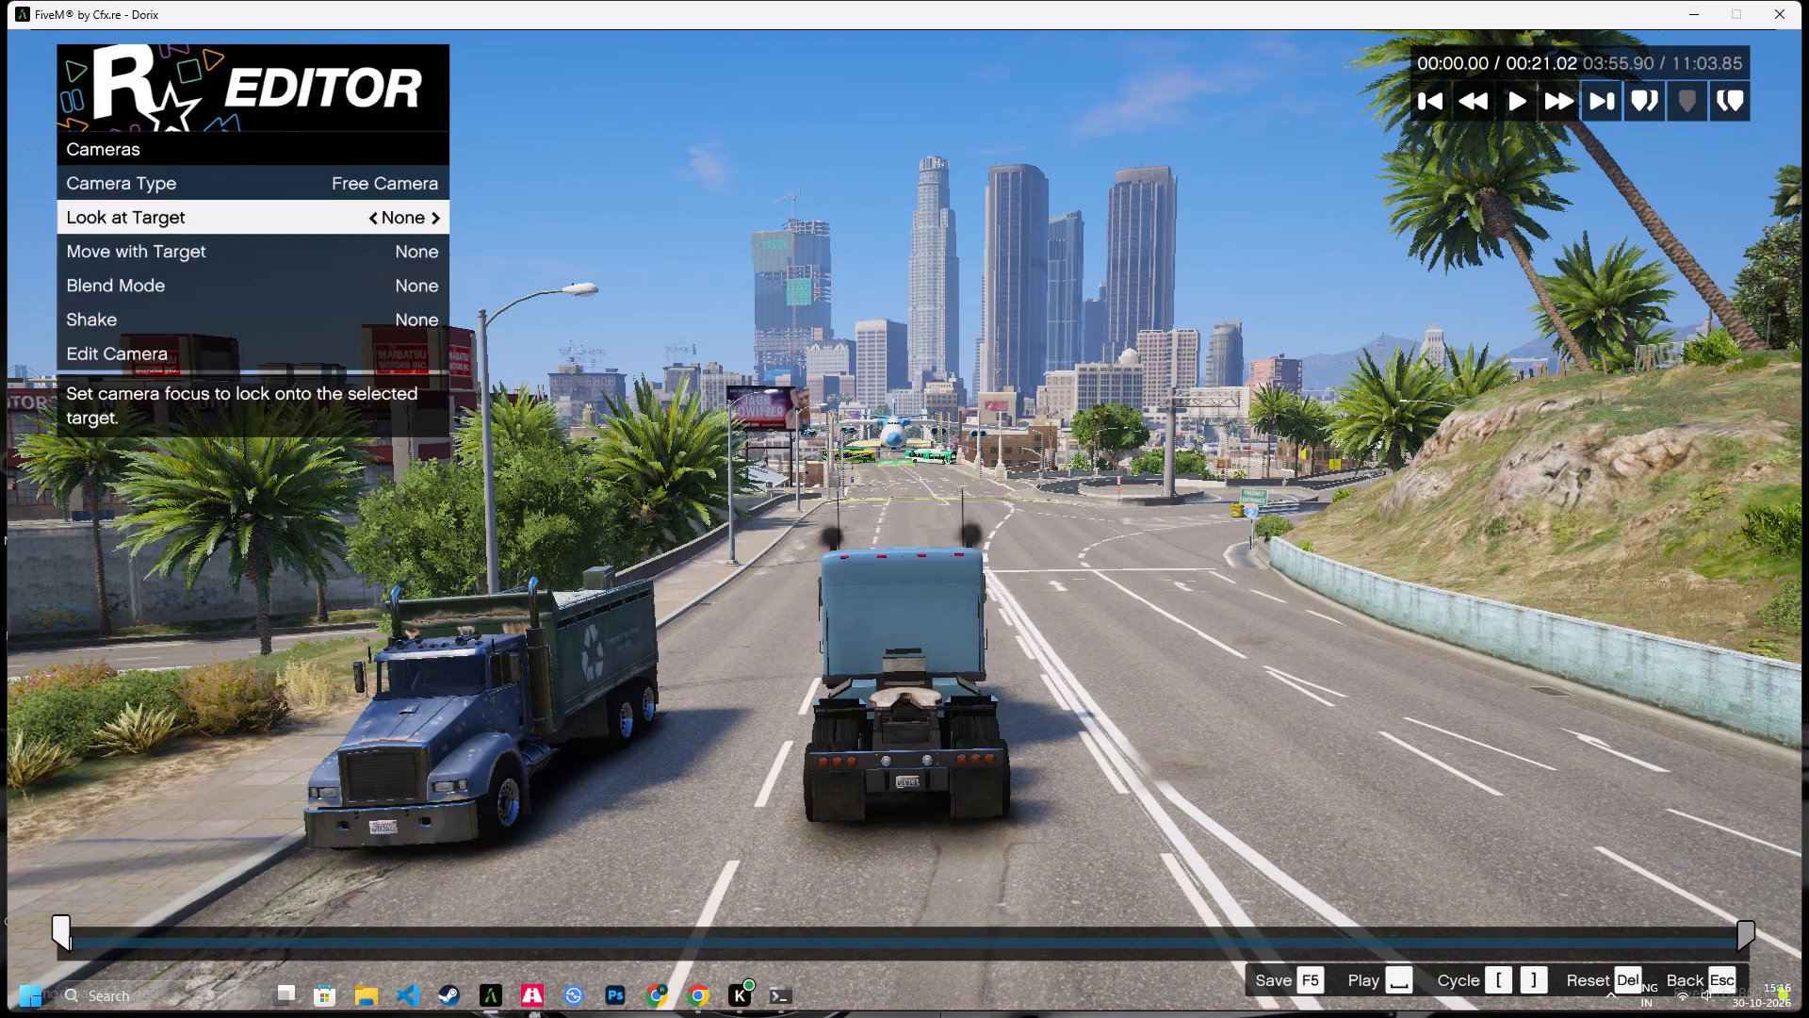
key(Down)
key(Right)
Edit the eleventh clip's free camera, zooming it out for a wider view of the road and trucks.
key(Down)
key(Down)
key(Down)
key(Down)
key(Return)
key(ctrl+z)
key(ctrl+z)
key(ctrl+z)
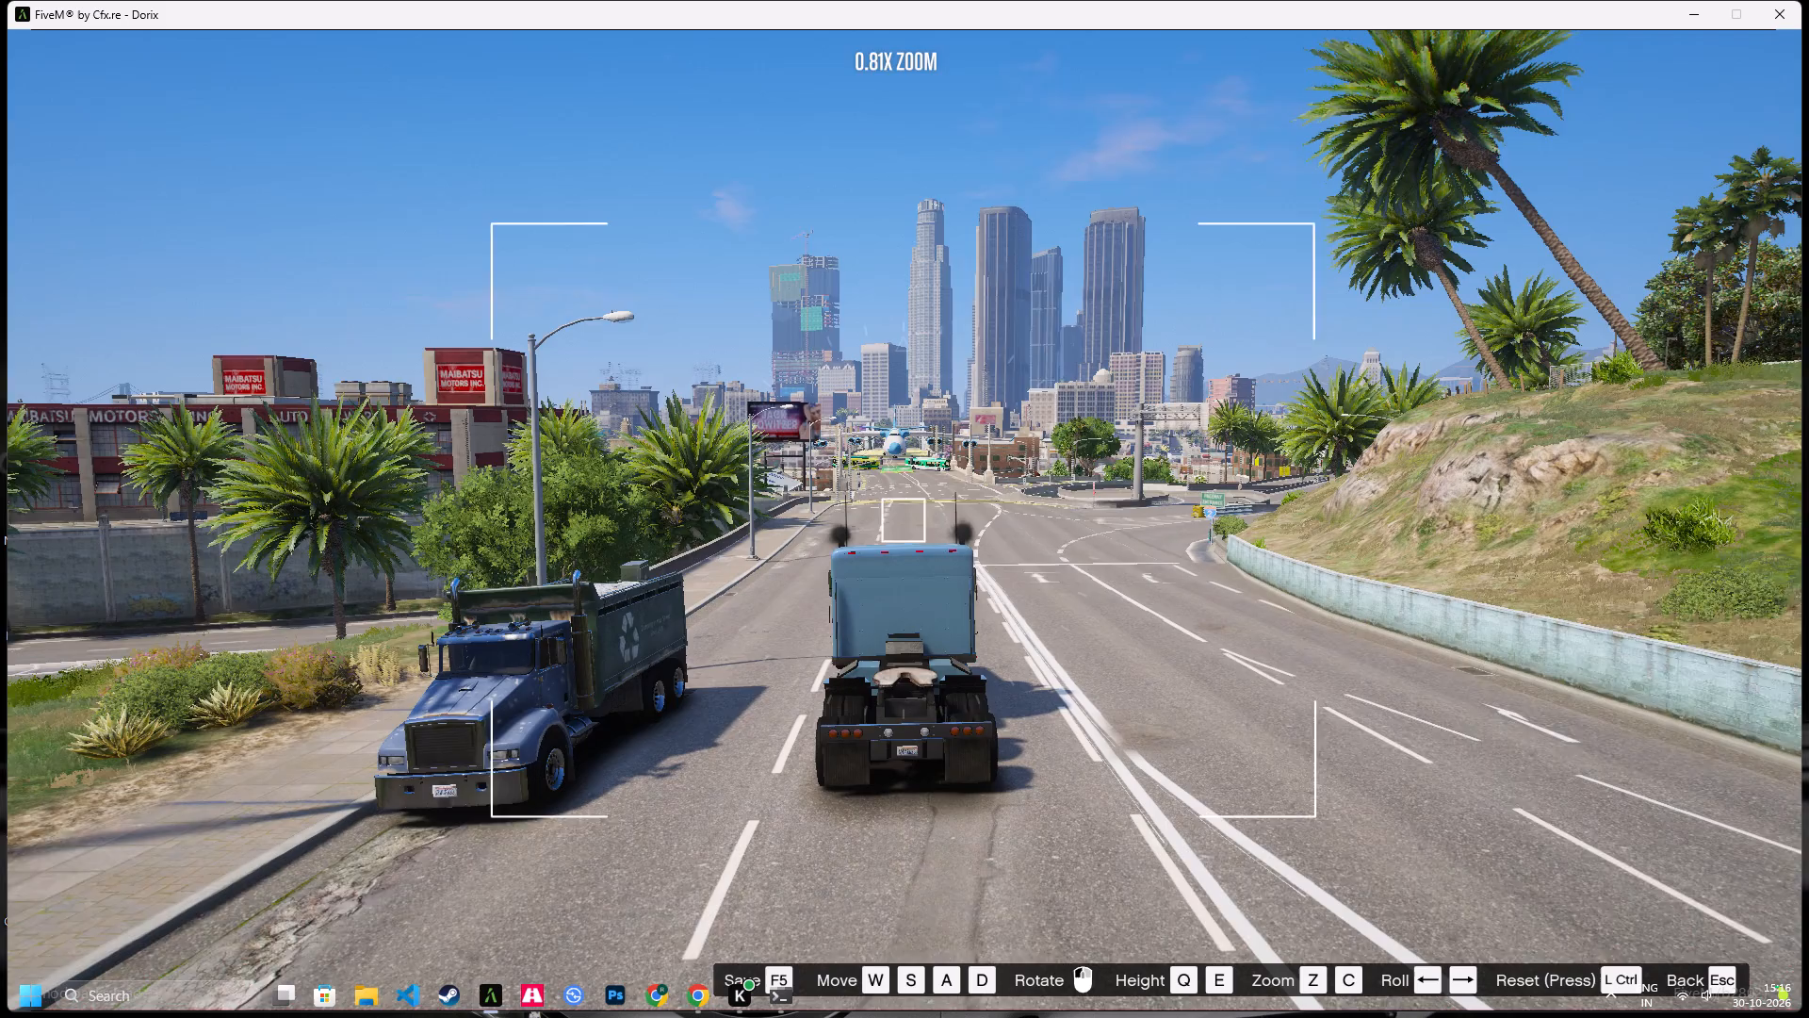
key(Escape)
Start playback of the eleventh clip, save its edits and return to the project timeline.
key(space)
key(F5)
key(F5)
key(F5)
key(F5)
key(F5)
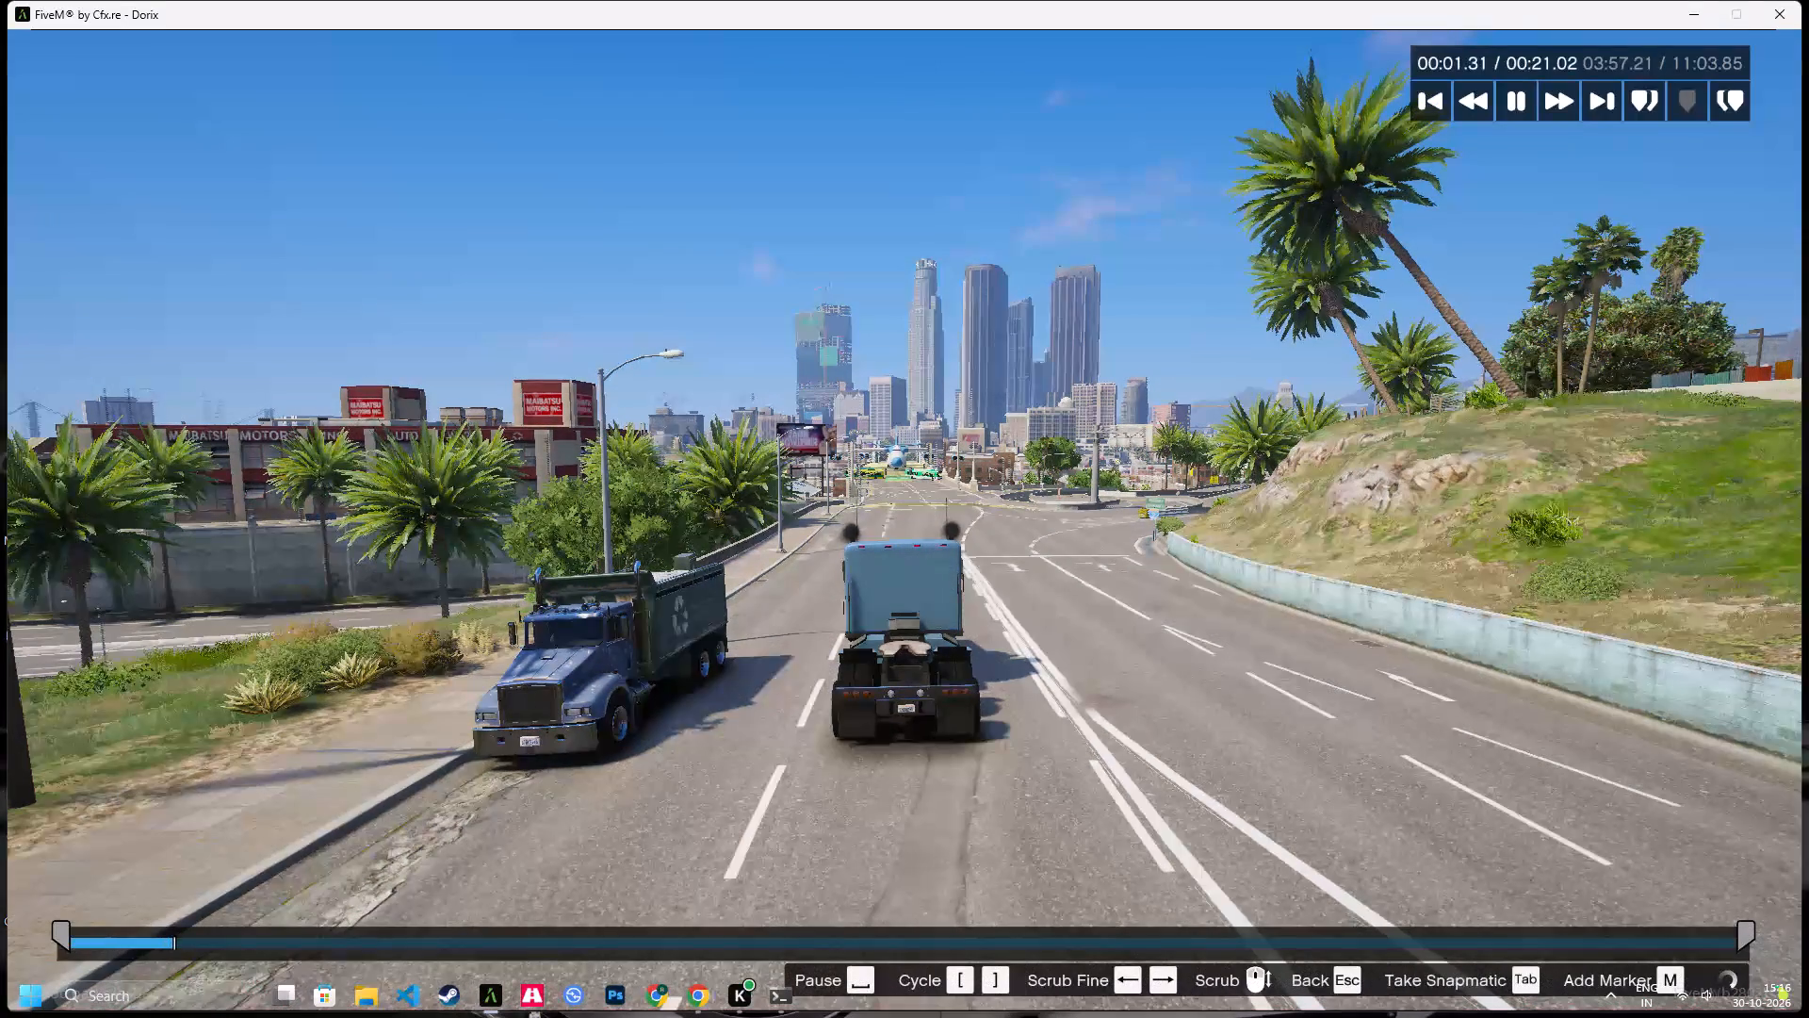
key(Escape)
key(Escape)
key(Escape)
key(Return)
Open the twelfth timeline clip, starting at 04:16.92, for editing.
key(Right)
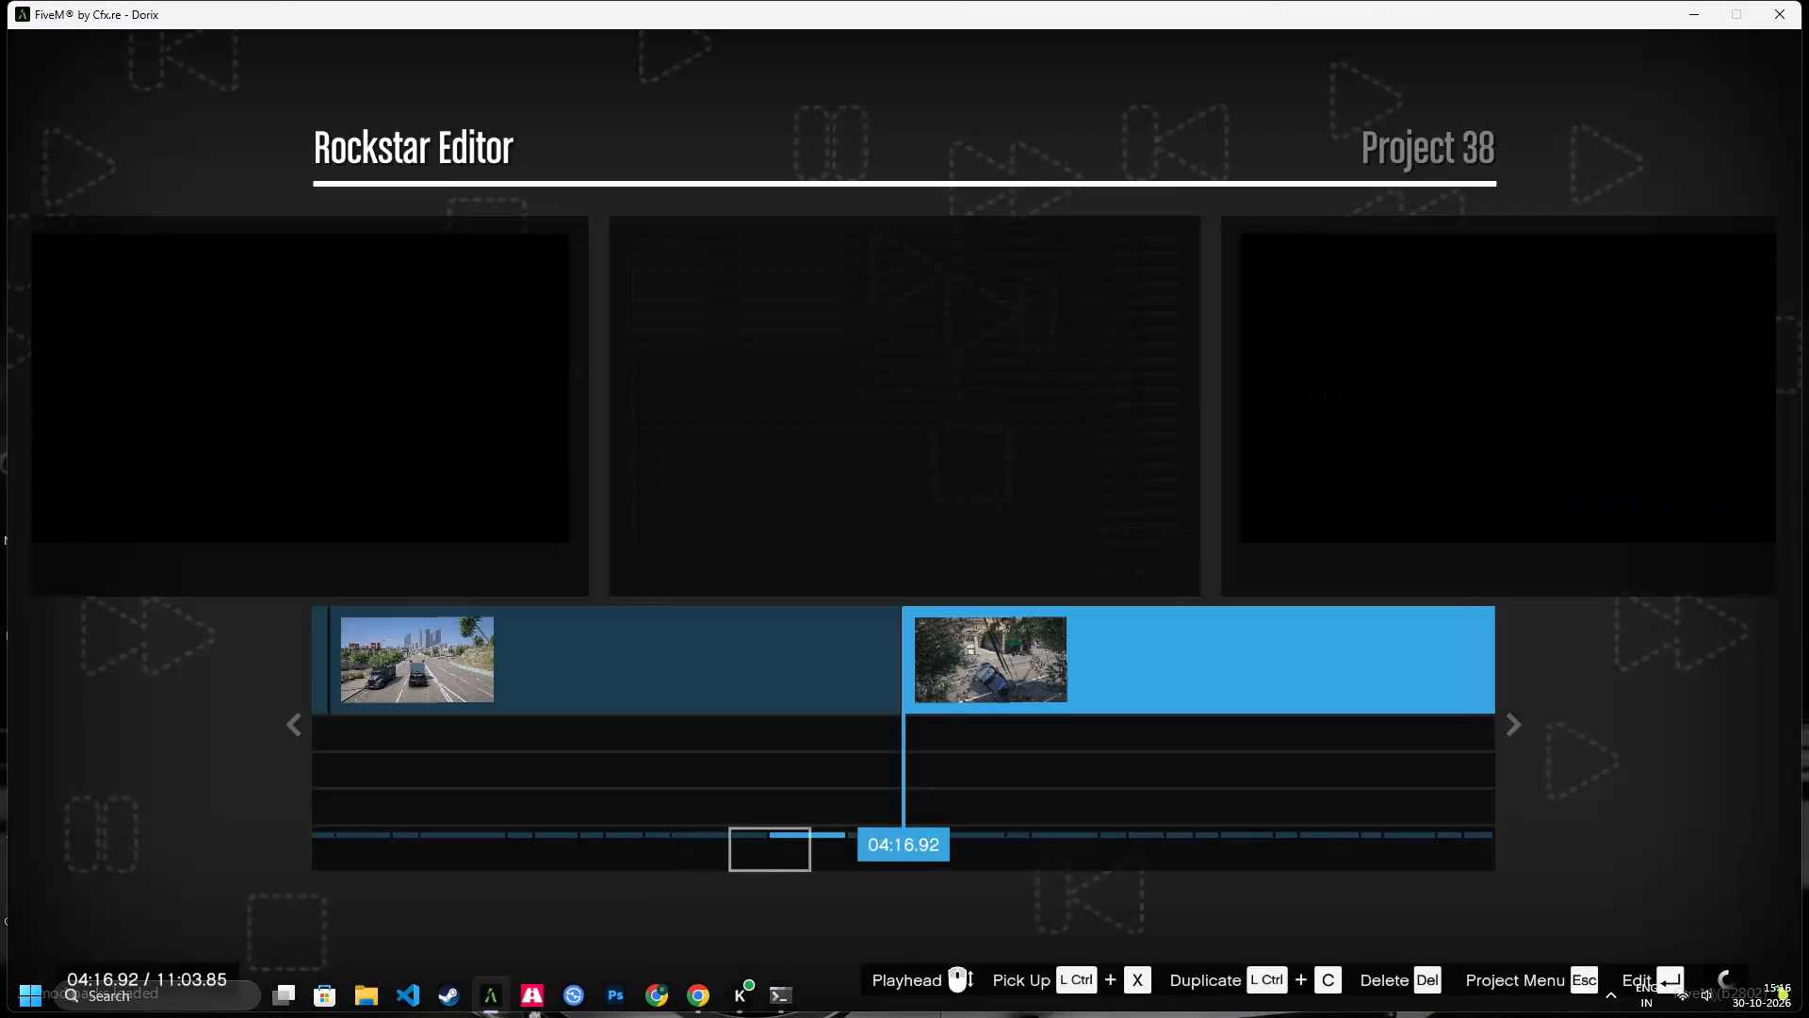
key(Return)
key(Return)
key(Return)
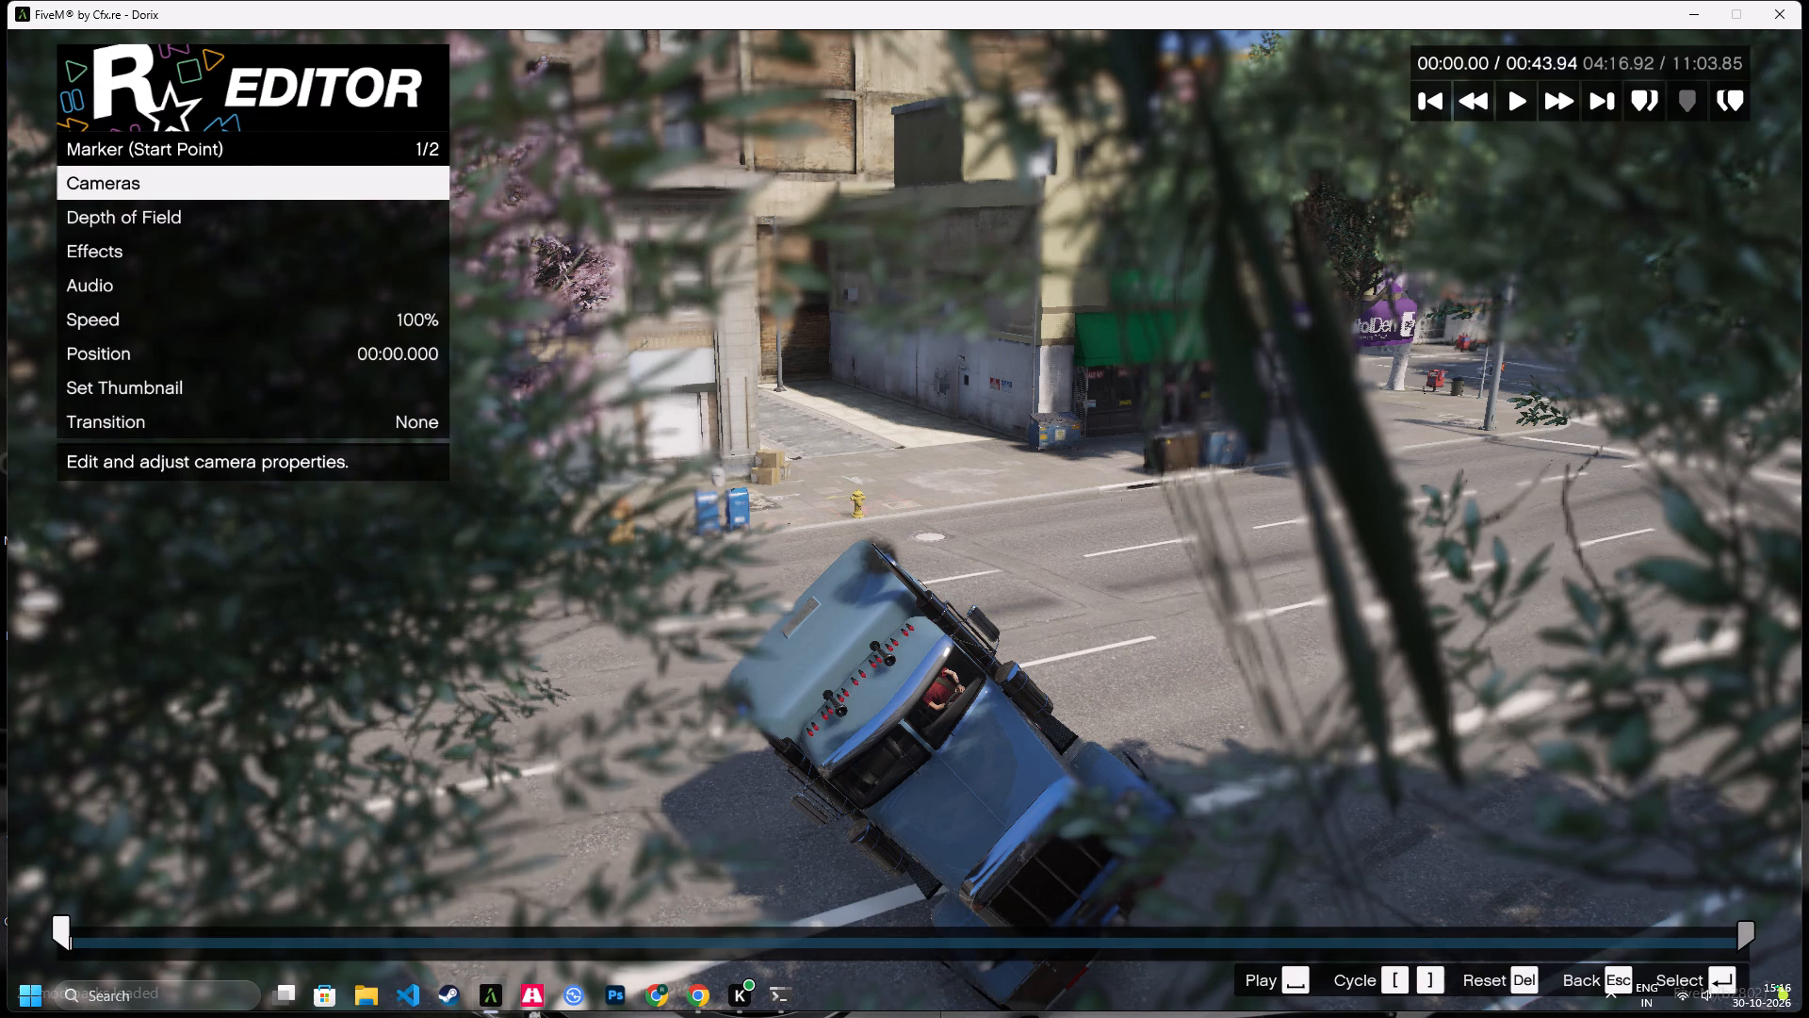
In the twelfth clip's start marker effects, set saturation to 10 and contrast to 1.
key(Down)
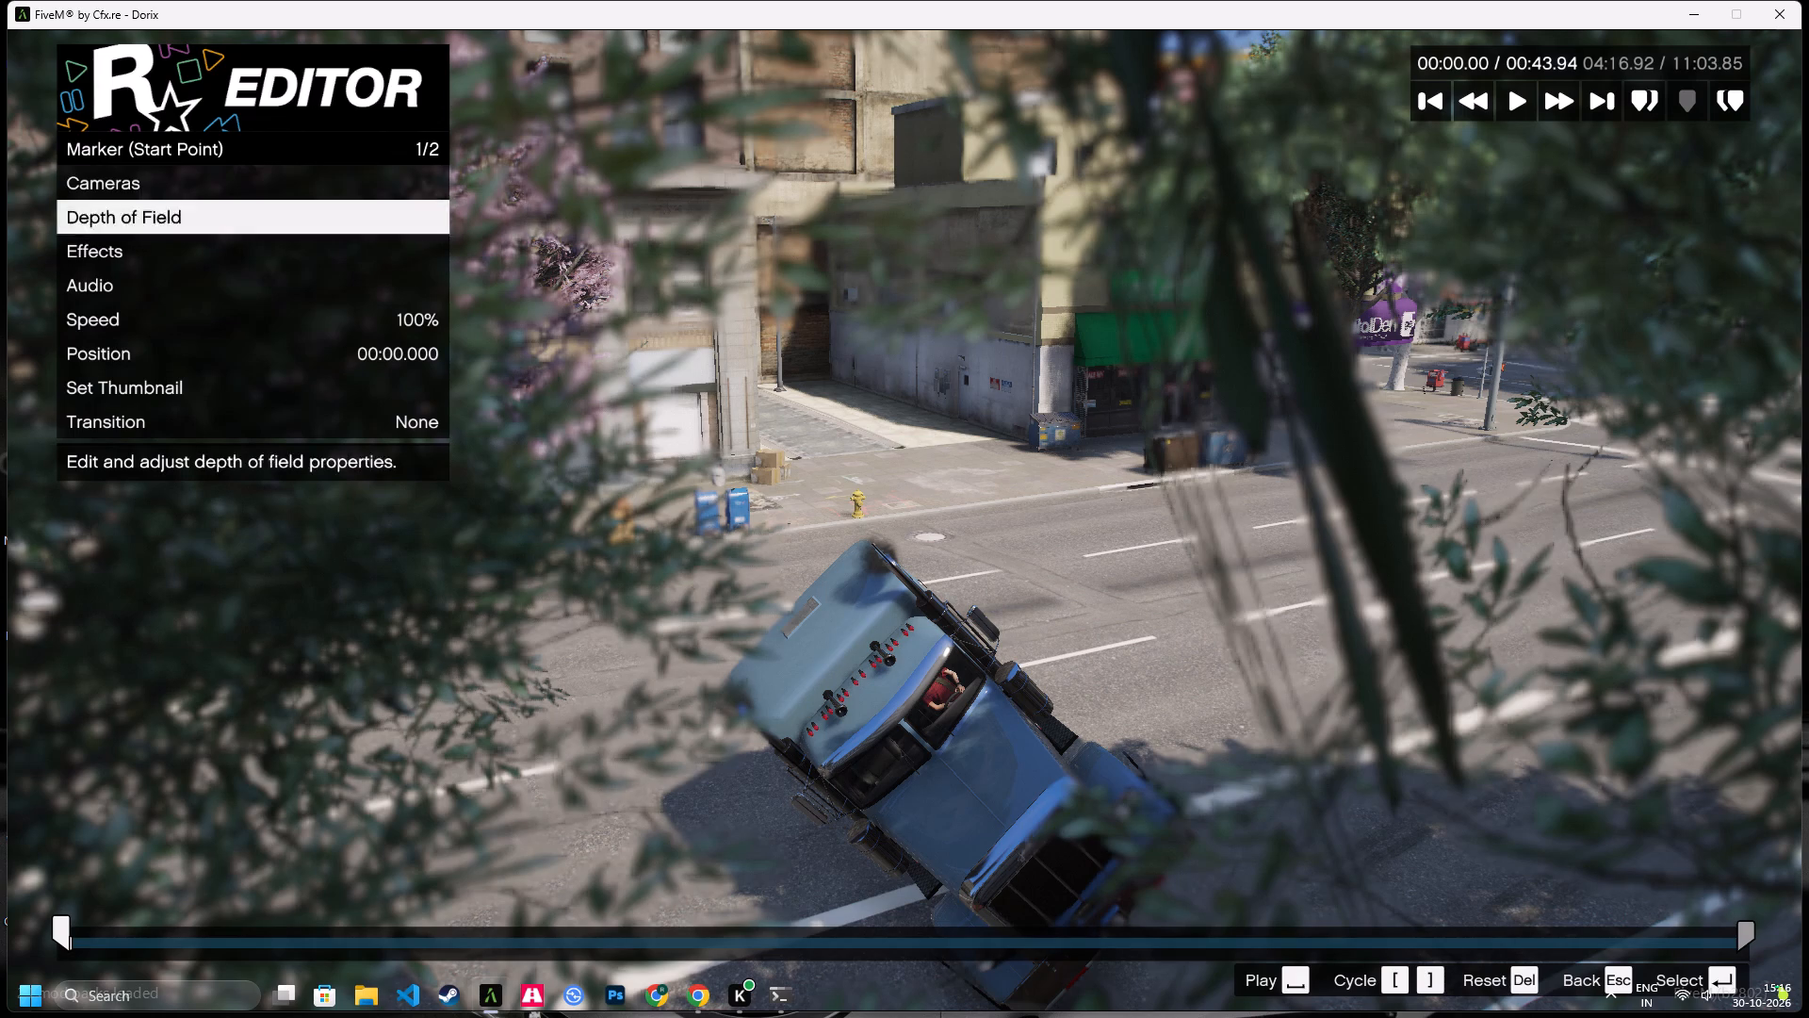
key(Down)
key(Return)
key(Down)
key(Right)
key(Right)
key(Right)
key(Right)
key(Right)
key(Right)
key(Right)
key(Right)
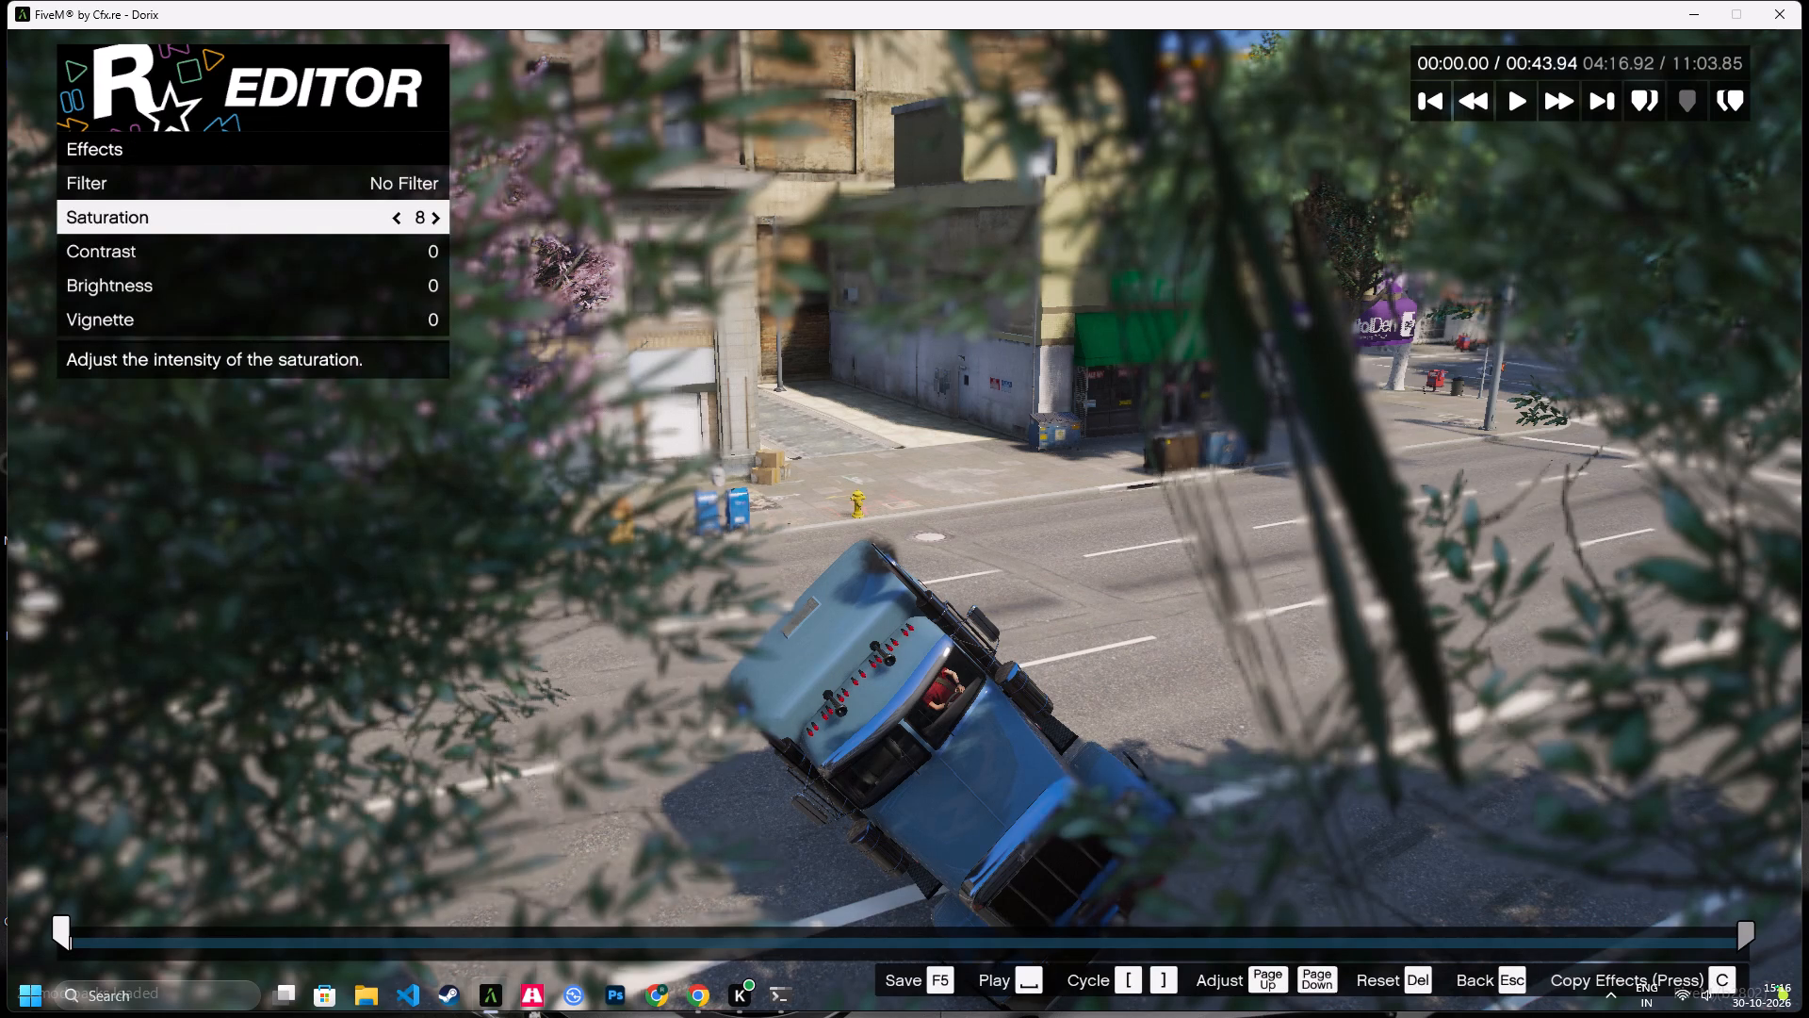
key(Right)
key(Right)
key(Right)
key(Left)
key(Right)
key(Left)
key(Down)
key(Right)
Save the edits to the twelfth clip and return to the project timeline.
key(F5)
key(F5)
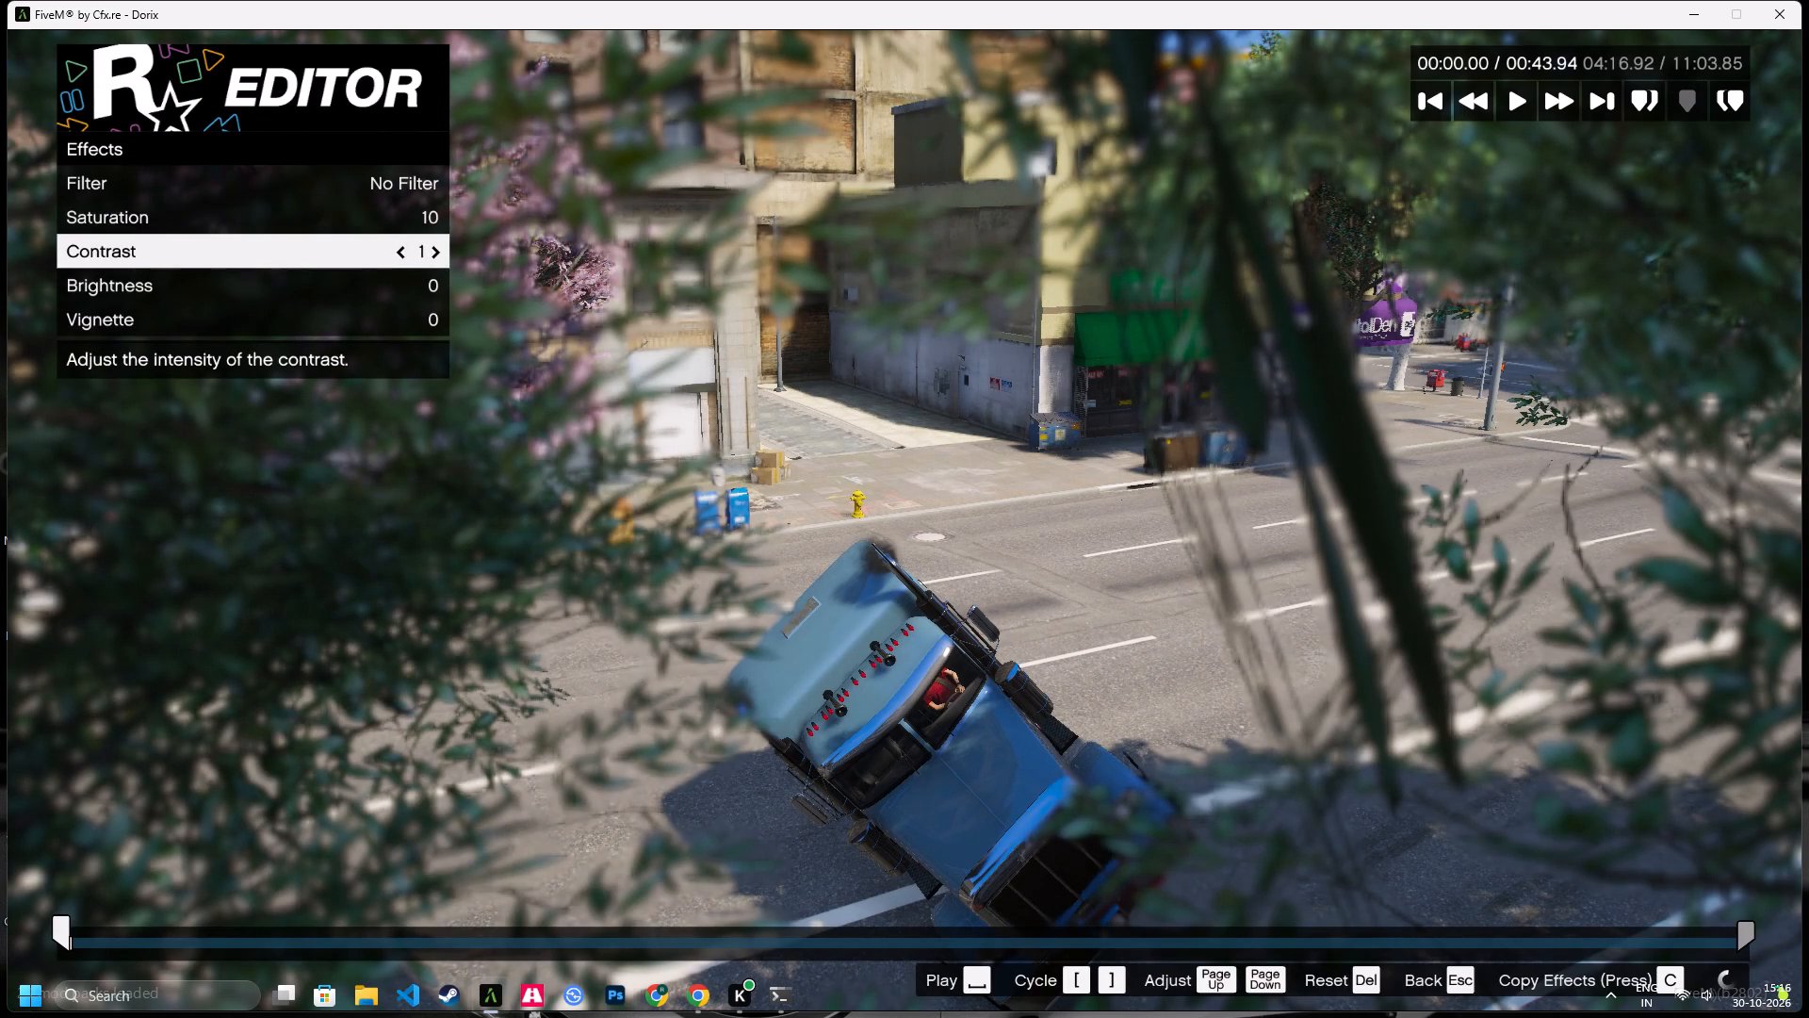
key(F5)
key(F5)
key(Escape)
key(Escape)
key(Escape)
key(Return)
Open the thirteenth timeline clip, Oct-30-2026-Clip-0068, for editing.
key(Right)
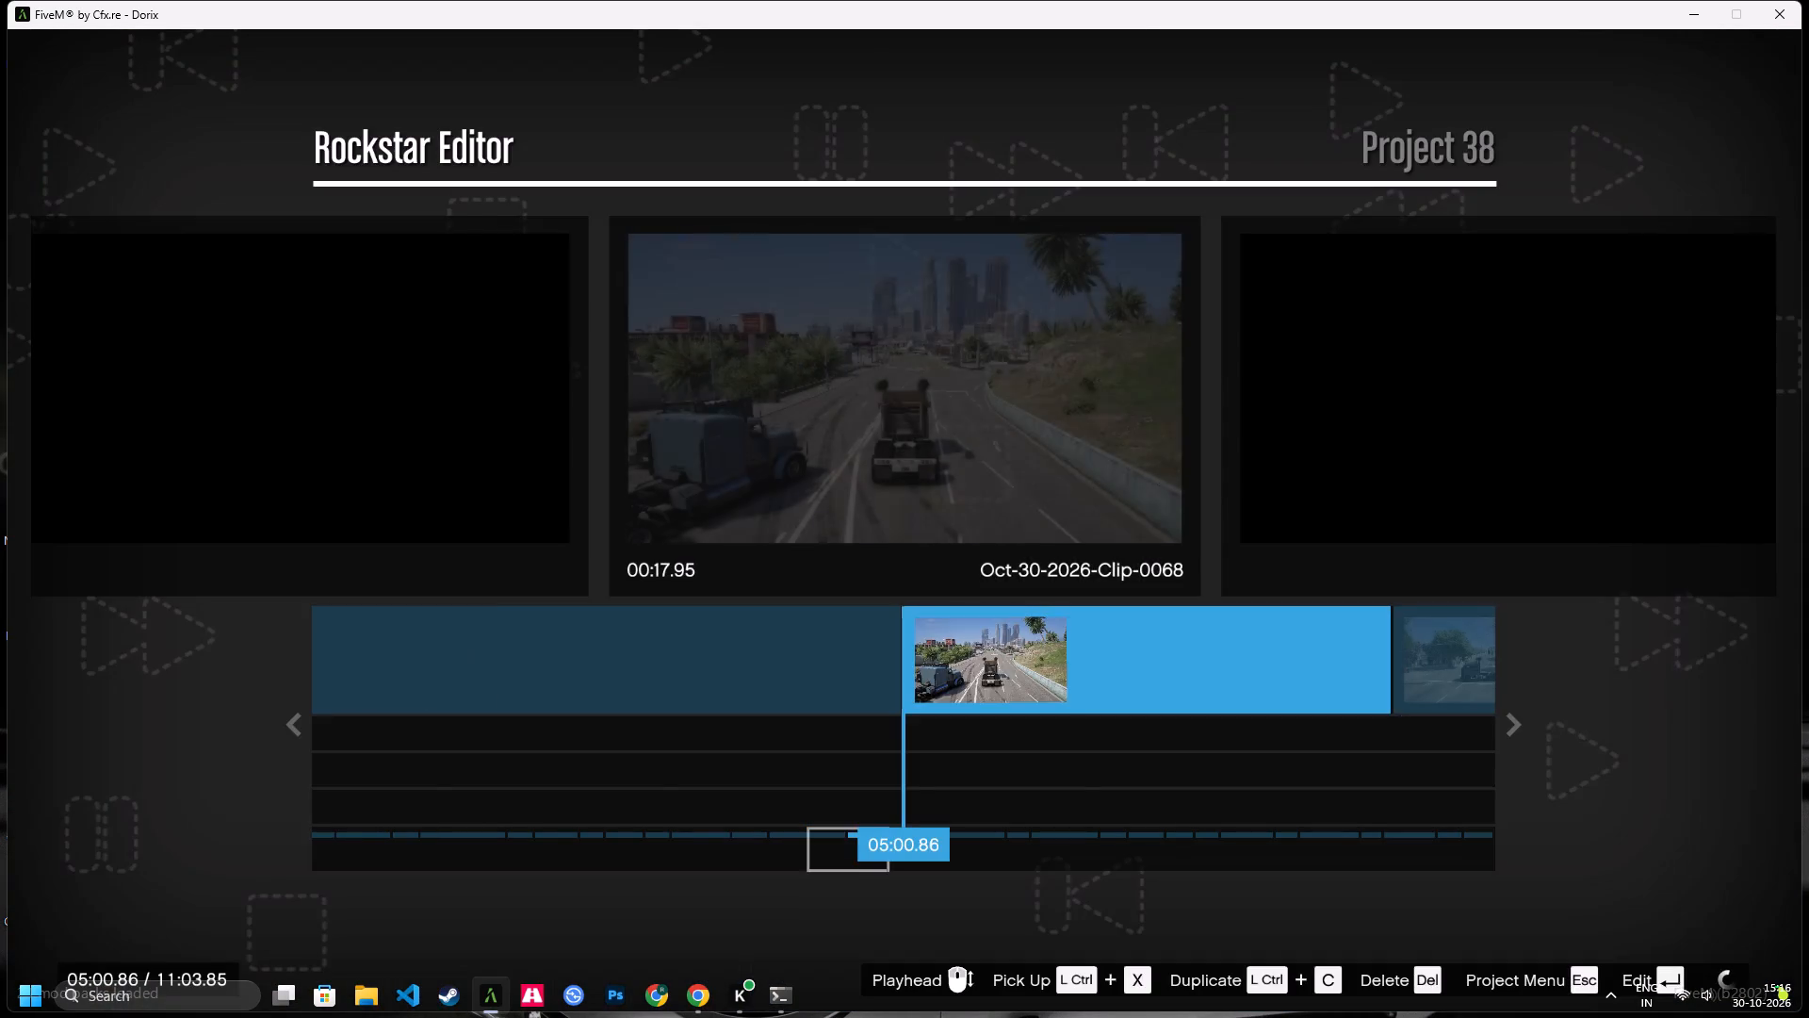
key(Return)
key(Return)
key(Return)
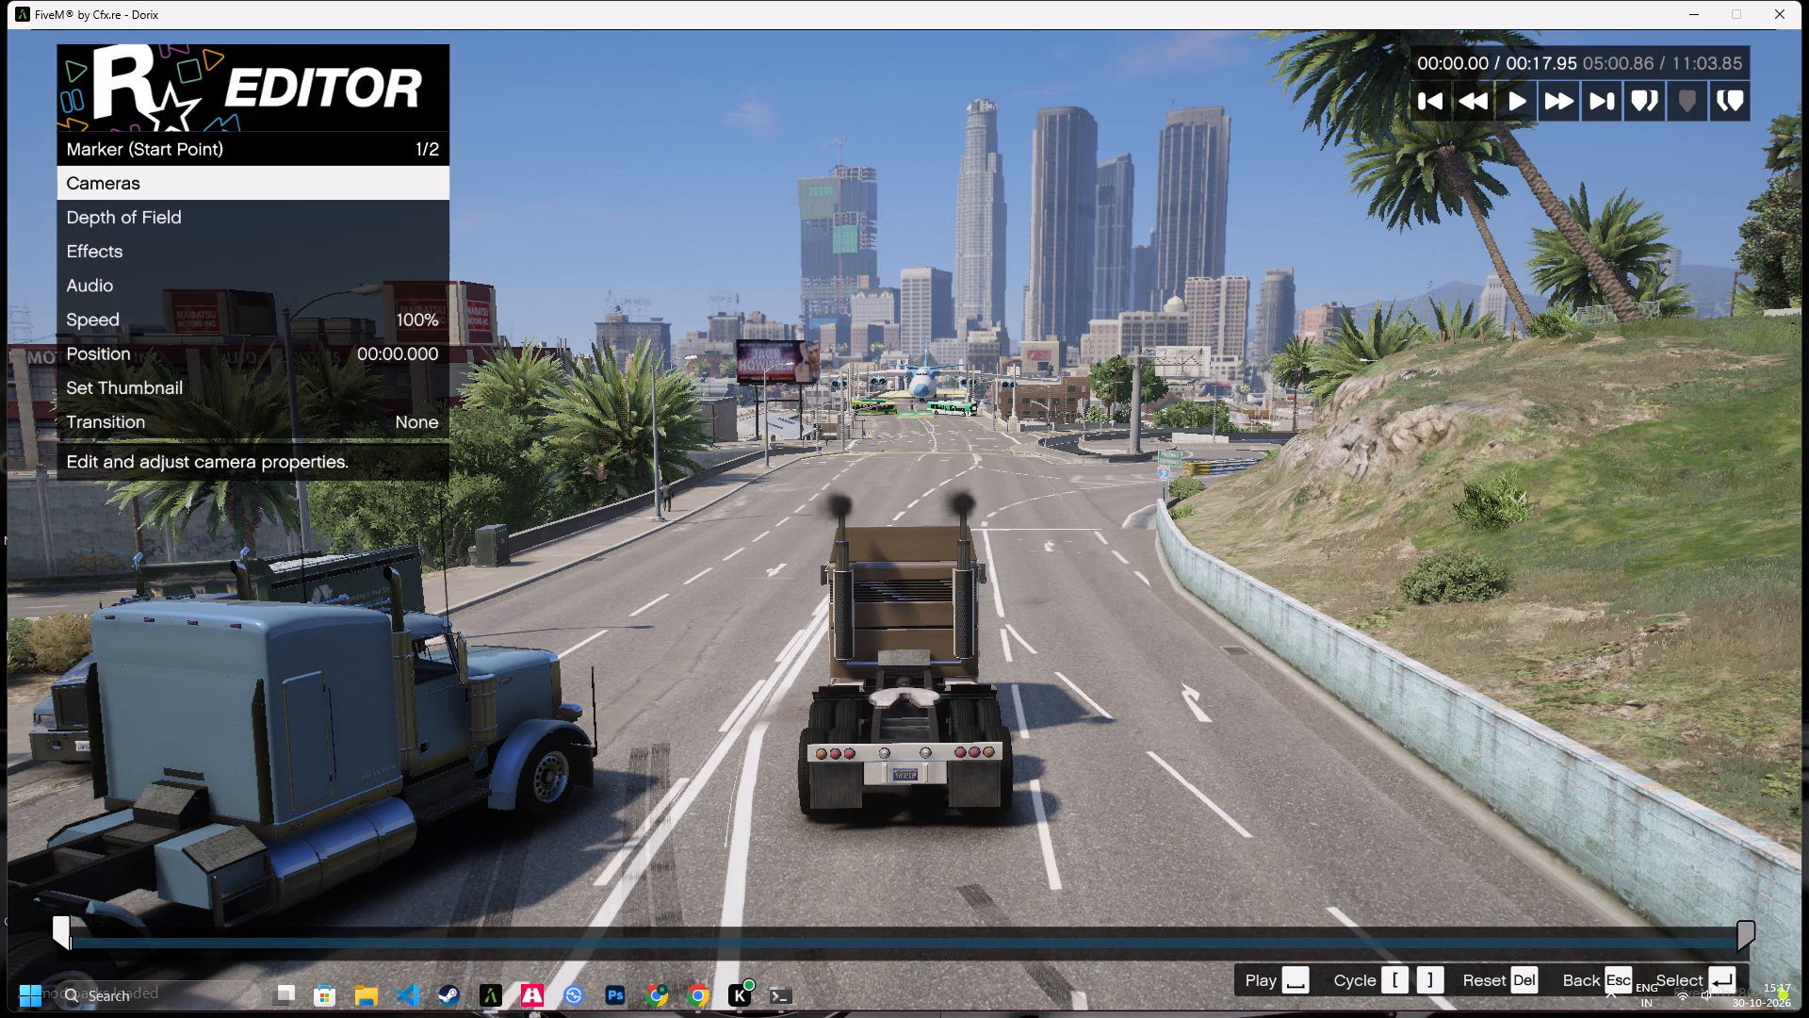
In the thirteenth clip's start marker effects, set saturation to 10 and contrast to 1.
key(Down)
key(Down)
key(Return)
key(Down)
key(Right)
key(Right)
key(Right)
key(Right)
key(Right)
key(Right)
key(Right)
key(Right)
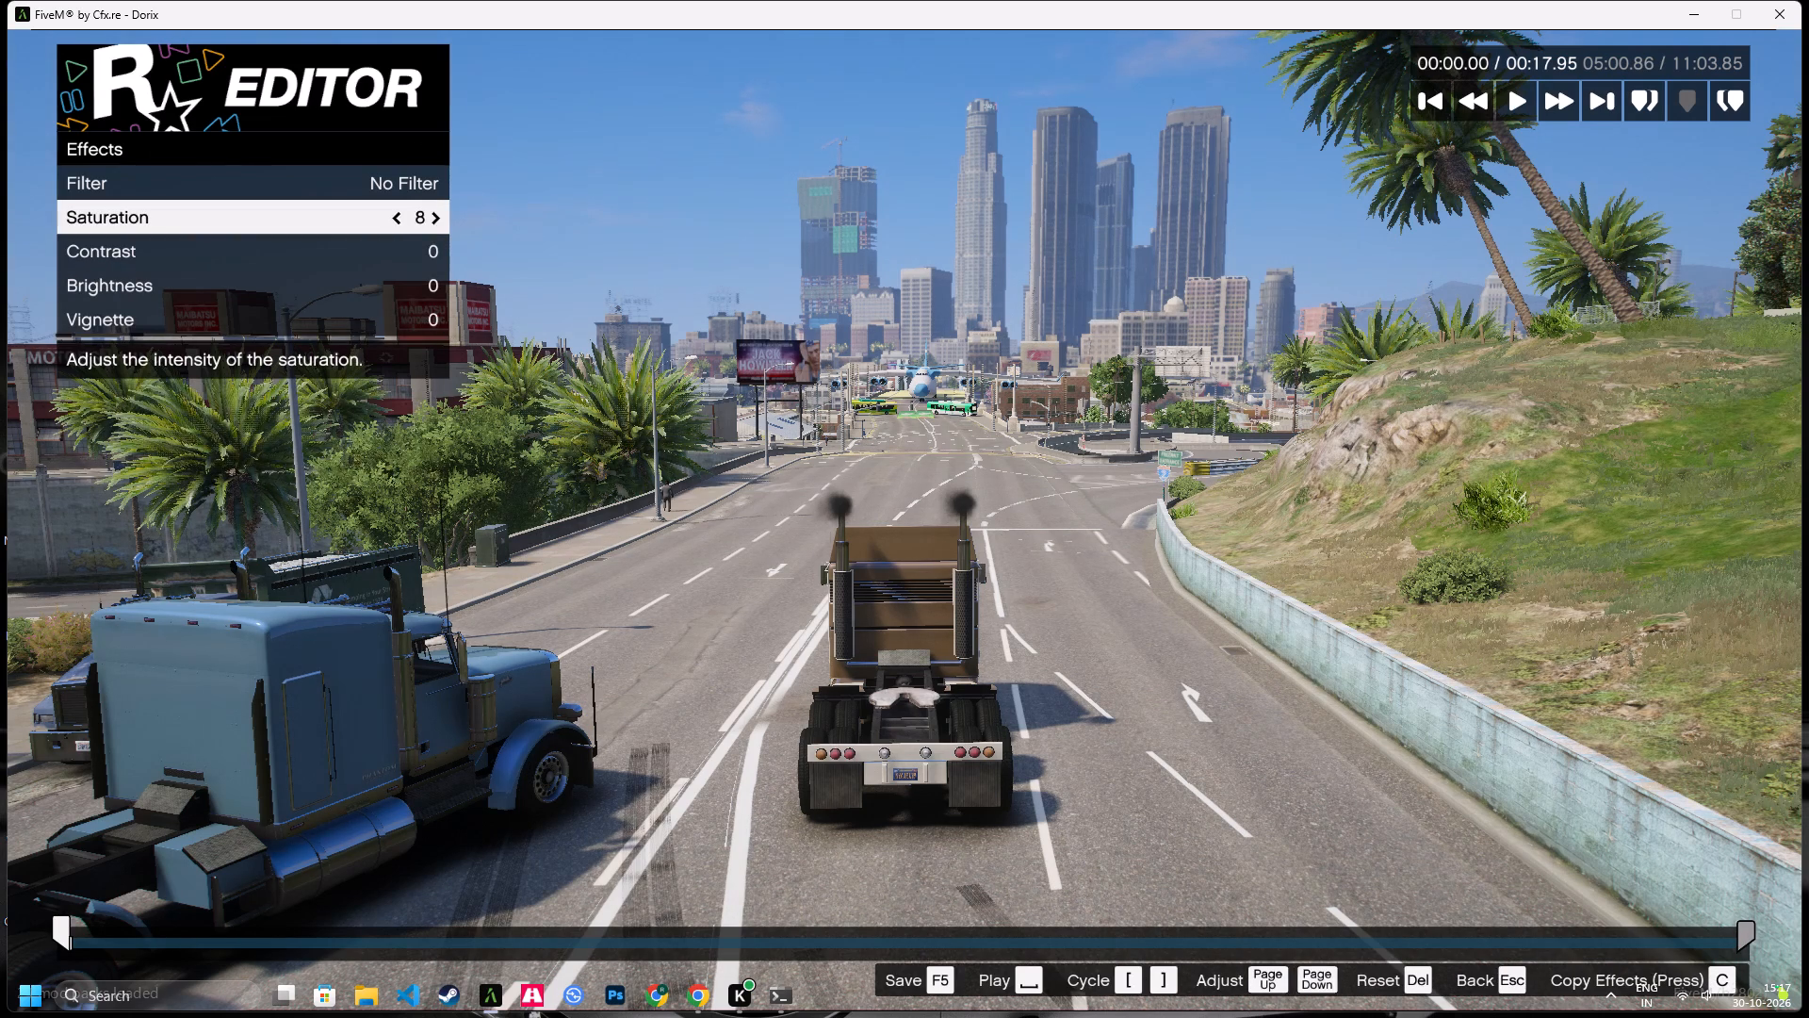
key(Right)
key(Right)
key(Down)
key(Right)
key(BackSpace)
Switch the first depth of field setting of the thirteenth clip's start marker to its next option.
key(Up)
key(Return)
key(Right)
key(BackSpace)
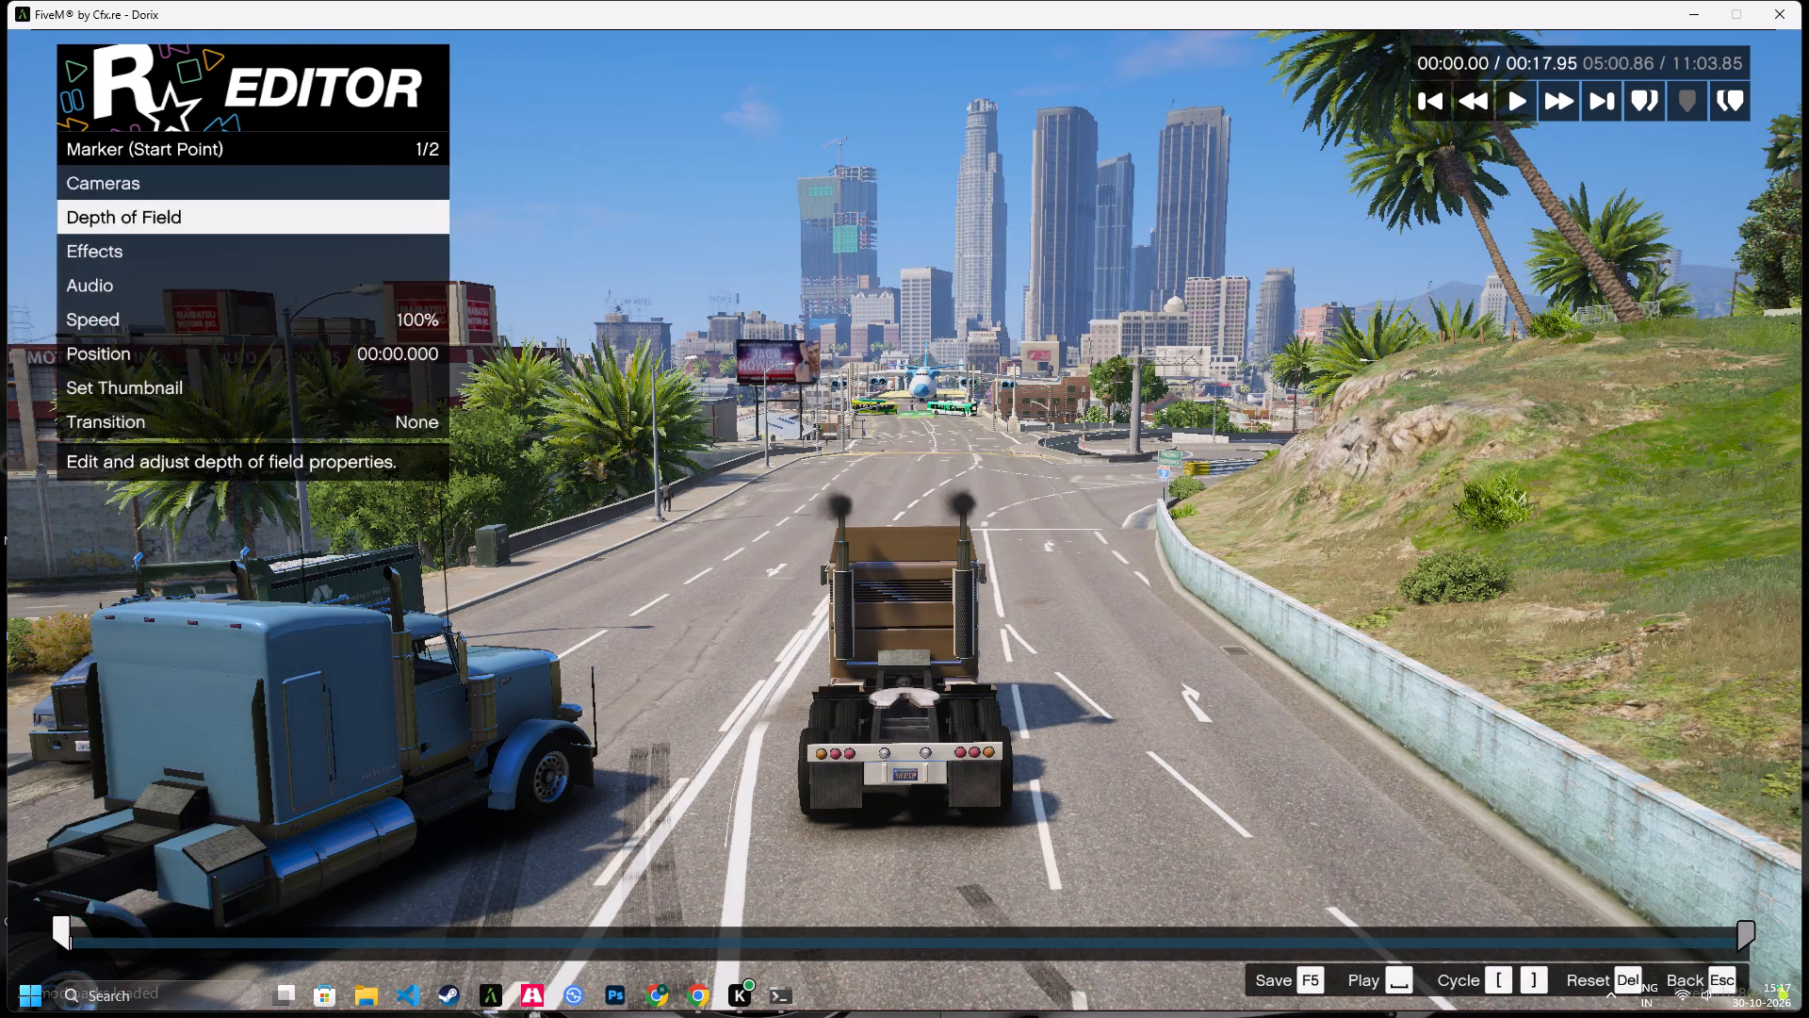
Set the thirteenth clip's start marker to Free Camera with Move with Target on Player.
key(Up)
key(Return)
key(Right)
key(Down)
key(Down)
key(Right)
Edit the thirteenth clip's free camera, zooming it out for a wider view of the road and trucks.
key(Down)
key(Down)
key(Down)
key(Down)
key(Return)
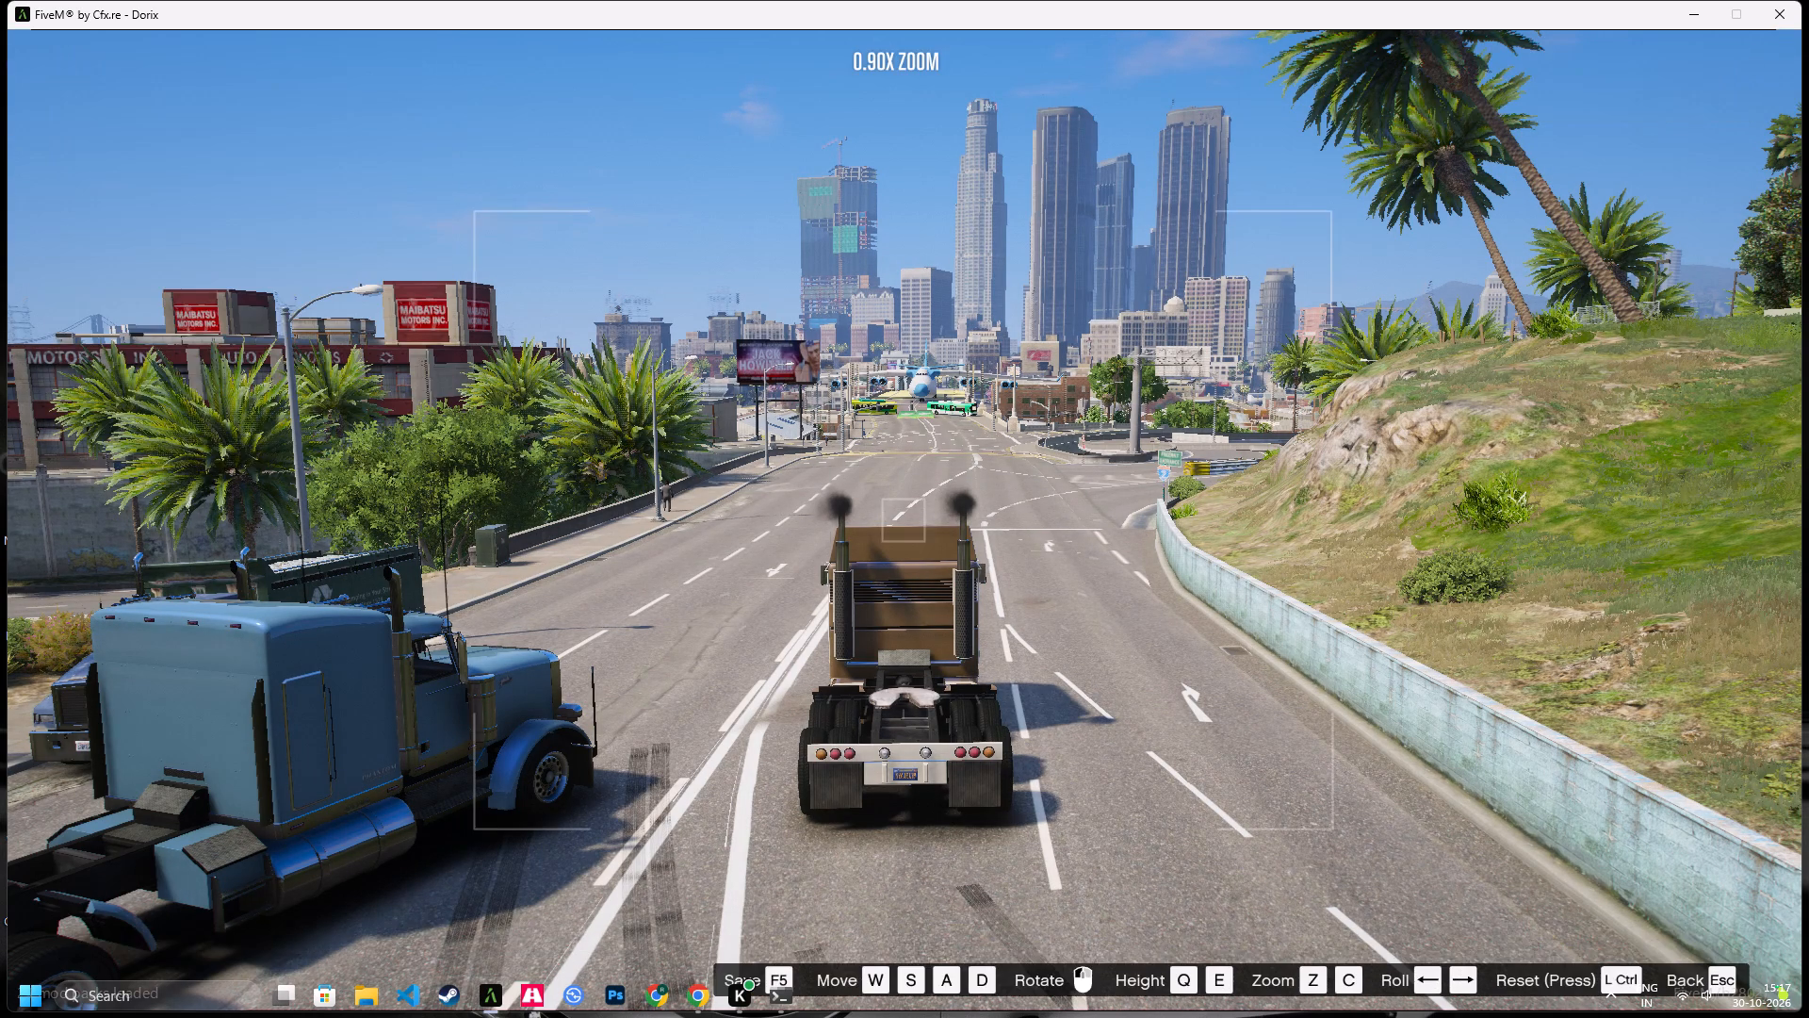
key(ctrl+z)
key(ctrl+z)
key(ctrl+z)
key(ctrl+z)
key(Escape)
Start playback of the thirteenth clip, save its edits and return to the project timeline.
key(space)
key(F5)
key(F5)
key(F5)
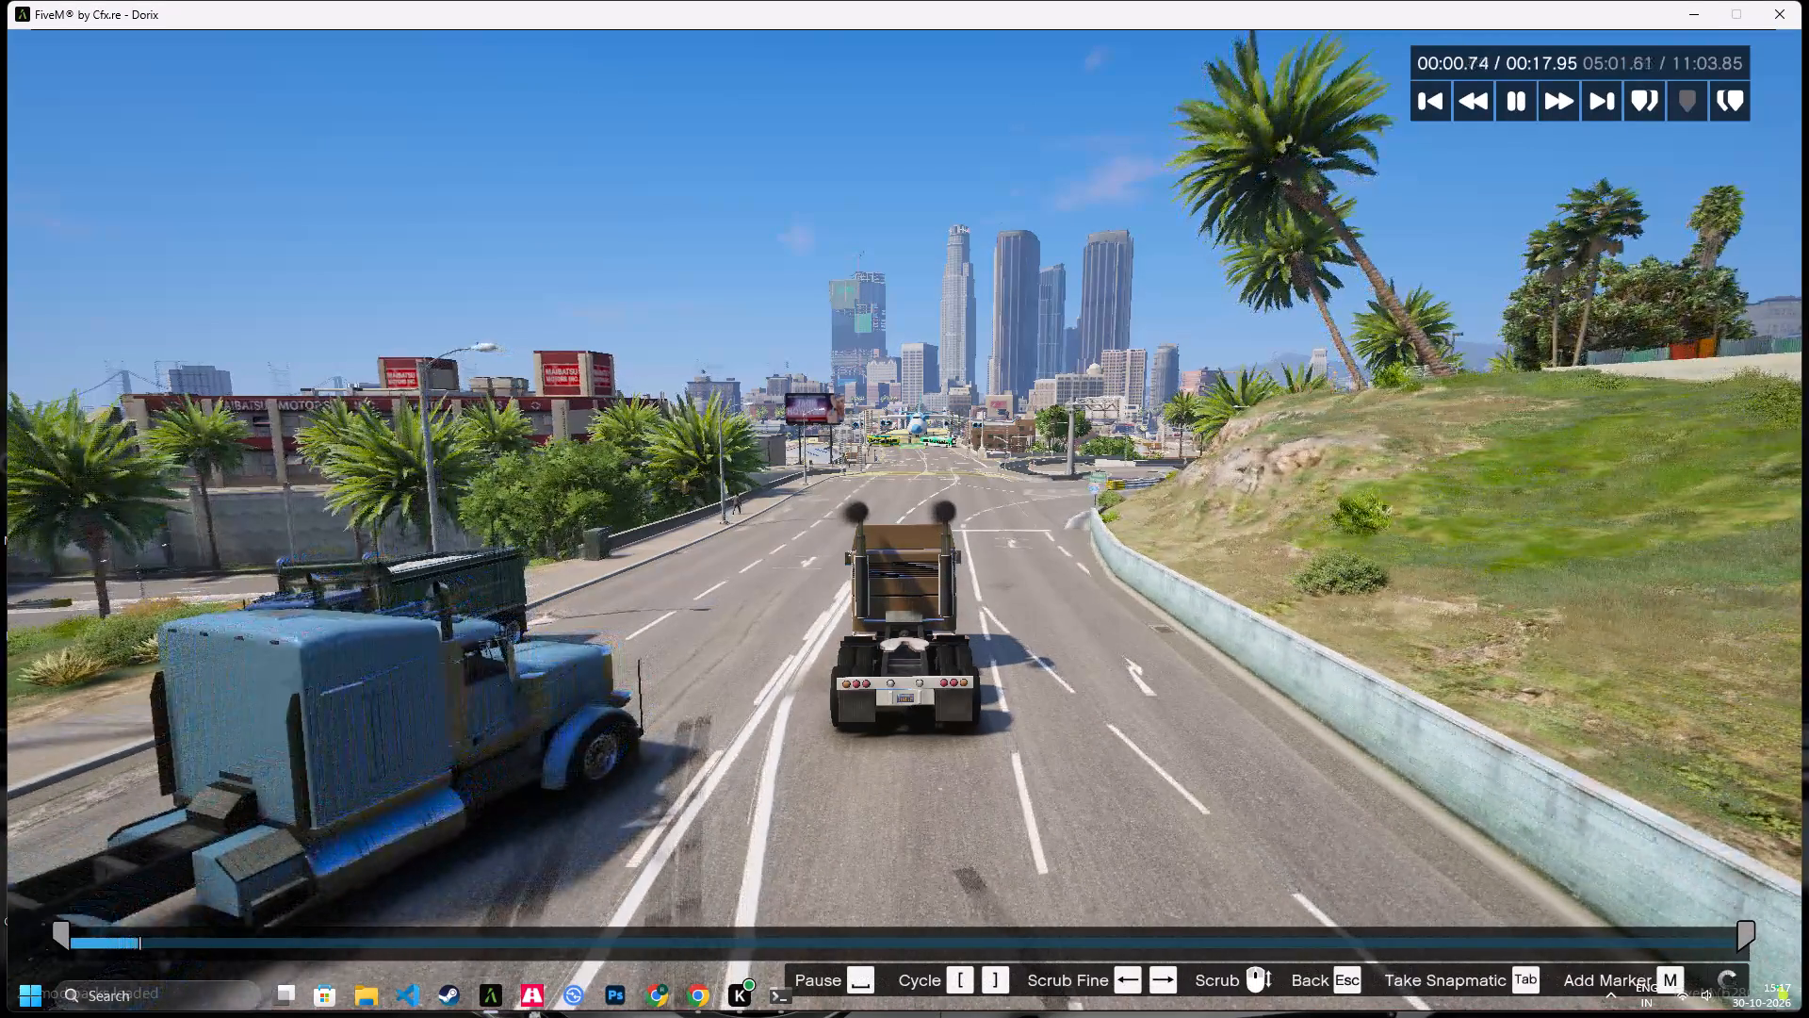
key(F5)
key(Escape)
key(Escape)
key(Escape)
key(Return)
Open the fourteenth timeline clip, Oct-30-2026-Clip-0069, for editing.
key(Right)
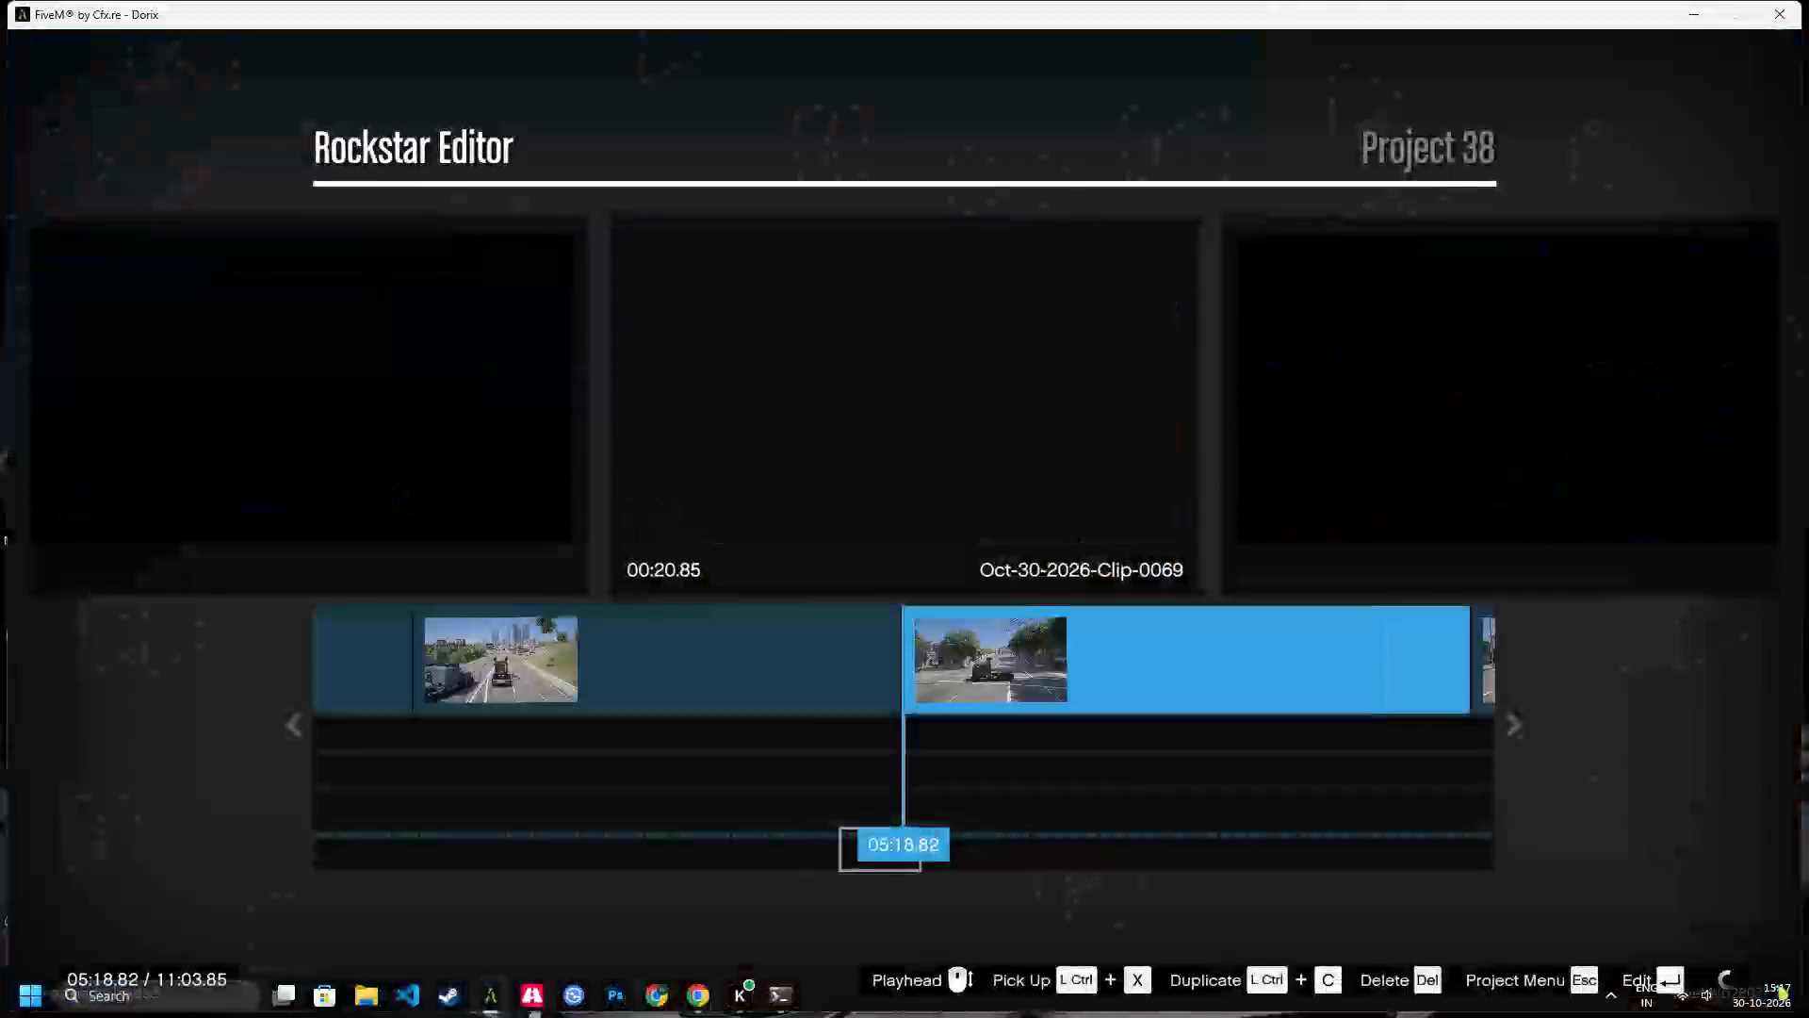
key(Return)
key(Return)
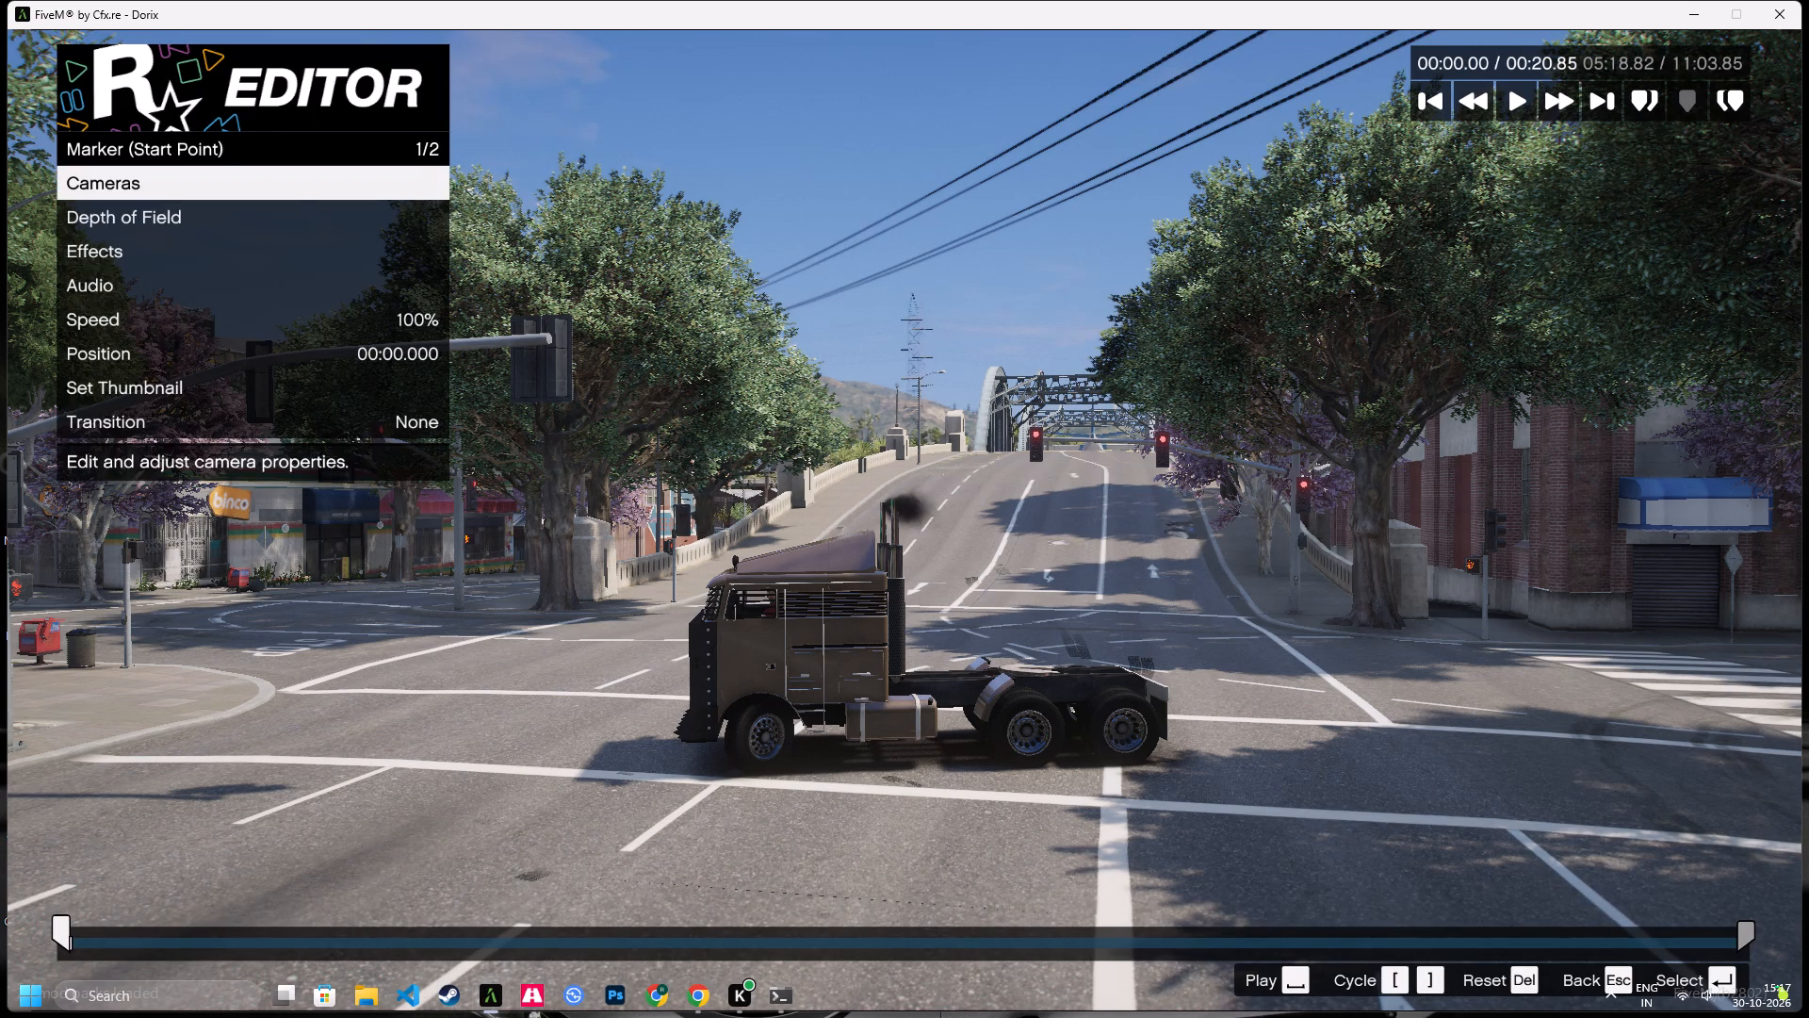
Set the fourteenth clip's start marker effects to saturation 10 and contrast 1.
key(Down)
key(Down)
key(Return)
key(Down)
key(Right)
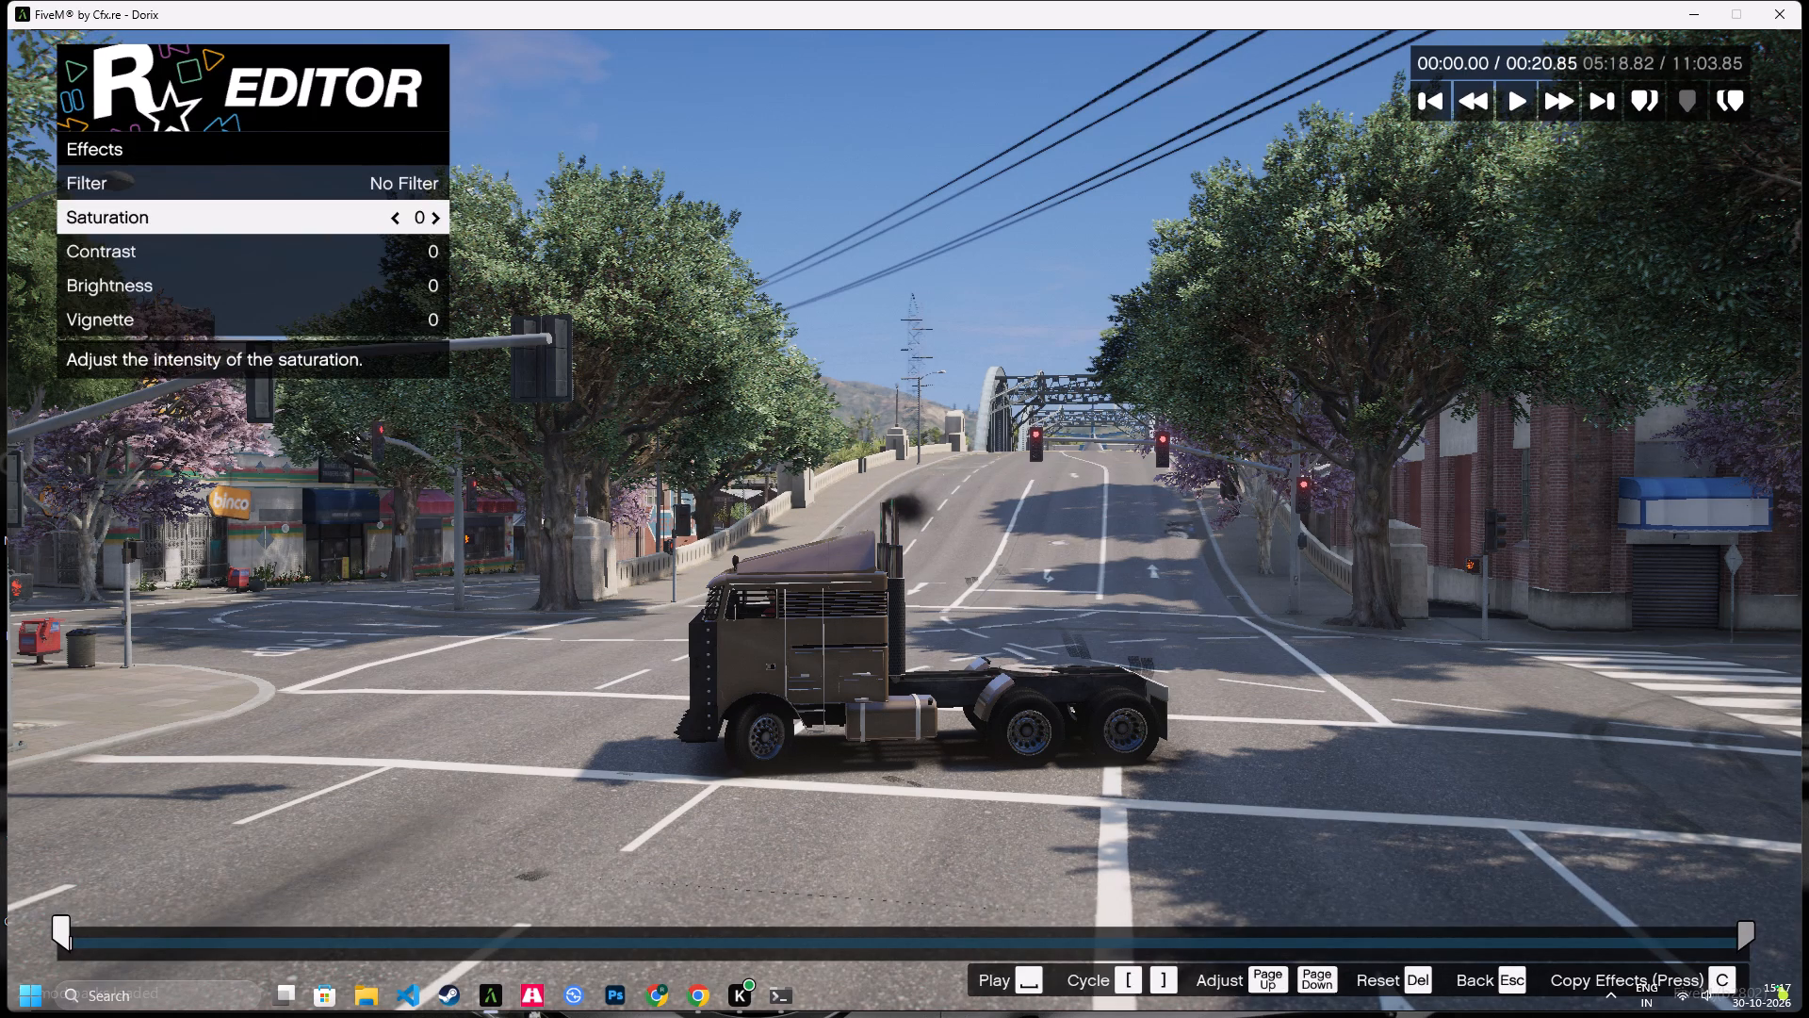
key(Right)
key(Right)
key(Right)
key(Right)
key(Right)
key(Right)
key(Right)
key(Right)
key(Right)
key(Right)
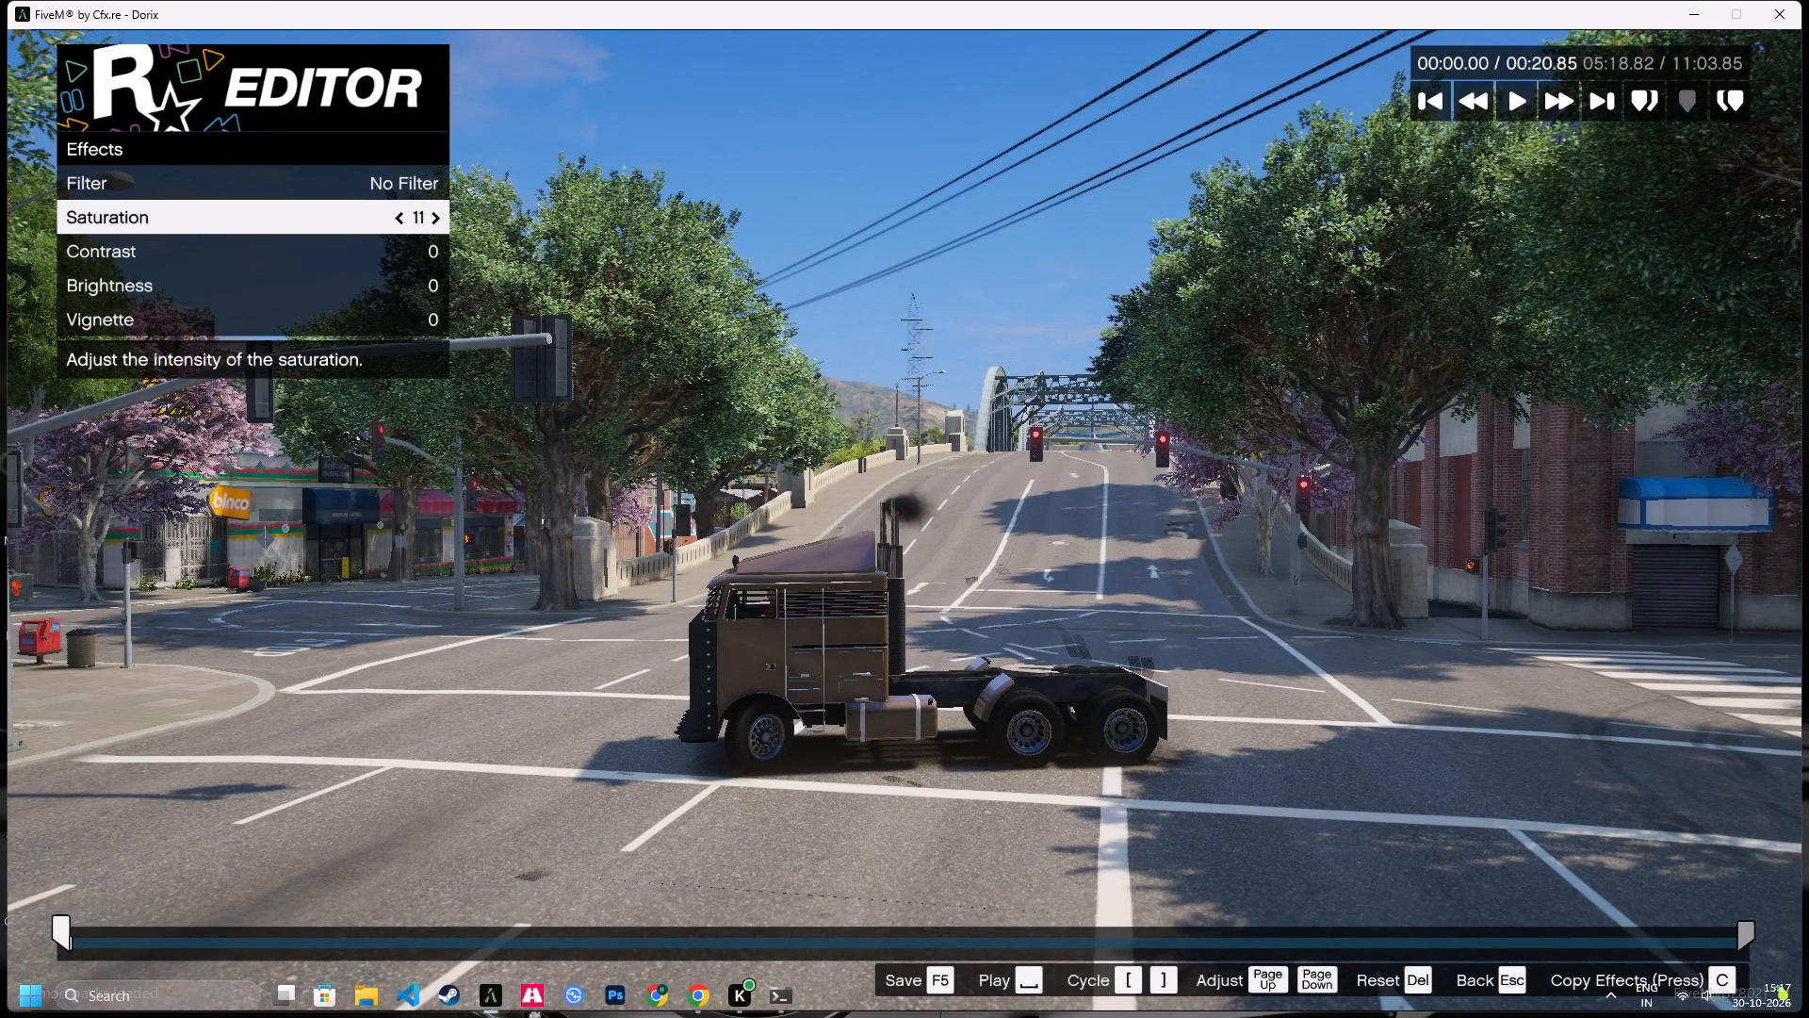
key(Left)
key(Down)
key(Right)
key(BackSpace)
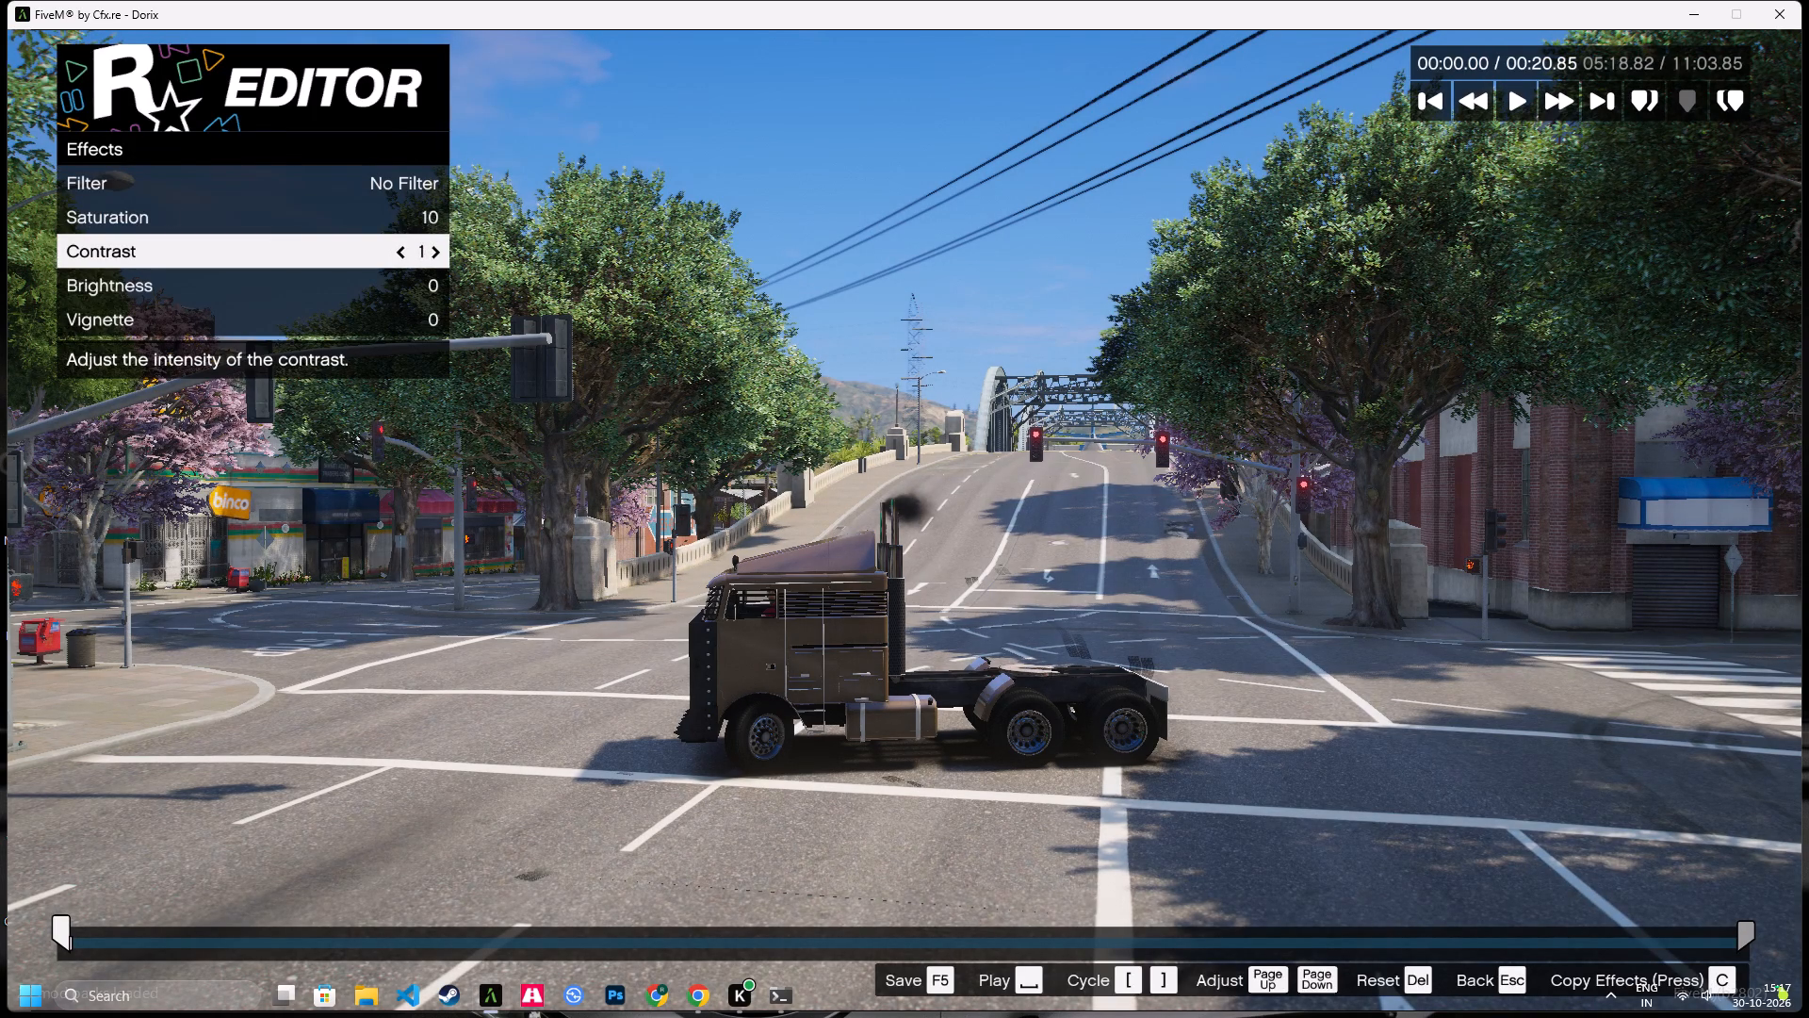
Save the fourteenth clip's edits and return to the project timeline.
key(F5)
key(F5)
key(F5)
key(Escape)
key(Escape)
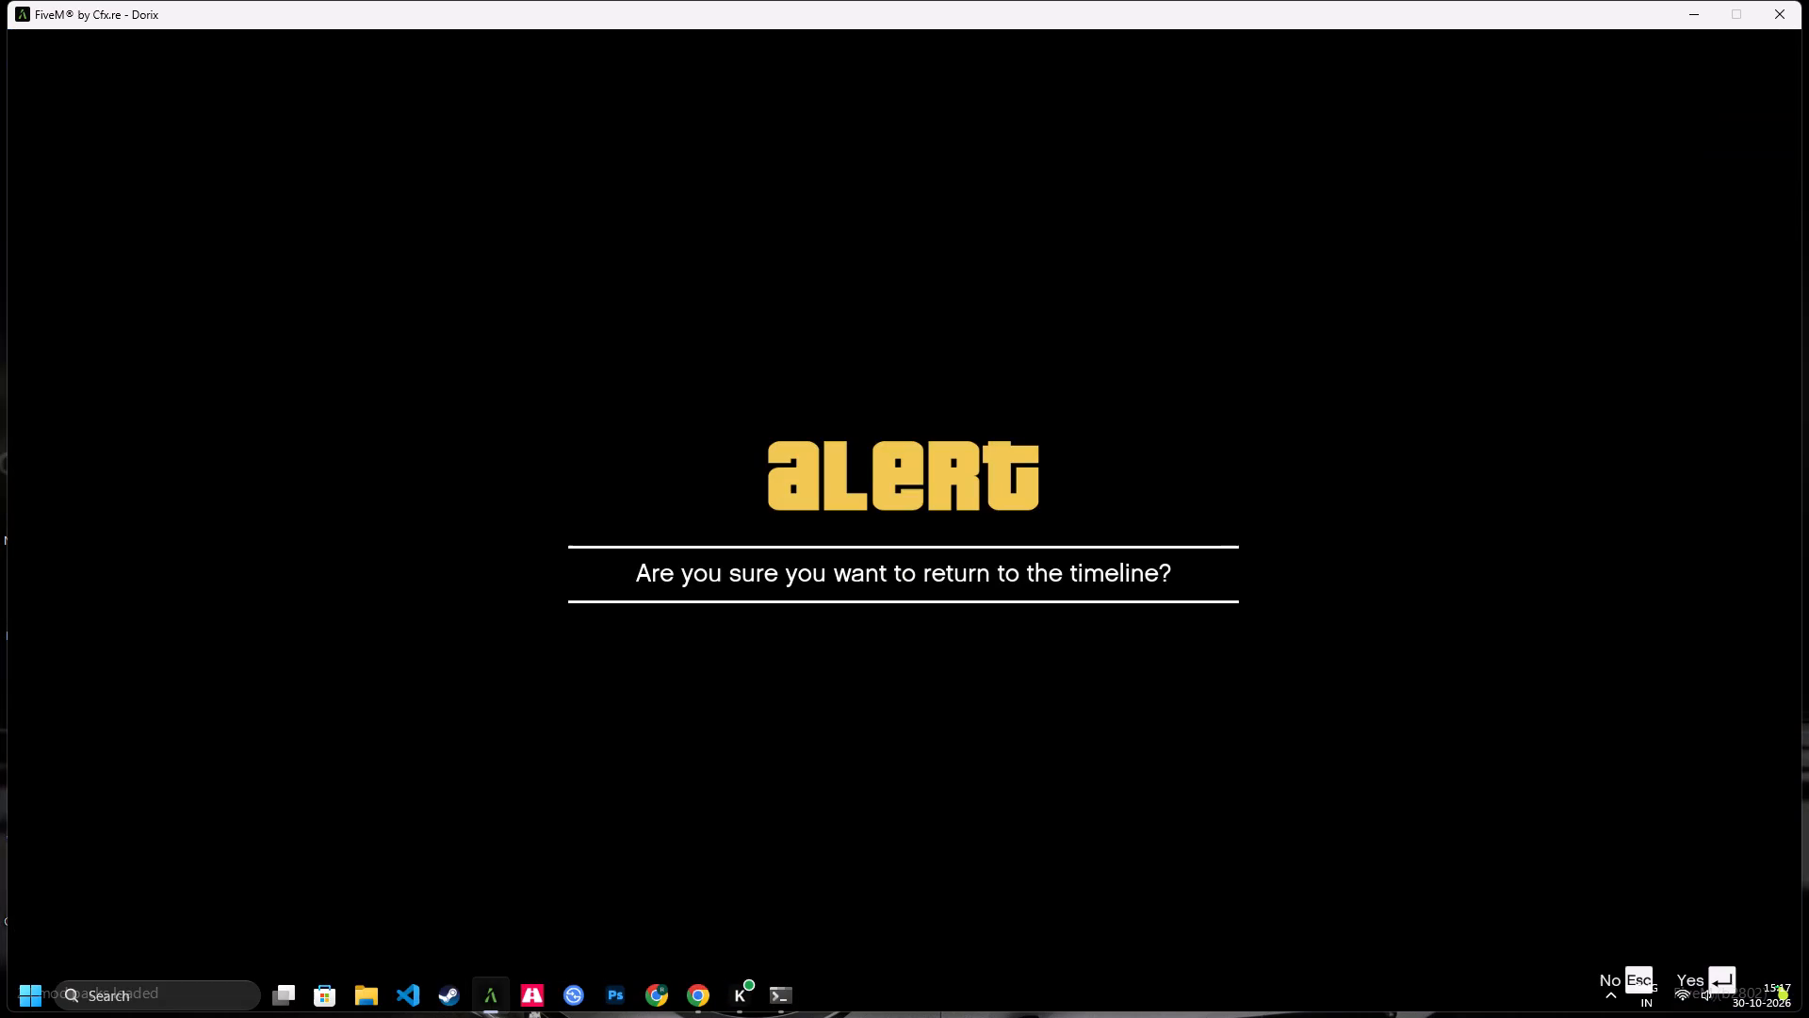
key(Return)
Open the fifteenth timeline clip, Oct-30-2026-Clip-0070, for editing.
key(Right)
key(Return)
key(Return)
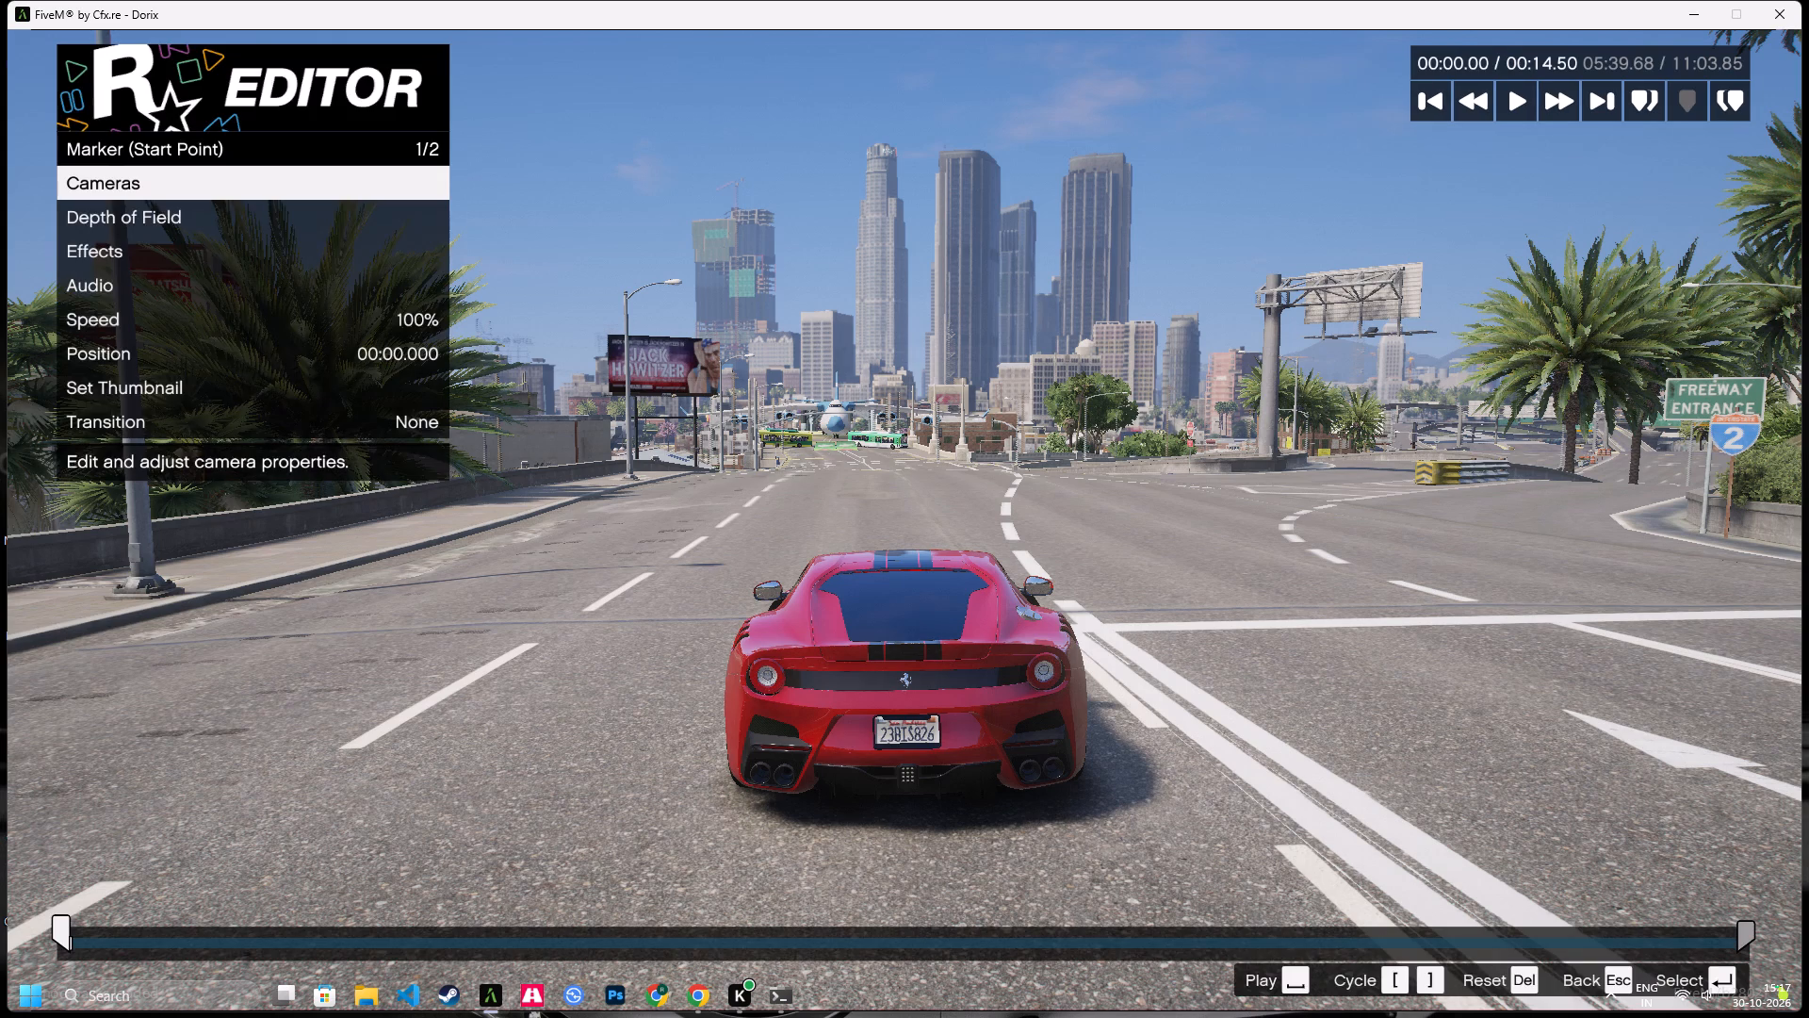
Set the fifteenth clip's start marker effects to saturation 10 and contrast 1.
key(Down)
key(Down)
key(Return)
key(Down)
key(Right)
key(Right)
key(Right)
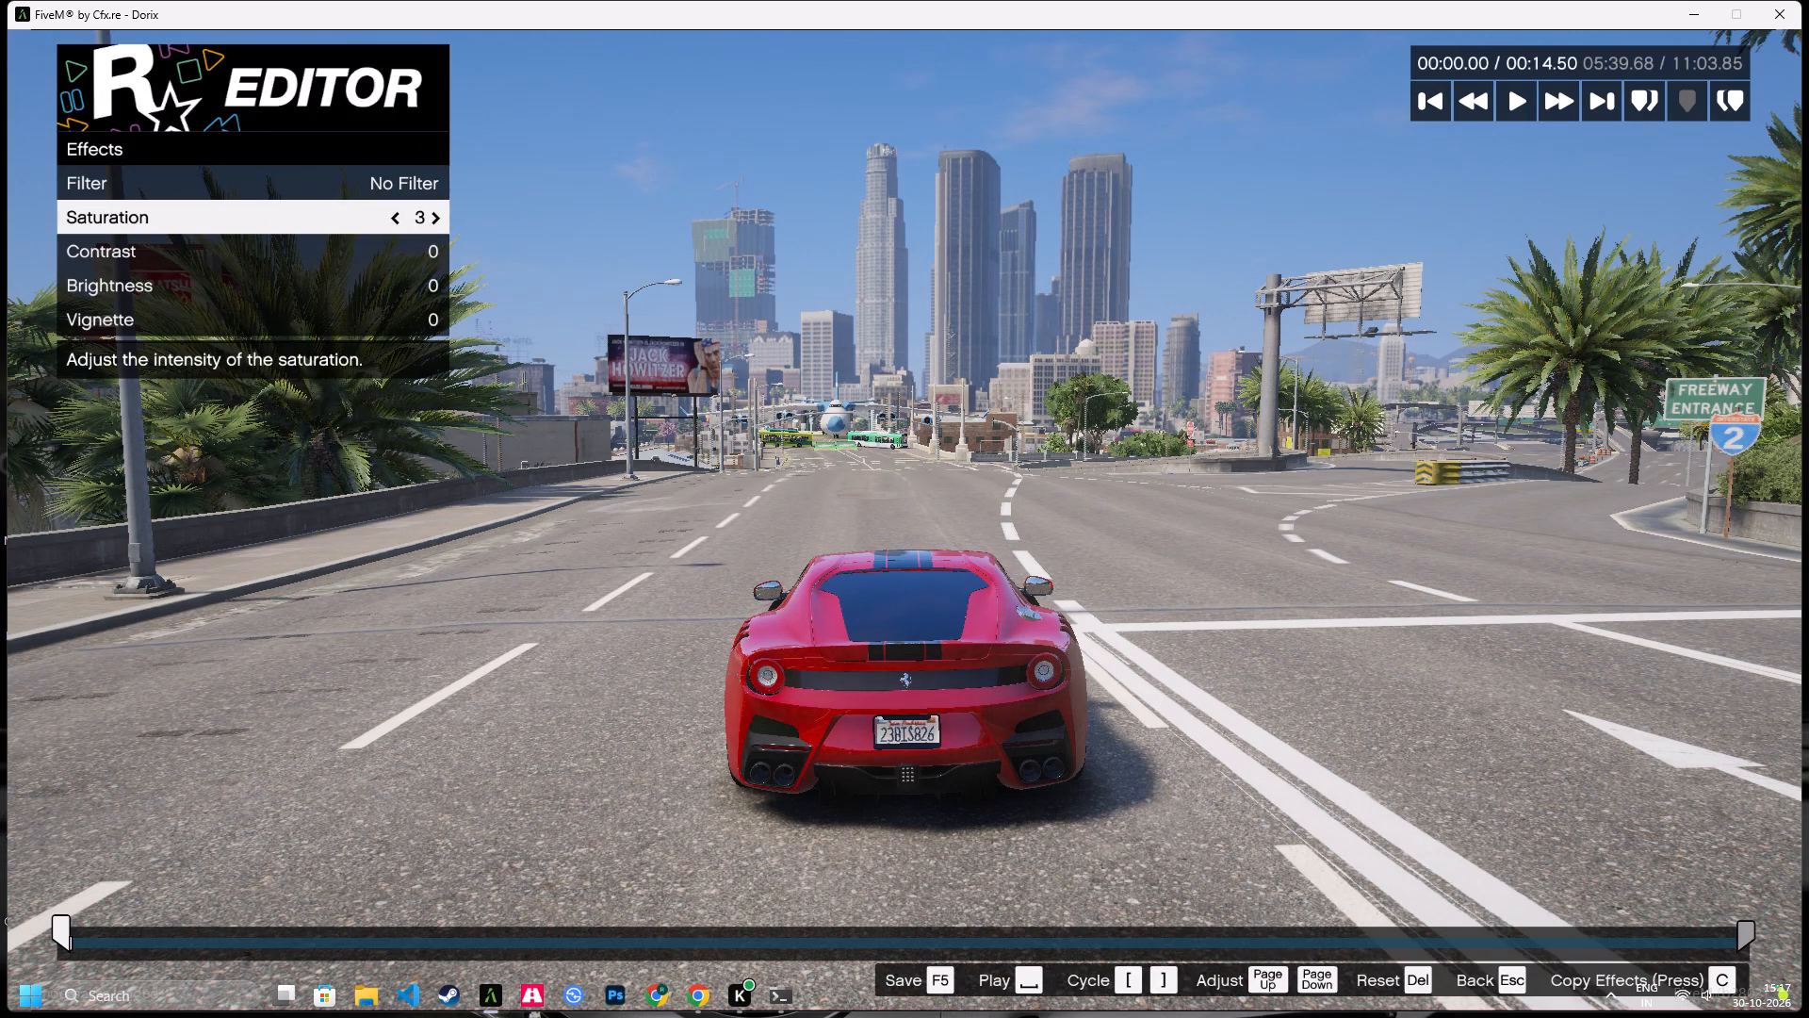
key(Right)
key(Right)
key(Right)
key(Right)
key(Right)
key(Right)
key(Right)
key(Down)
key(Right)
key(BackSpace)
Switch the fifteenth clip's depth of field mode to the next option.
key(Up)
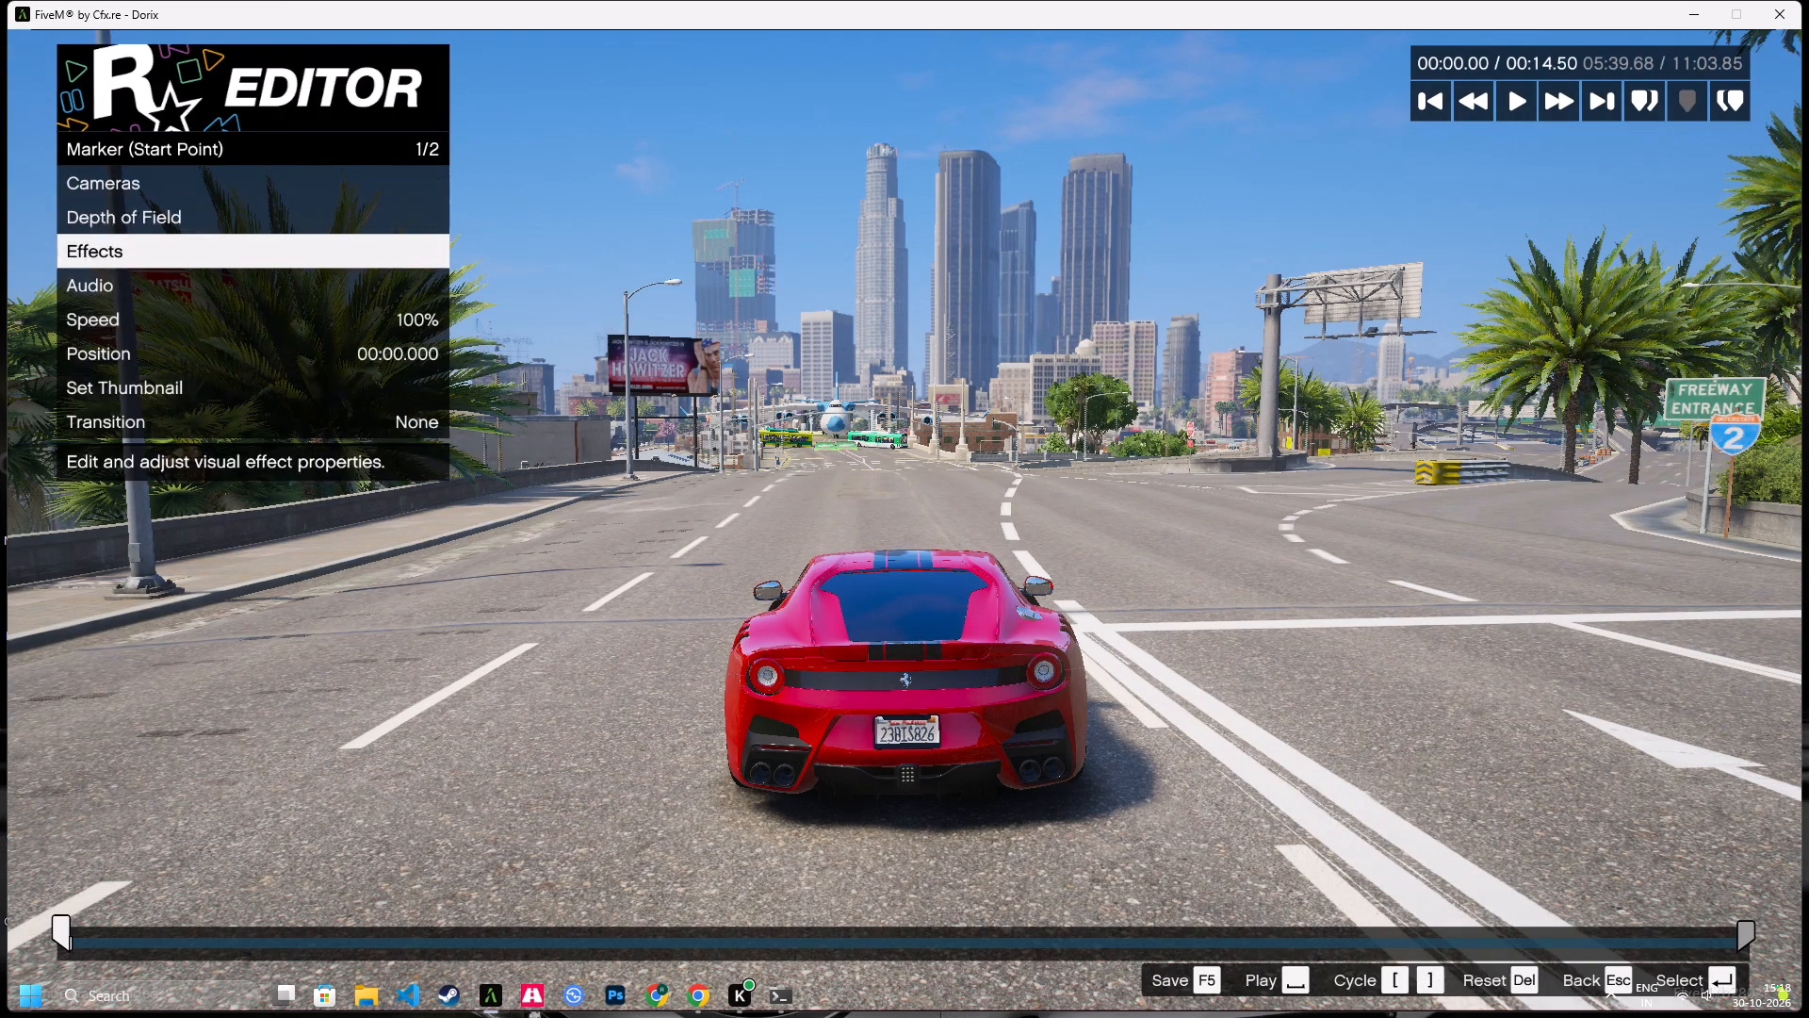
key(Return)
key(Right)
key(BackSpace)
Set the fifteenth clip's start marker to Free Camera with Move with Target on Player.
key(Up)
key(Return)
key(Right)
key(Down)
key(Down)
key(Right)
Edit the fifteenth clip's free camera, zooming it out for a wider view around the red car.
key(Down)
key(Down)
key(Down)
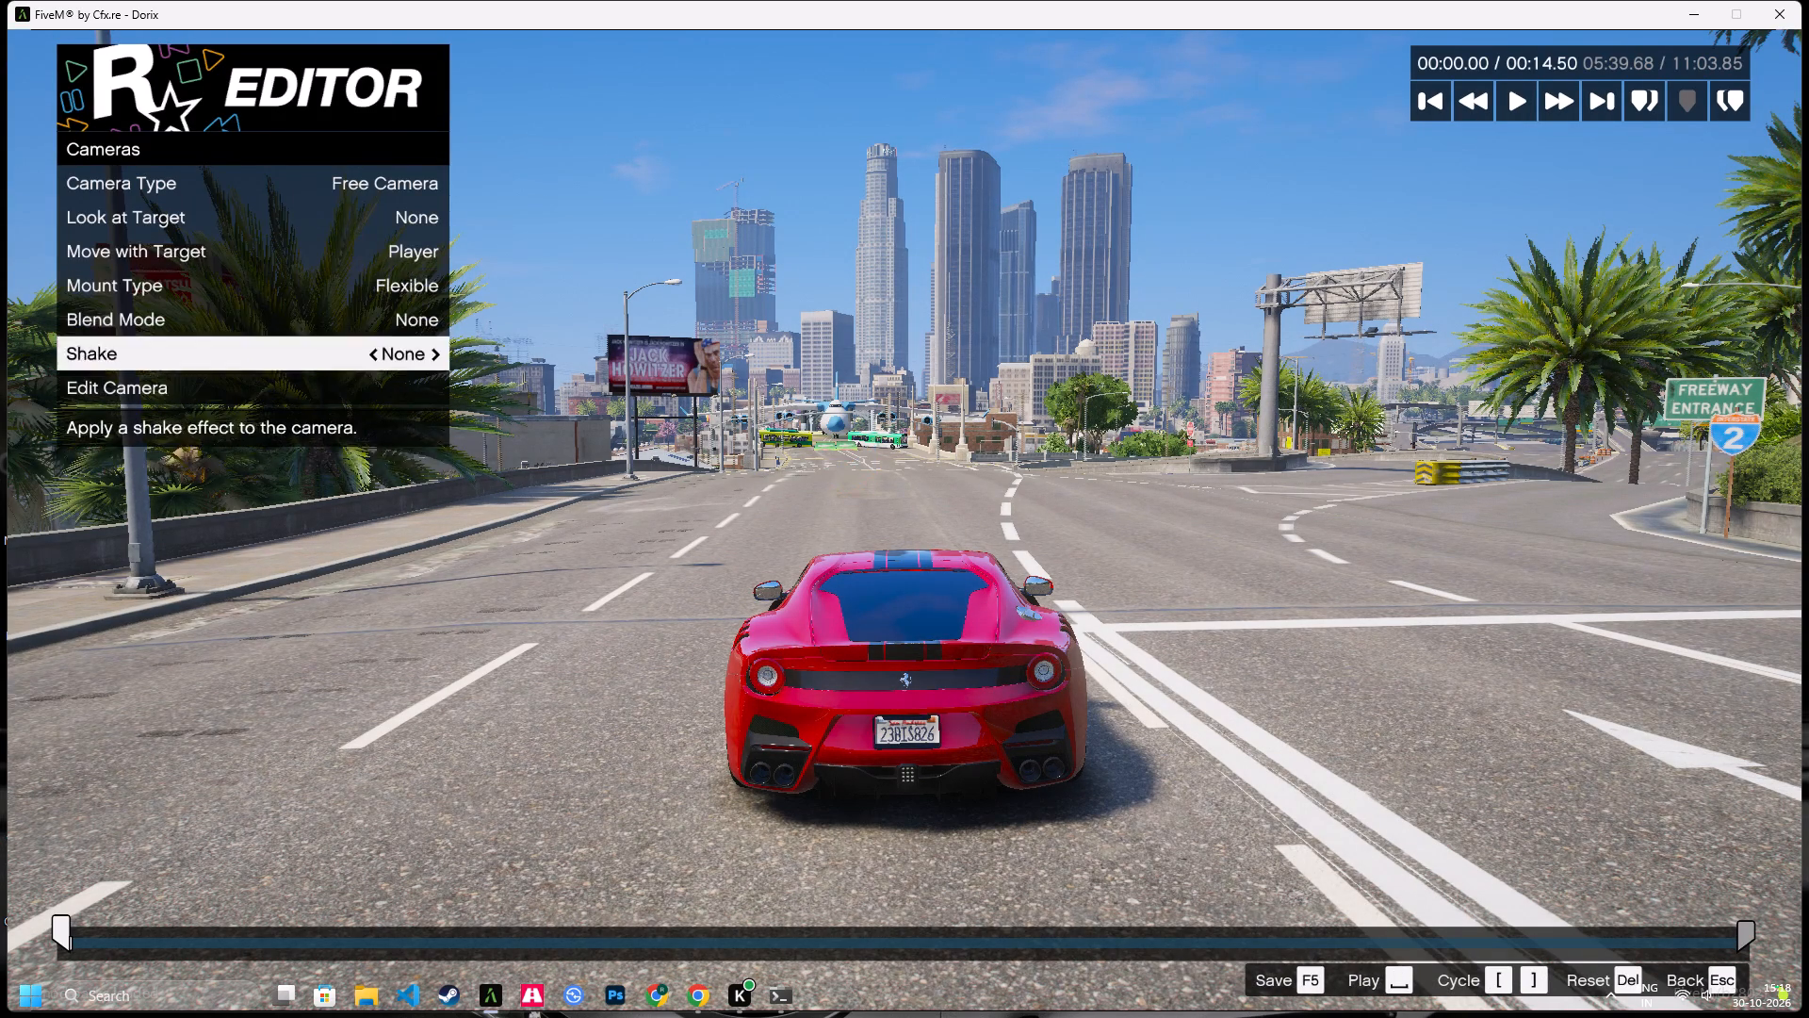
key(Down)
key(Return)
key(ctrl+z)
key(ctrl+z)
key(ctrl+z)
key(Escape)
Start playback of the fifteenth clip, save its edits and return to the project timeline.
key(space)
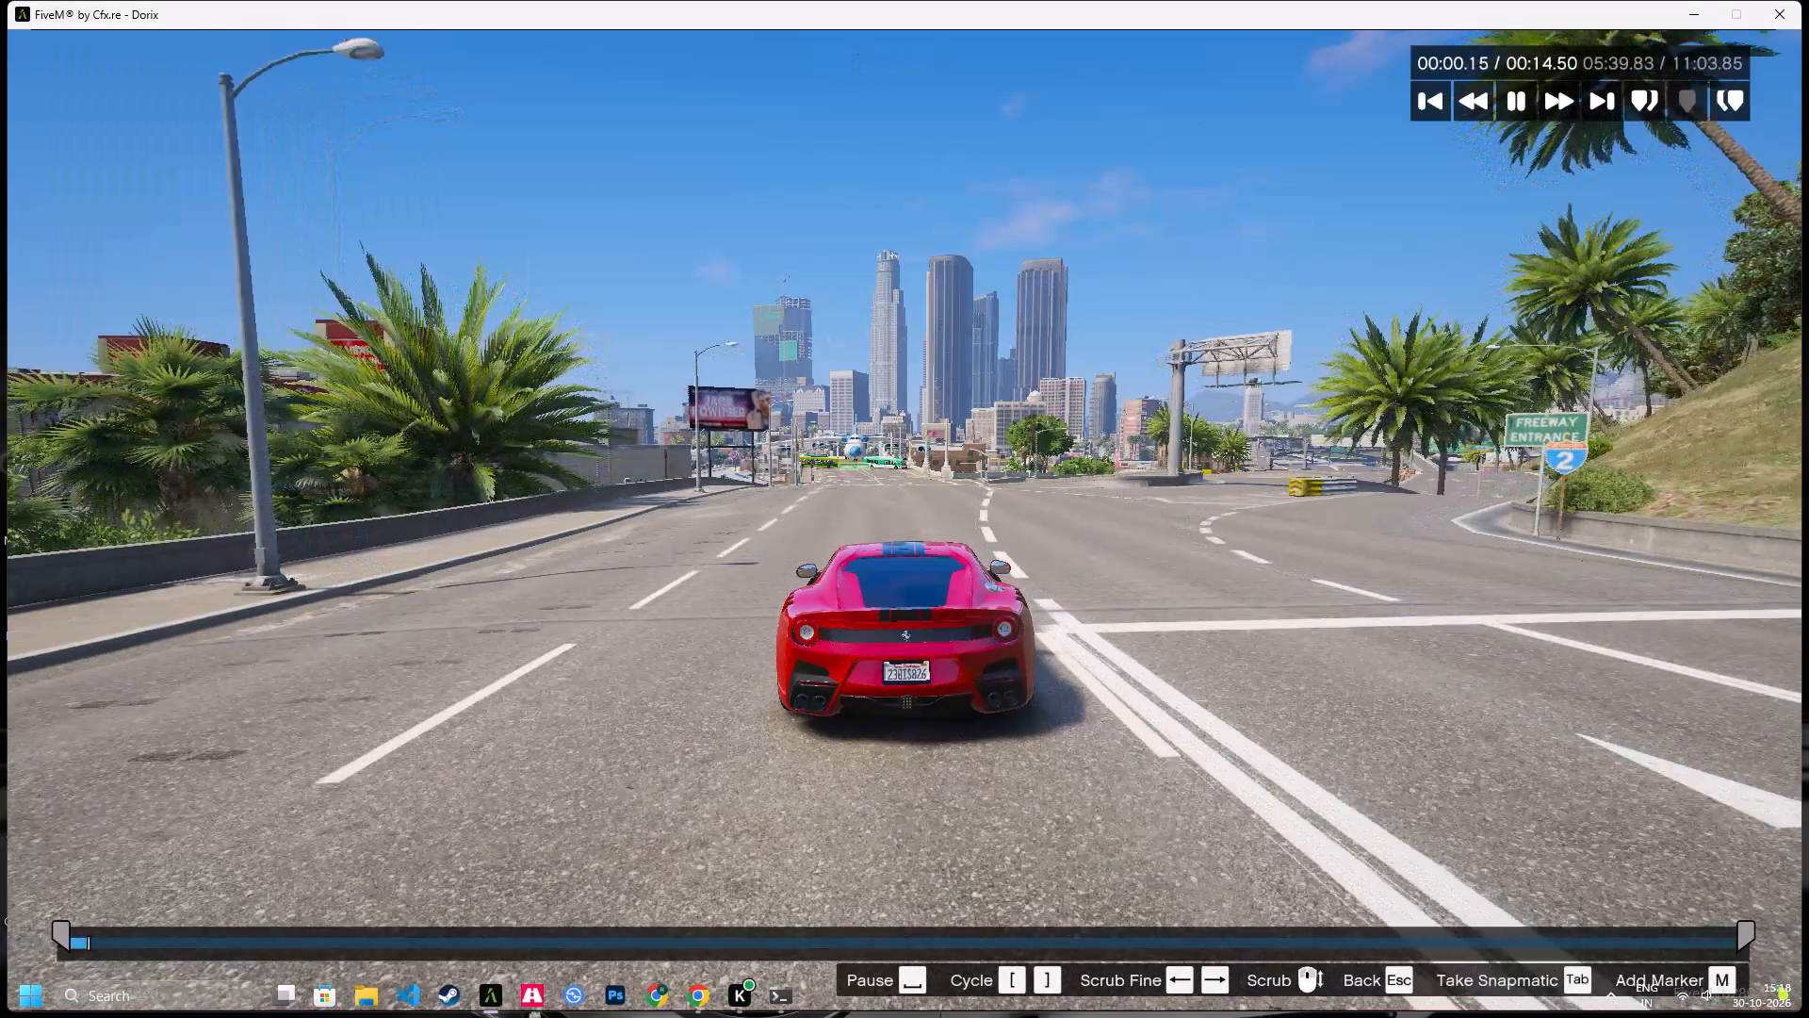
key(F5)
key(F5)
key(F5)
key(F5)
key(Escape)
key(Return)
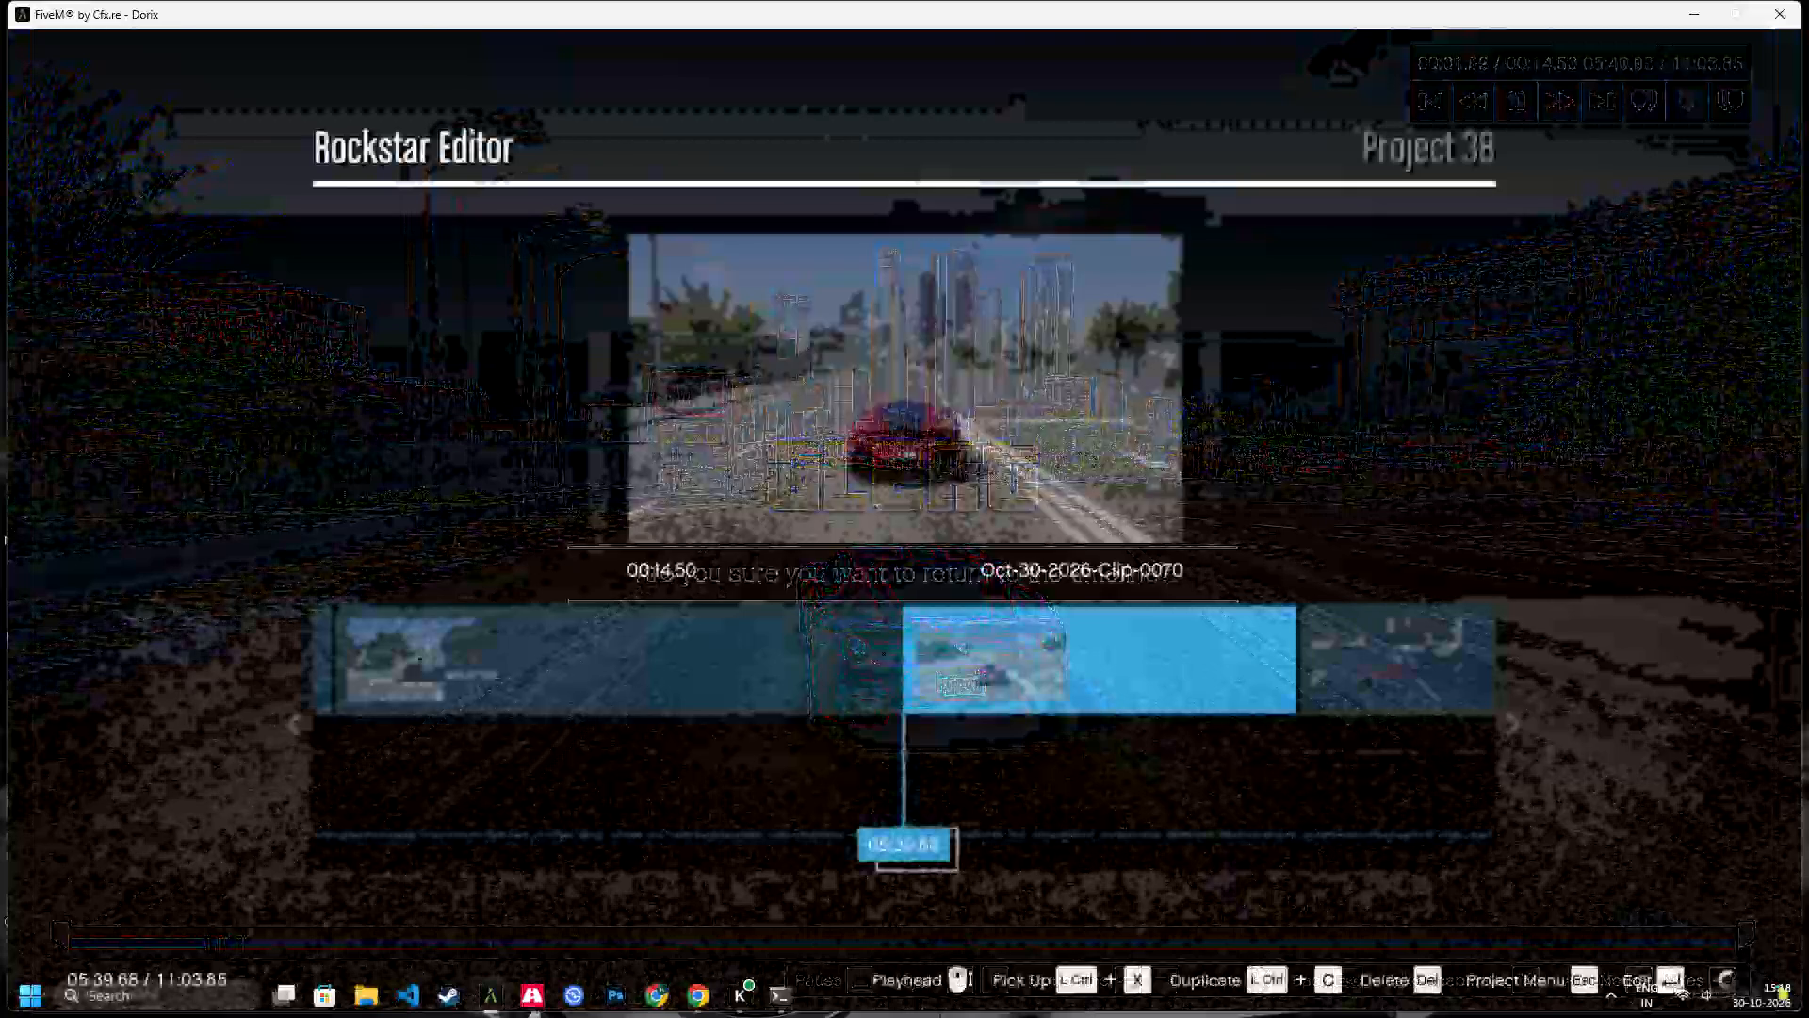
Open the sixteenth timeline clip, directly after Oct-30-2026-Clip-0070, for editing.
key(Right)
key(Return)
key(Return)
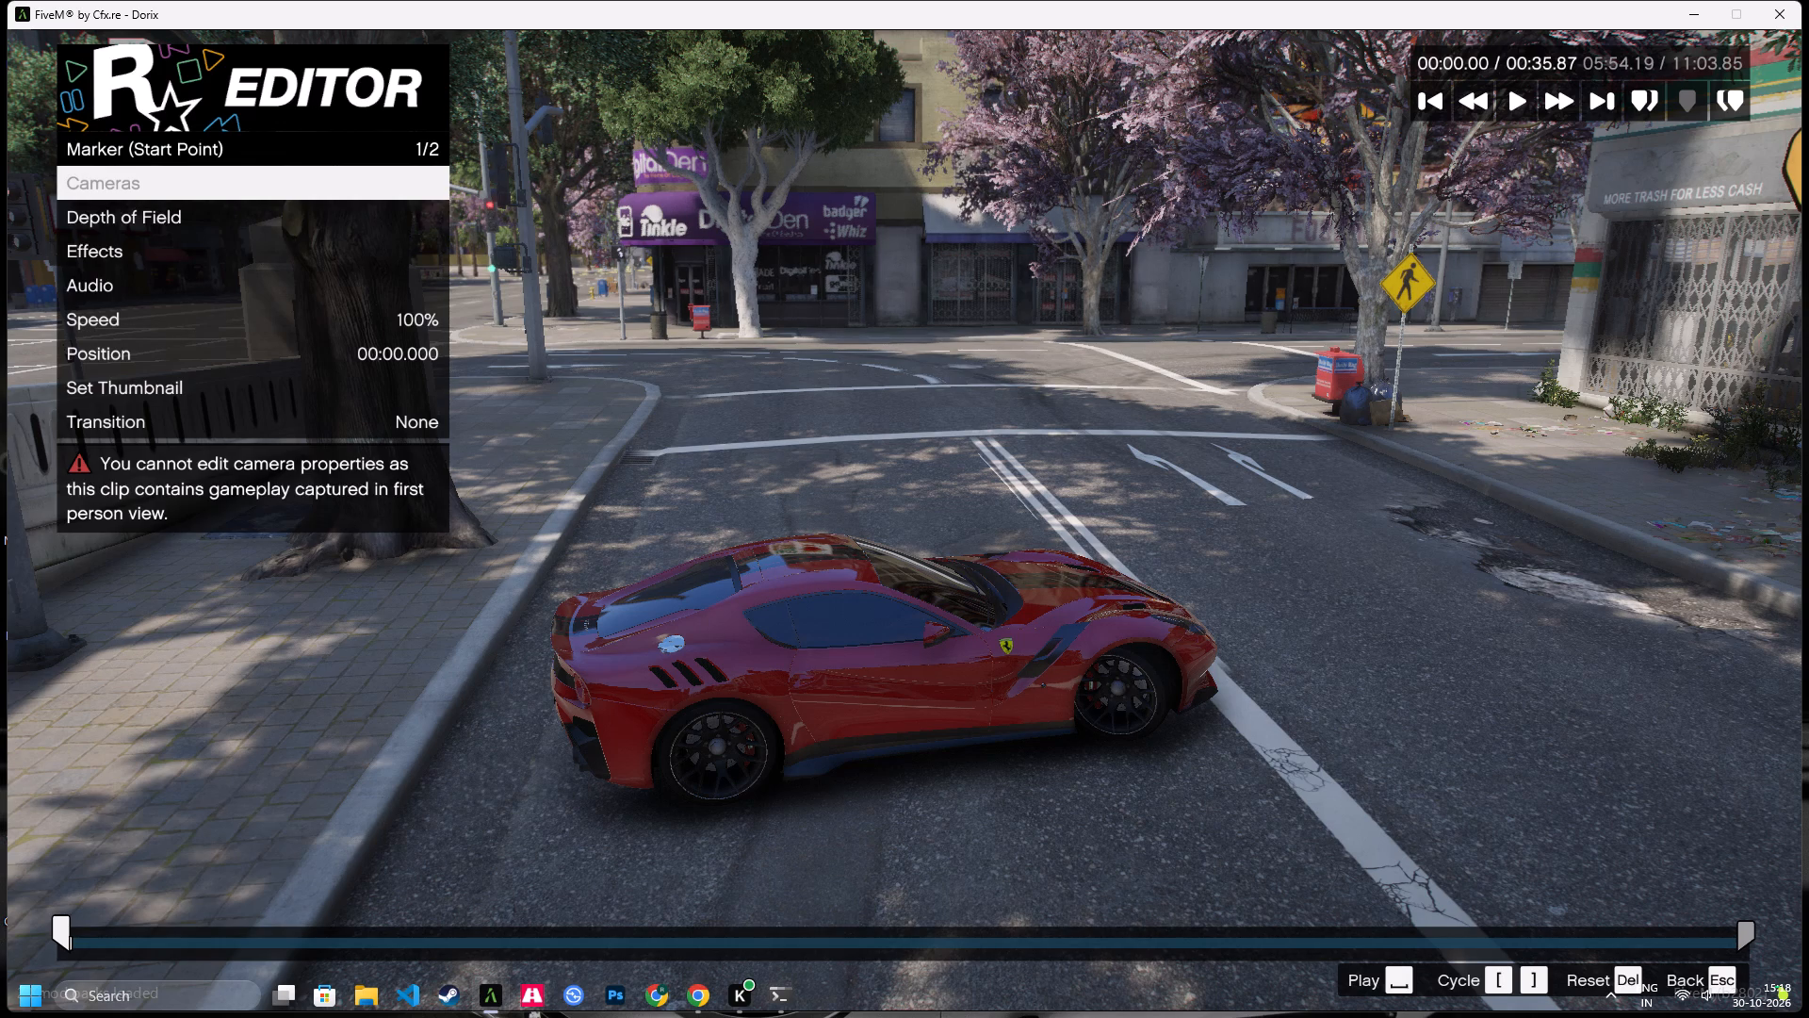
Set the sixteenth clip's start marker effects to saturation 10 and contrast 1.
key(Down)
key(Down)
key(Down)
key(Up)
key(Down)
key(Up)
key(Return)
key(Down)
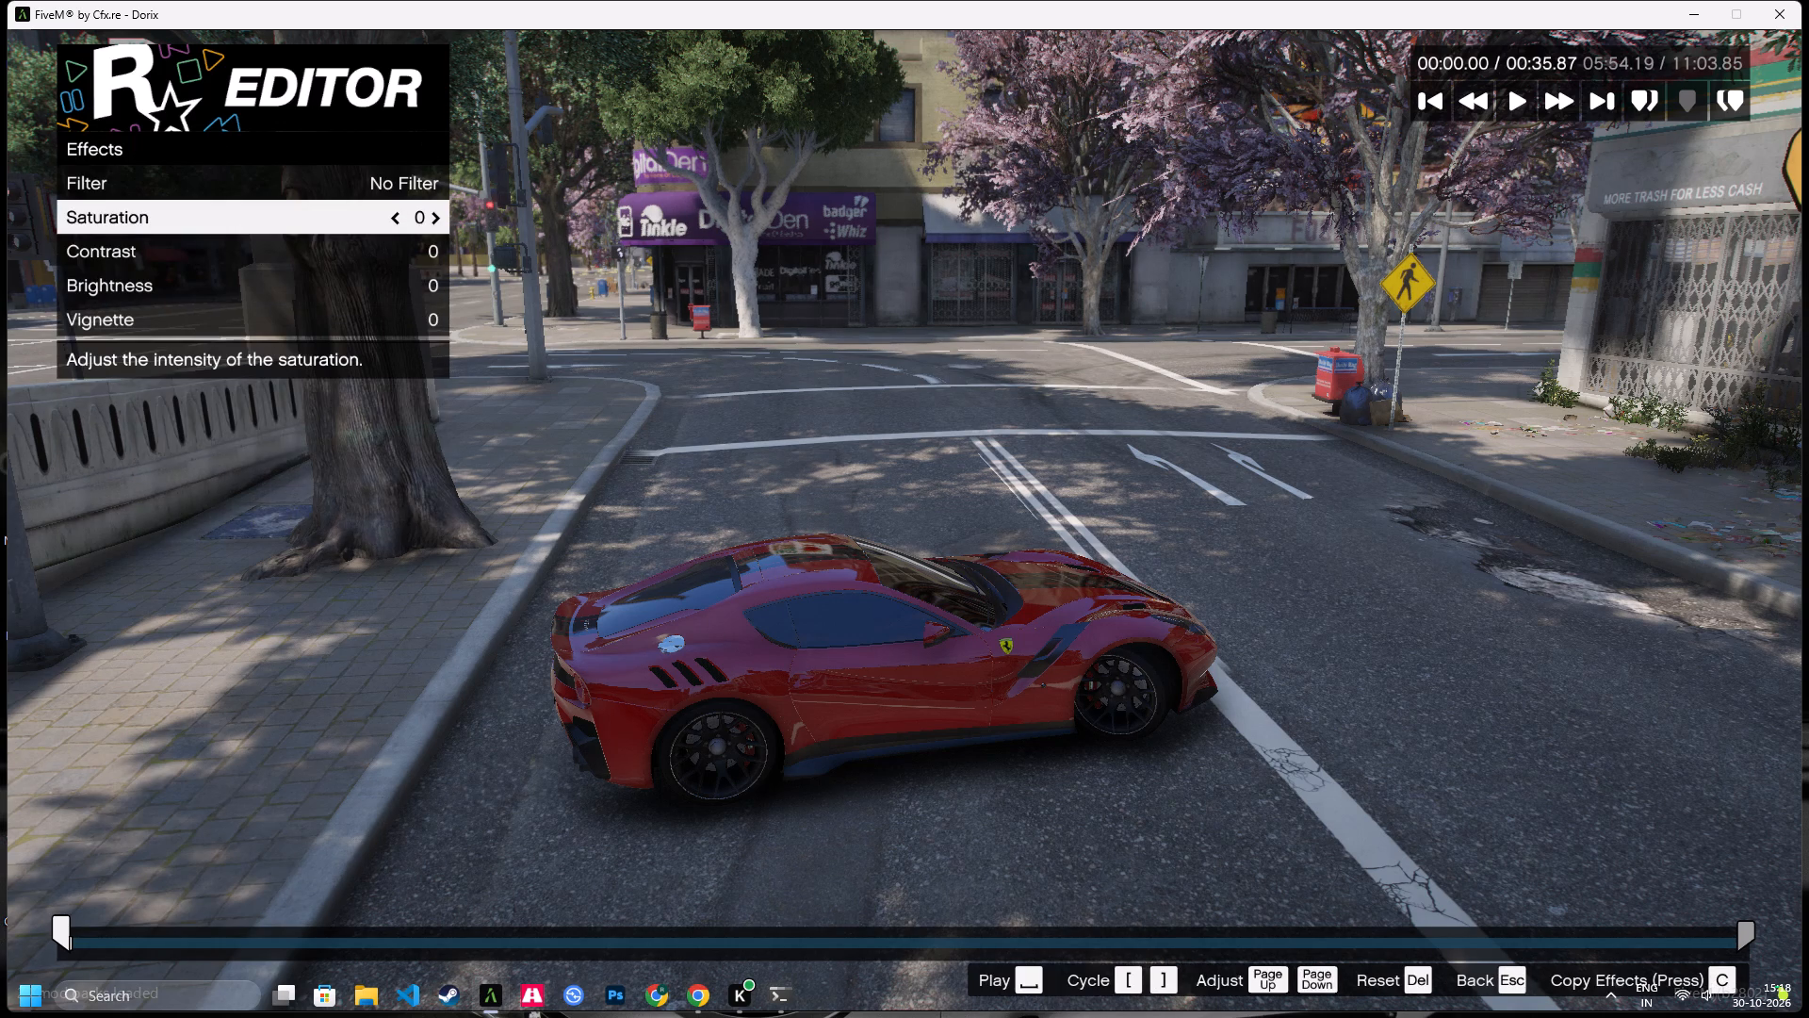
key(Right)
key(Right)
key(Right)
key(Right)
key(Right)
key(Right)
key(Right)
key(Right)
key(Right)
key(Right)
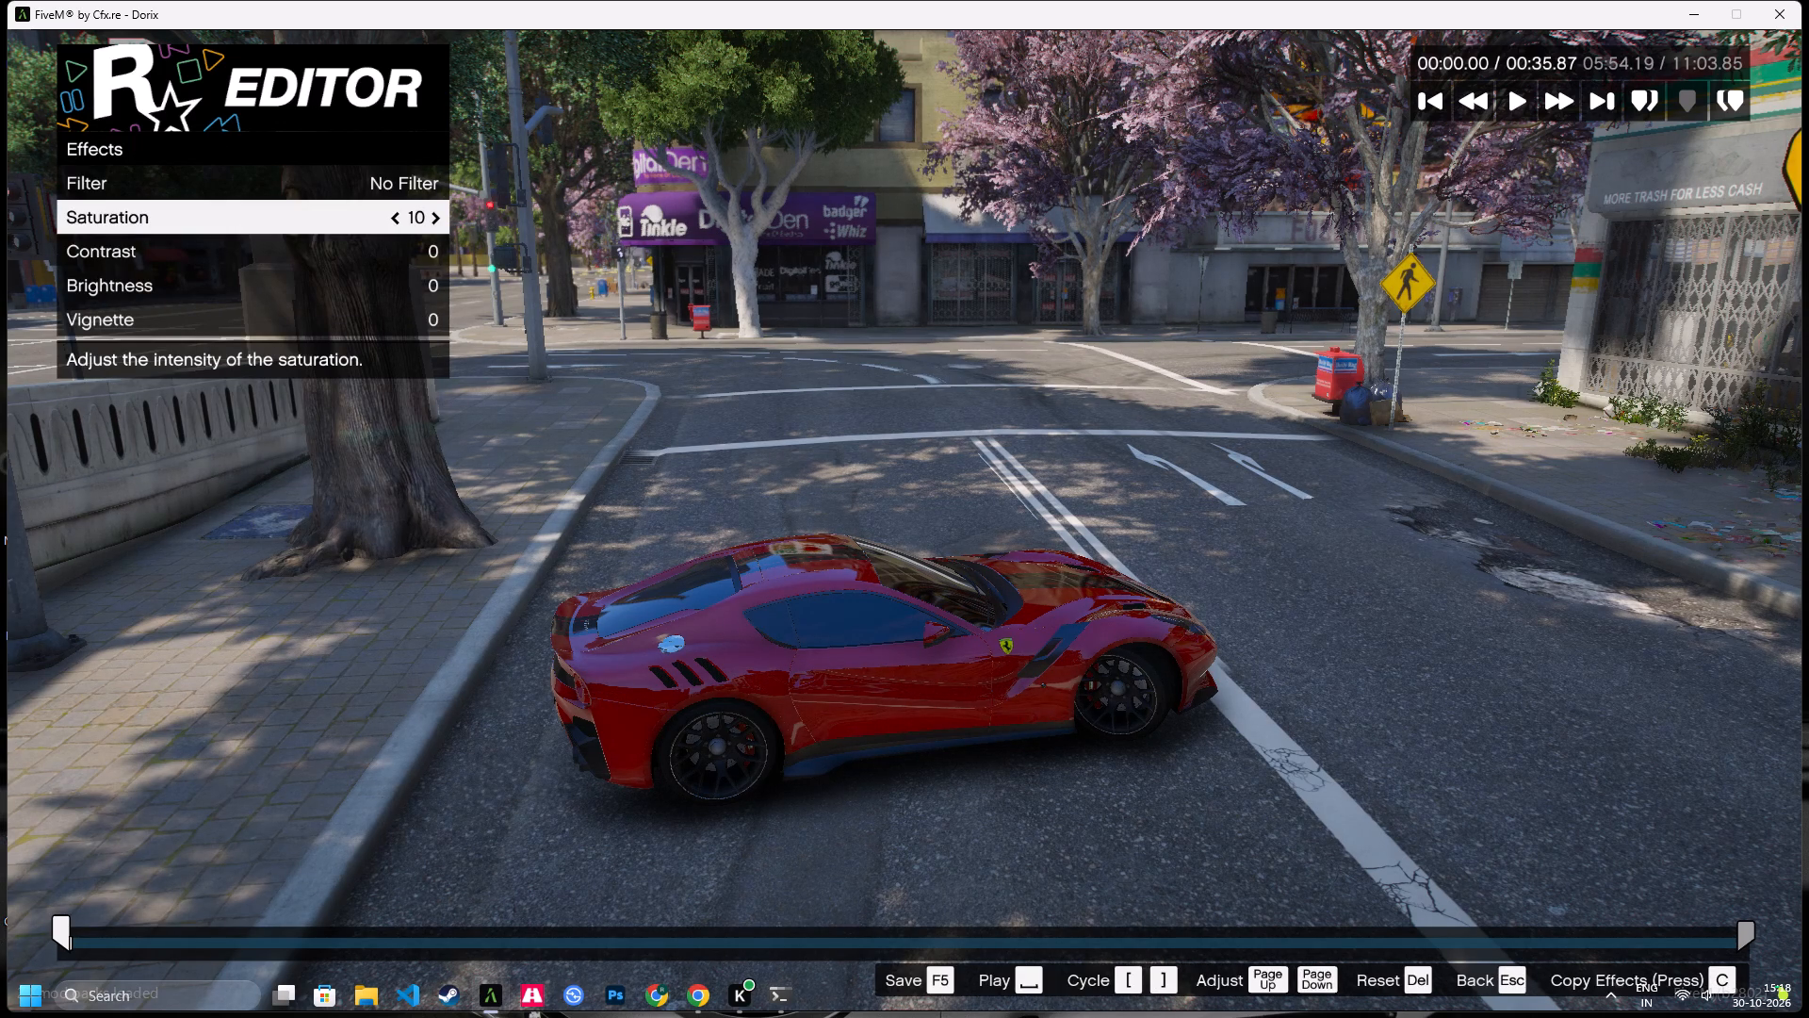
key(Down)
key(Right)
Save the sixteenth clip's edits and return to the project timeline.
key(F5)
key(F5)
key(F5)
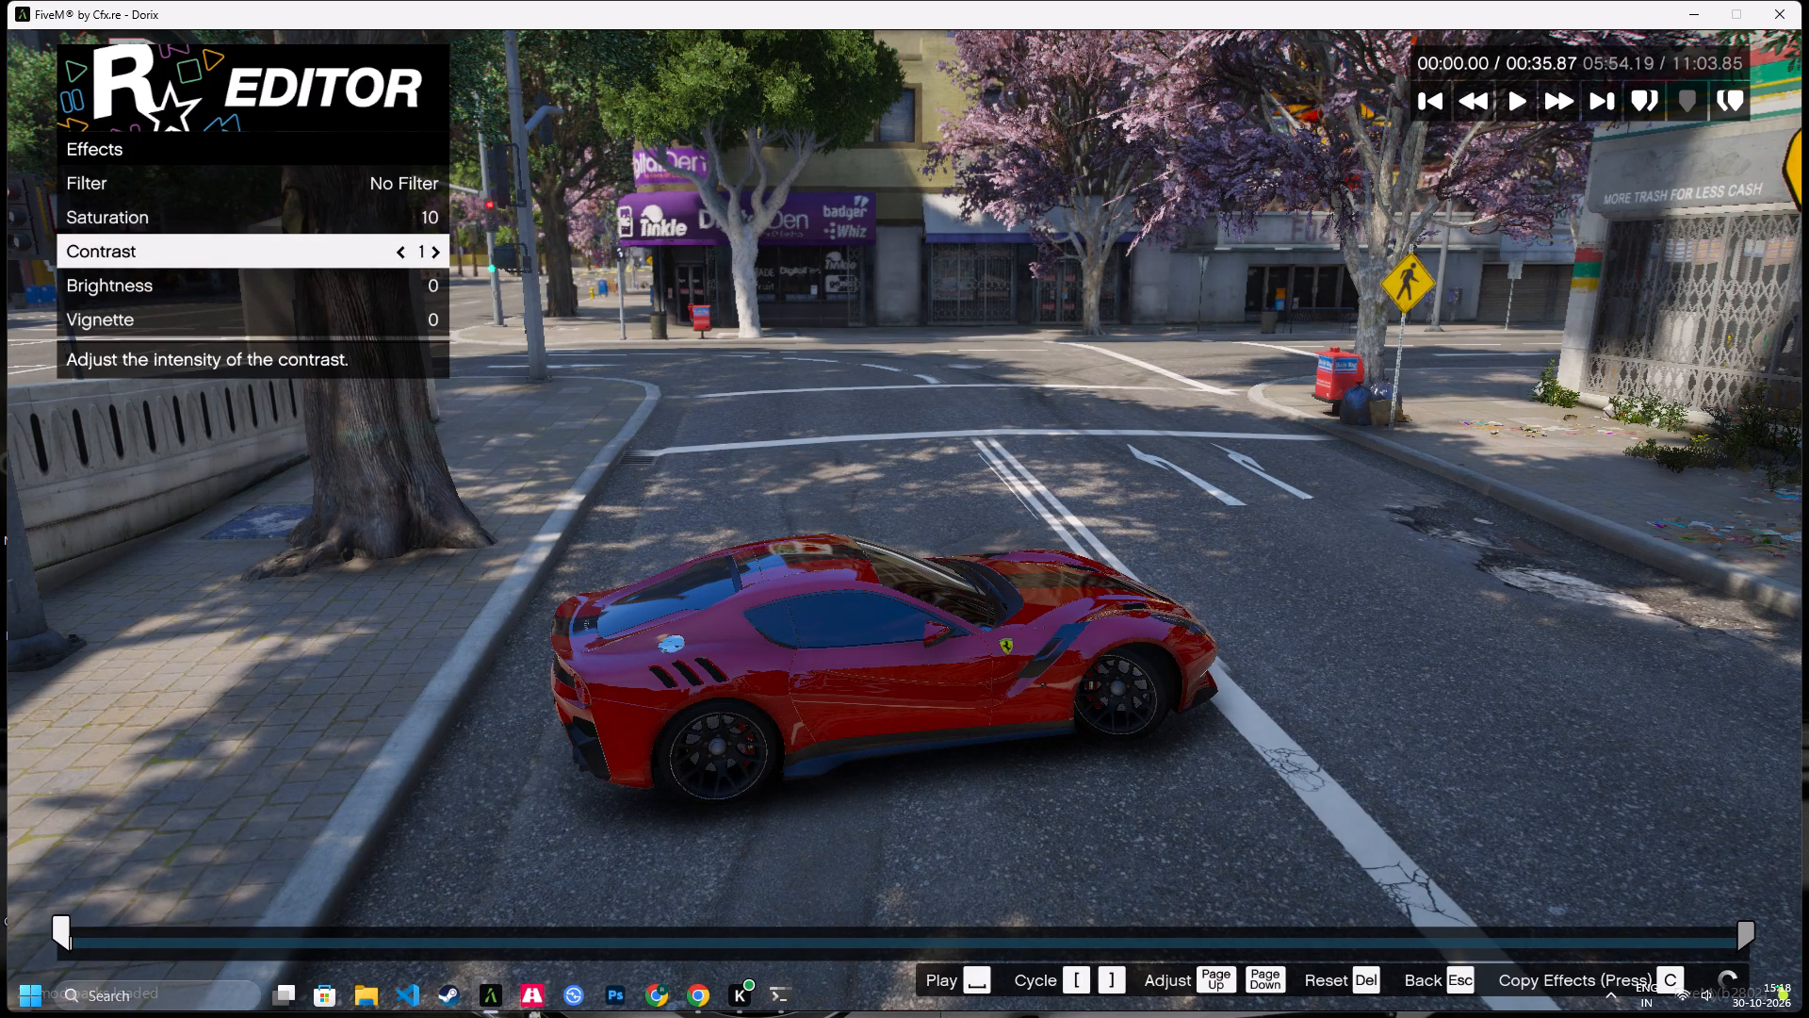
key(Escape)
key(Escape)
key(Escape)
key(Return)
Open the seventeenth timeline clip for editing.
key(Right)
key(Return)
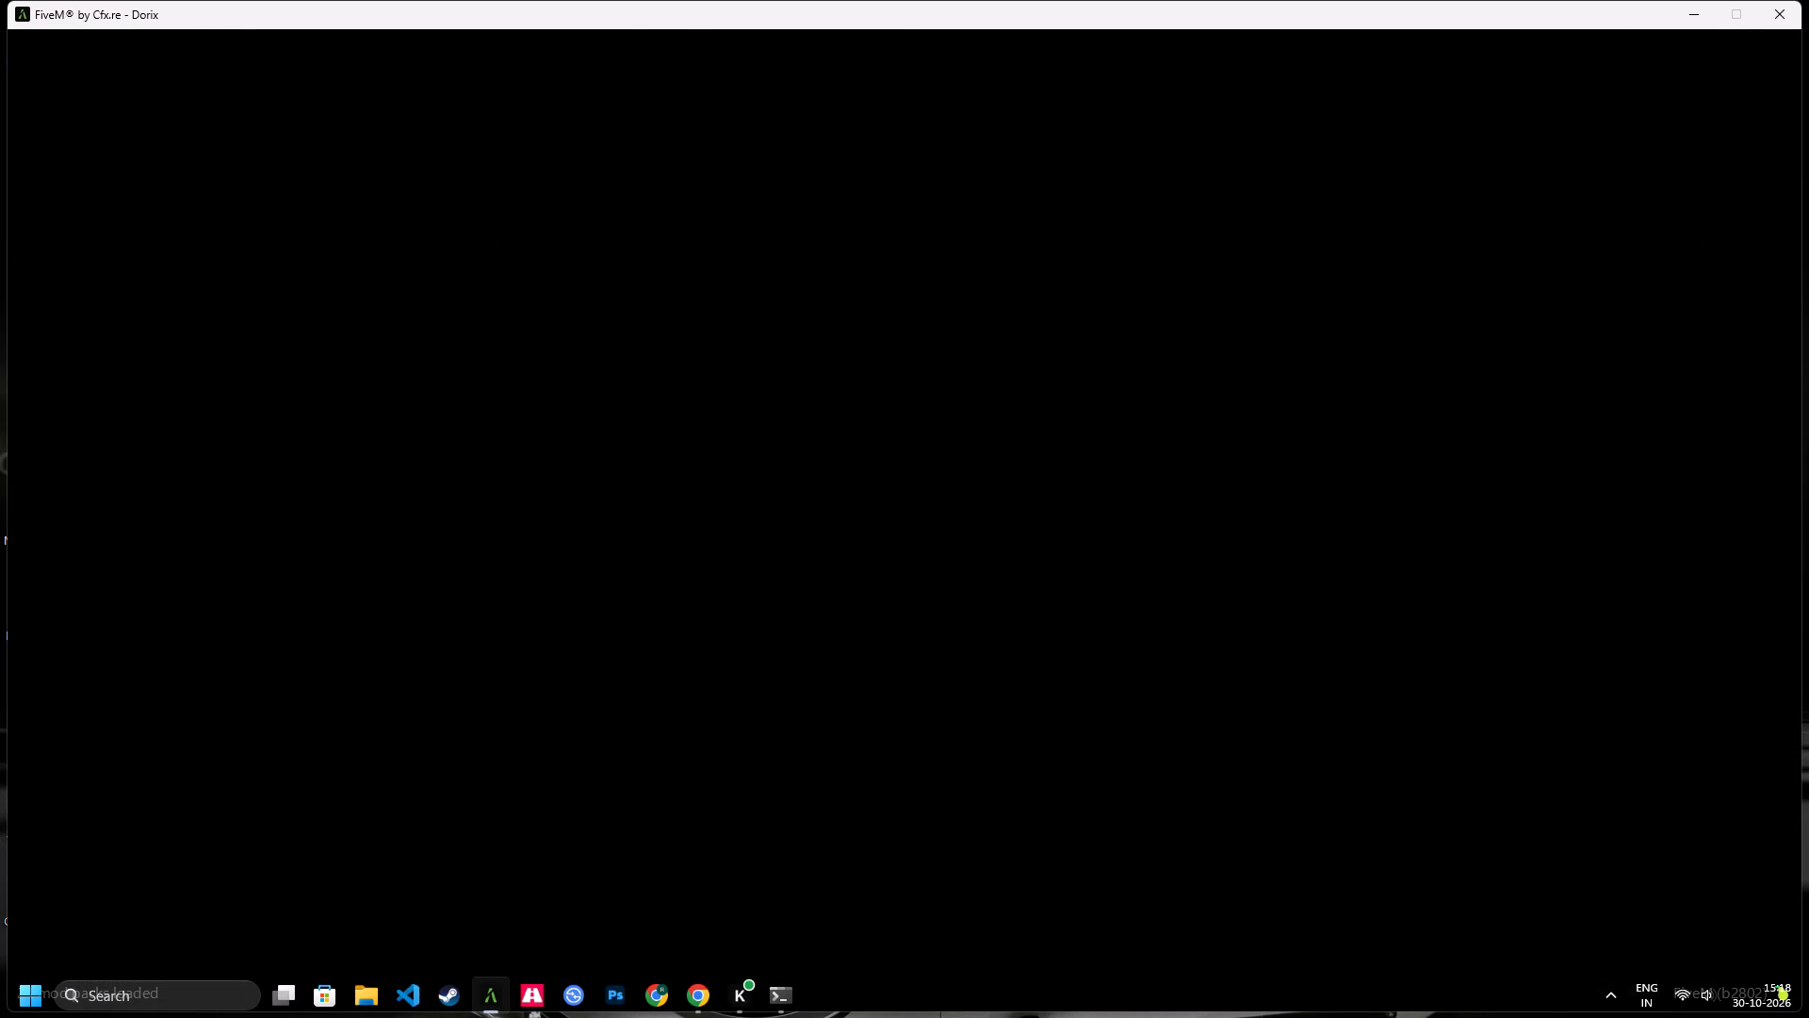
key(Return)
key(Return)
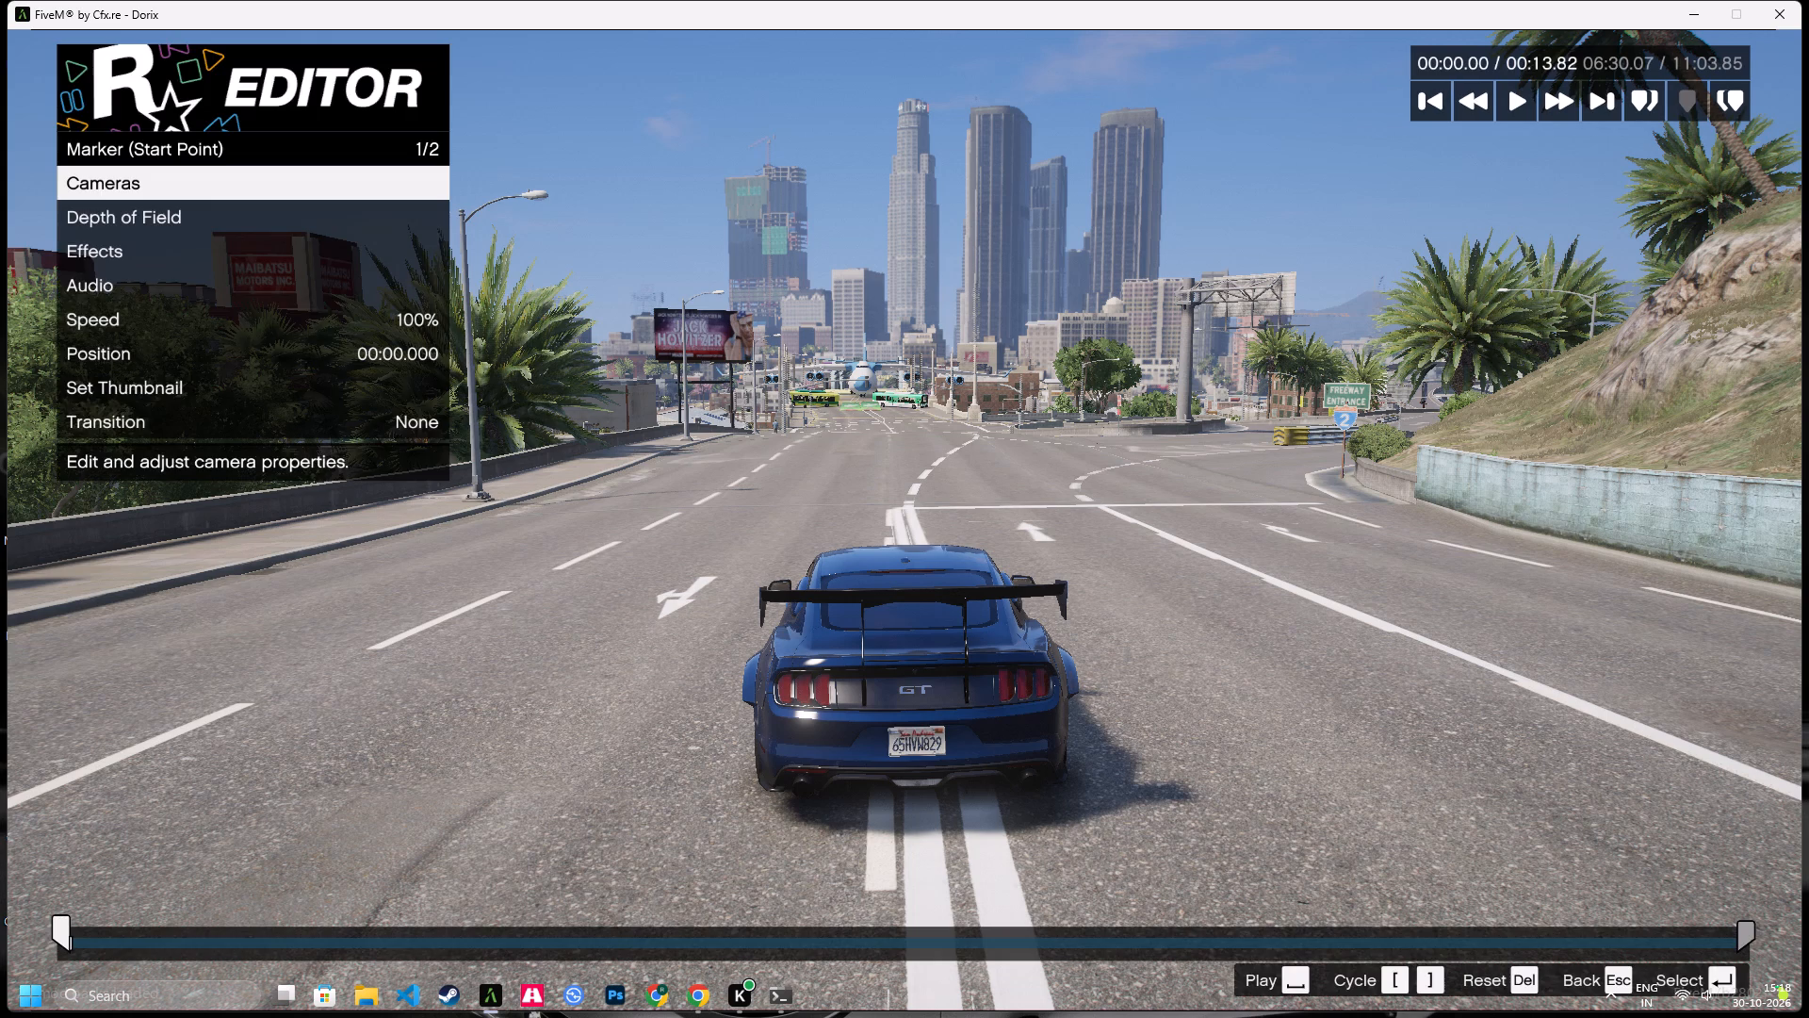
Set the seventeenth clip's start marker effects to saturation 11 and contrast 1.
key(Down)
key(Down)
key(Return)
key(Down)
key(Right)
key(Right)
key(Right)
key(Right)
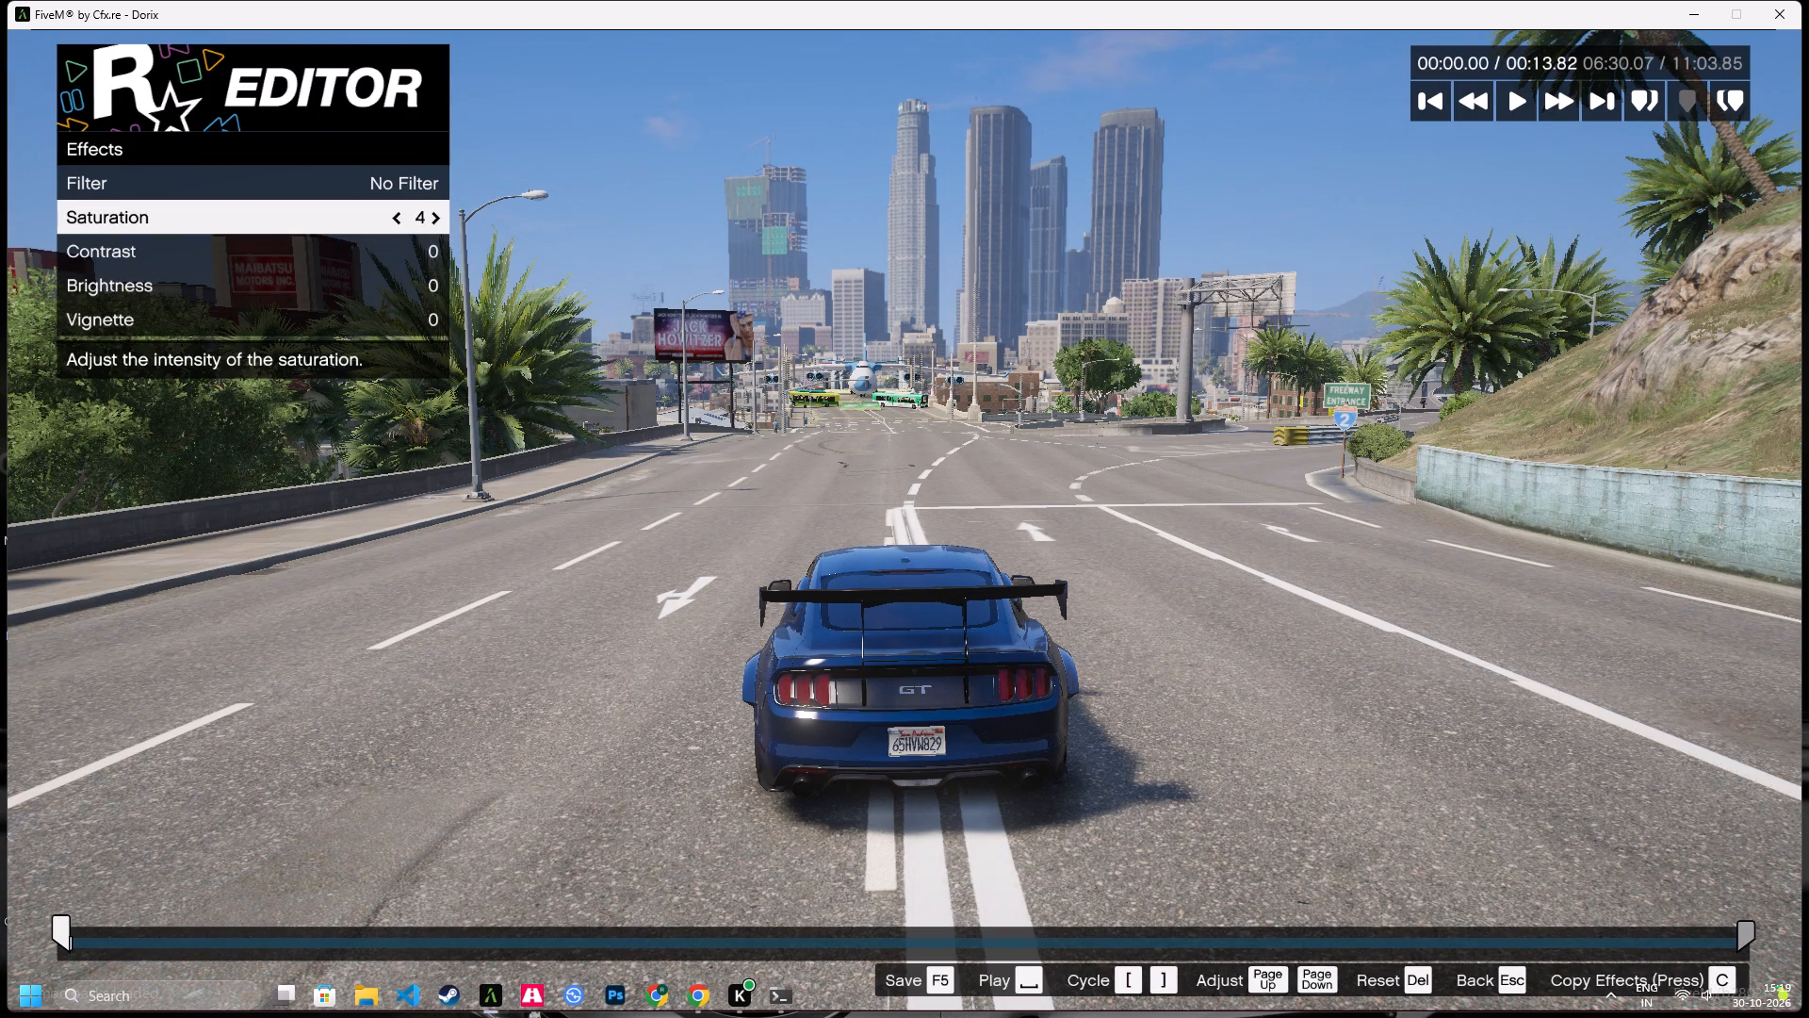
key(Right)
key(Right)
key(Right)
key(Right)
key(Right)
key(Right)
key(Right)
key(Down)
key(Right)
key(BackSpace)
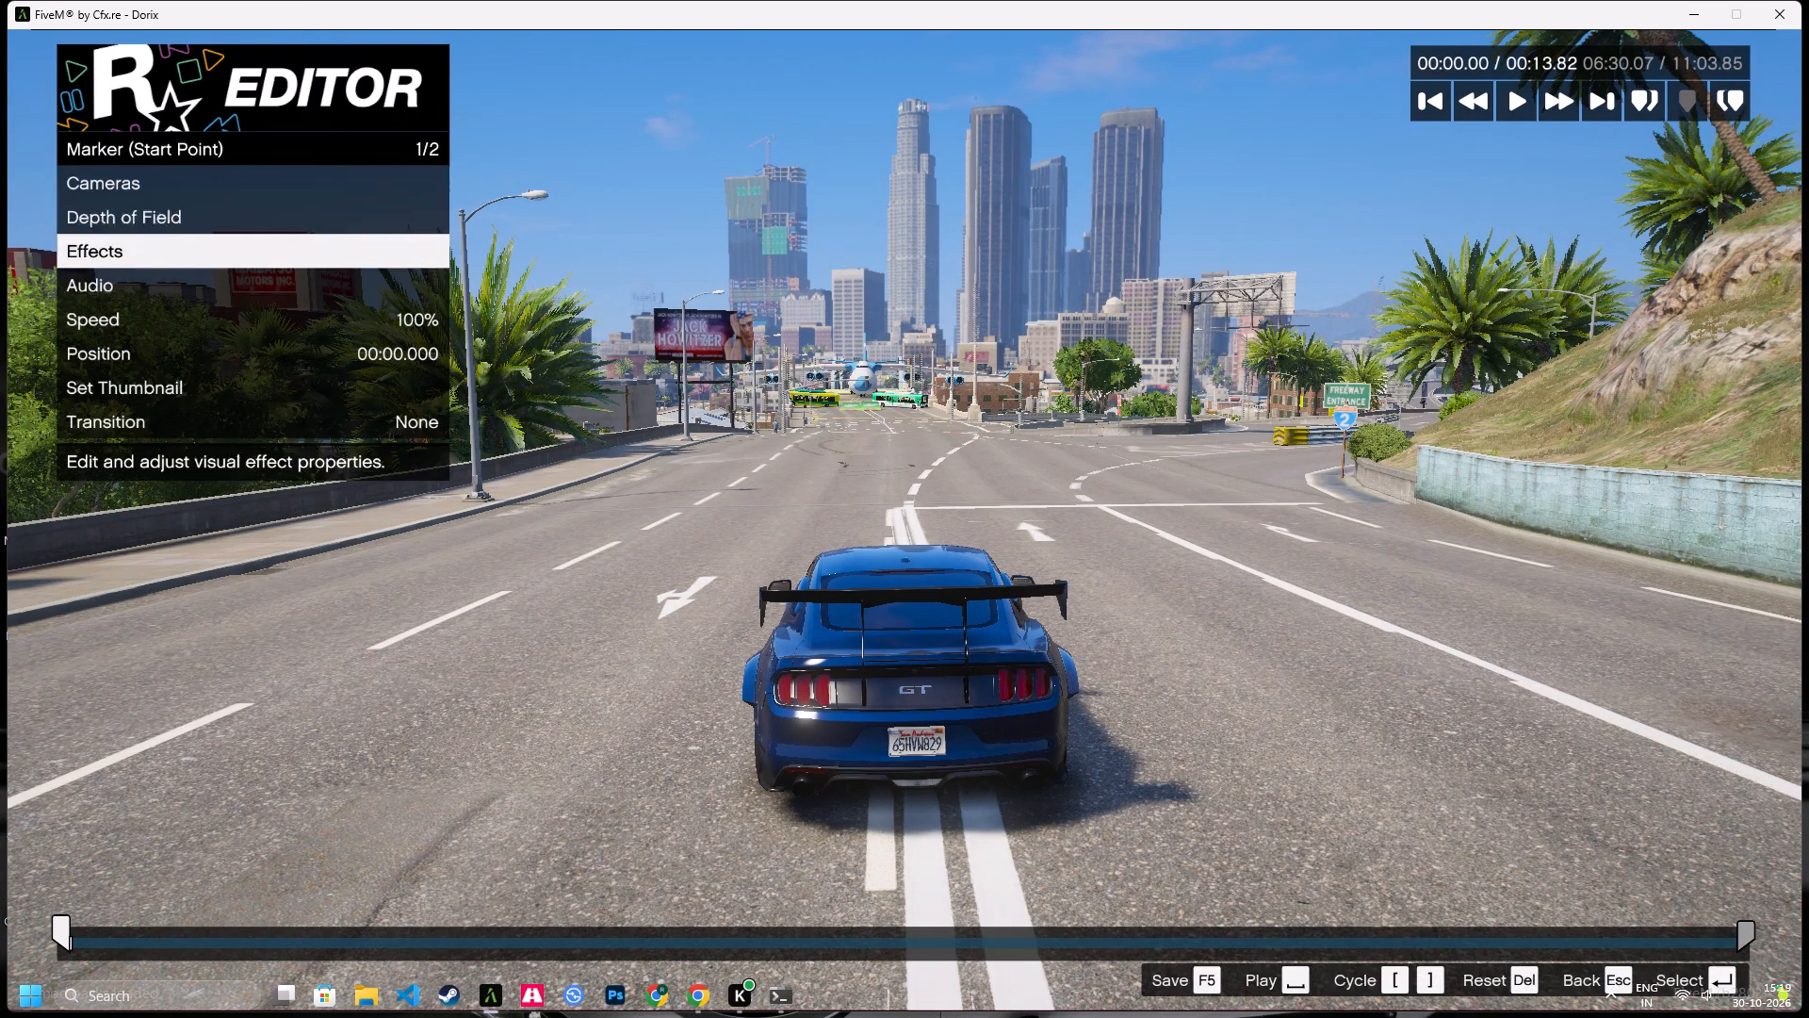
Switch the seventeenth clip's depth of field mode to the next option.
key(Up)
key(Return)
key(Right)
key(BackSpace)
Set the seventeenth clip's start marker to Free Camera with Move with Target on Player.
key(Up)
key(Return)
key(Right)
key(Down)
key(Down)
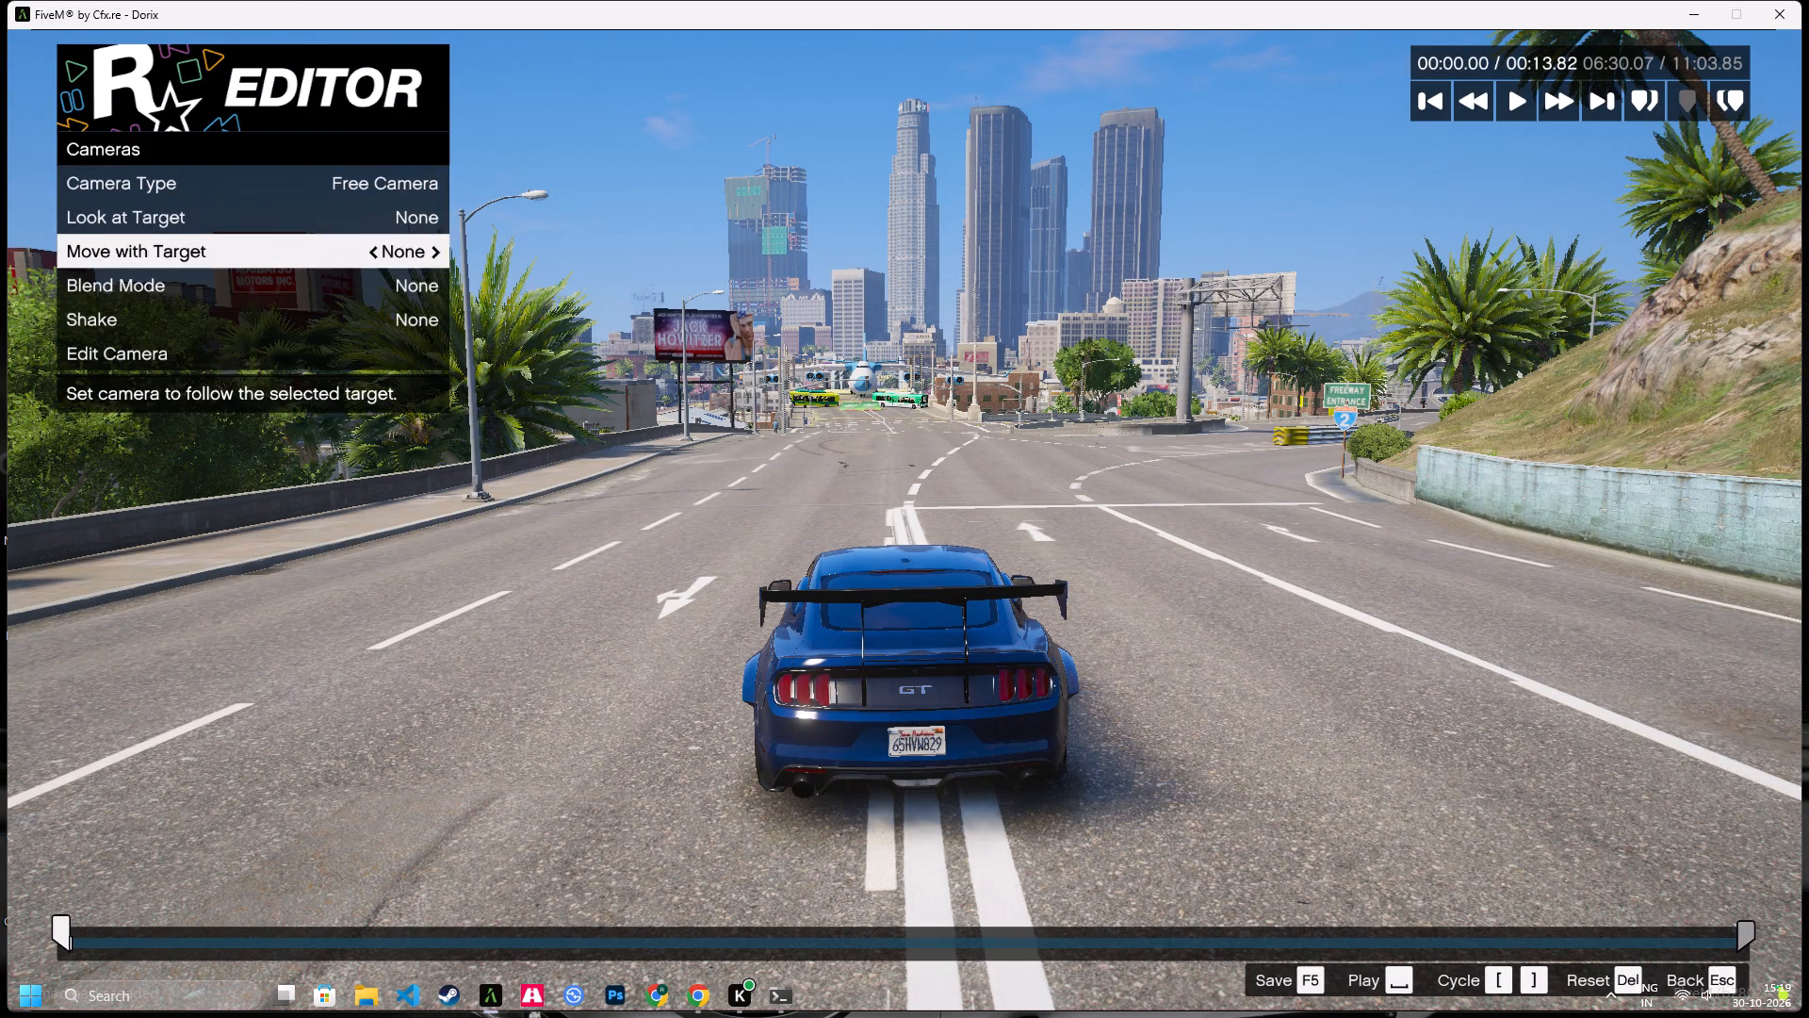
key(Right)
Edit the seventeenth clip's free camera, zooming it out to 0.70x around the blue car.
key(Down)
key(Down)
key(Down)
key(Down)
key(Return)
key(ctrl+z)
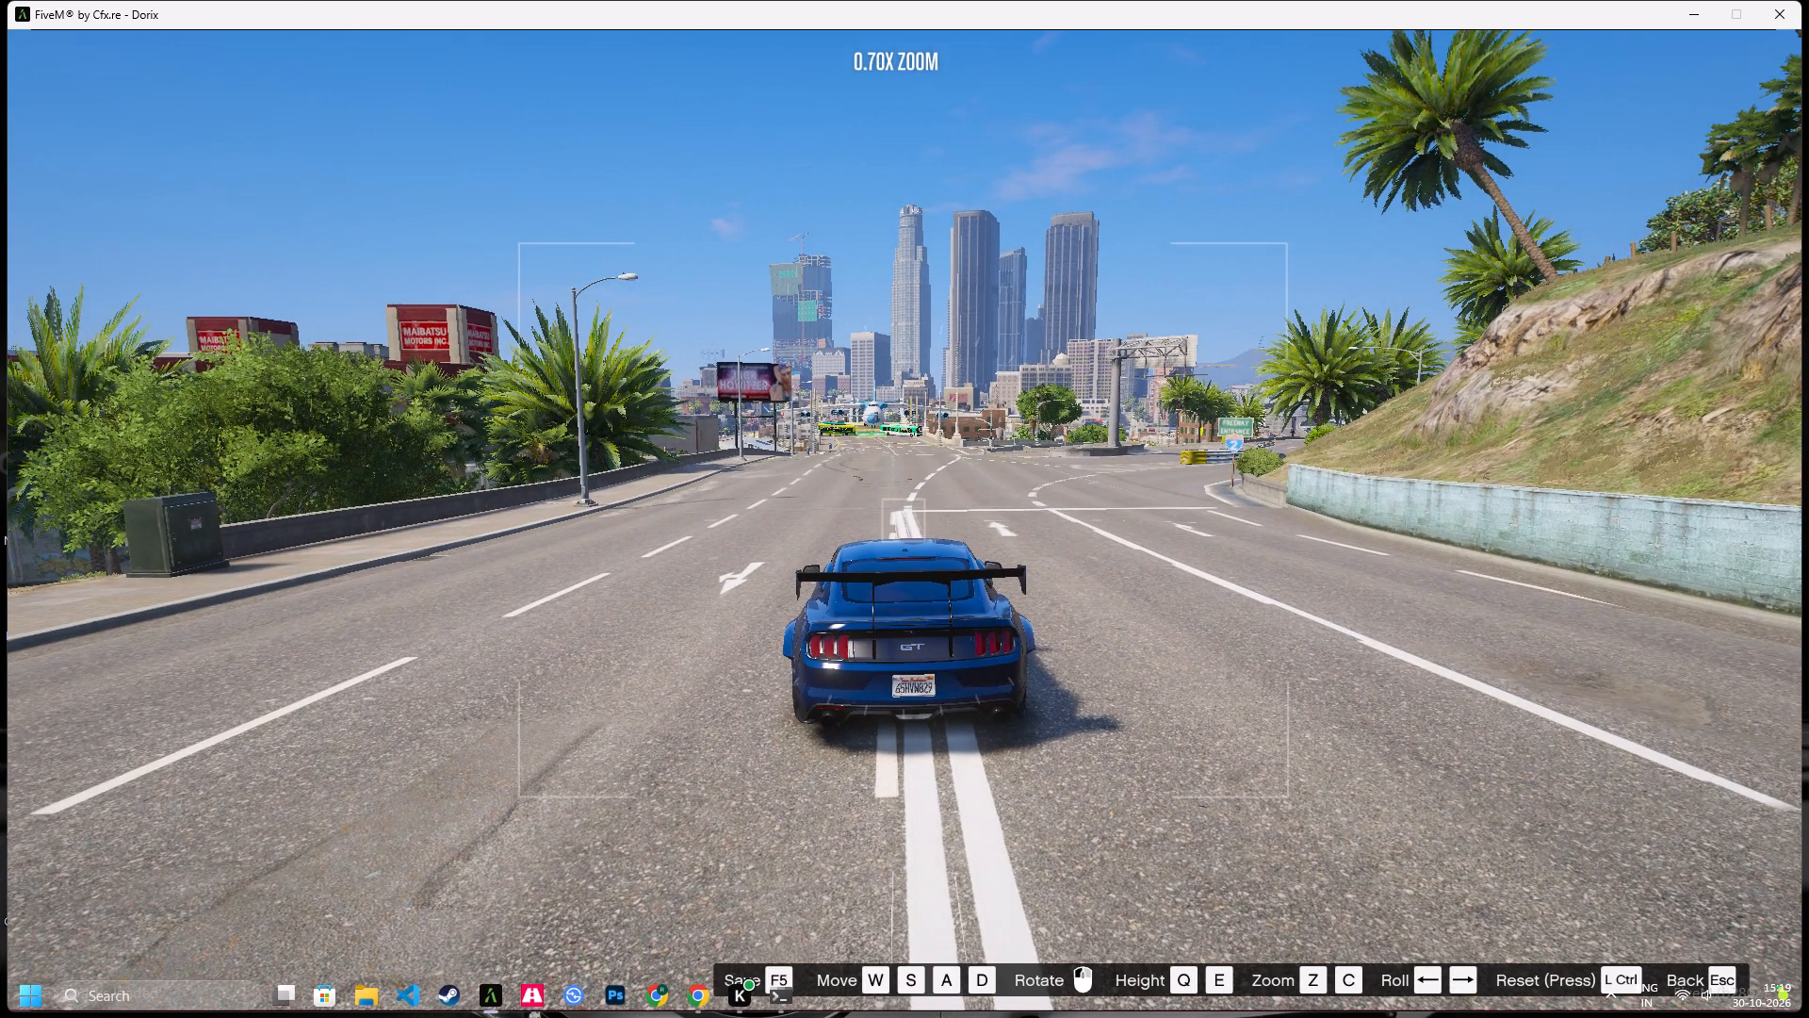
key(Escape)
Start playback of the seventeenth clip, save its edits and return to the project timeline.
key(space)
key(F5)
key(F5)
key(F5)
key(F5)
key(Escape)
key(Return)
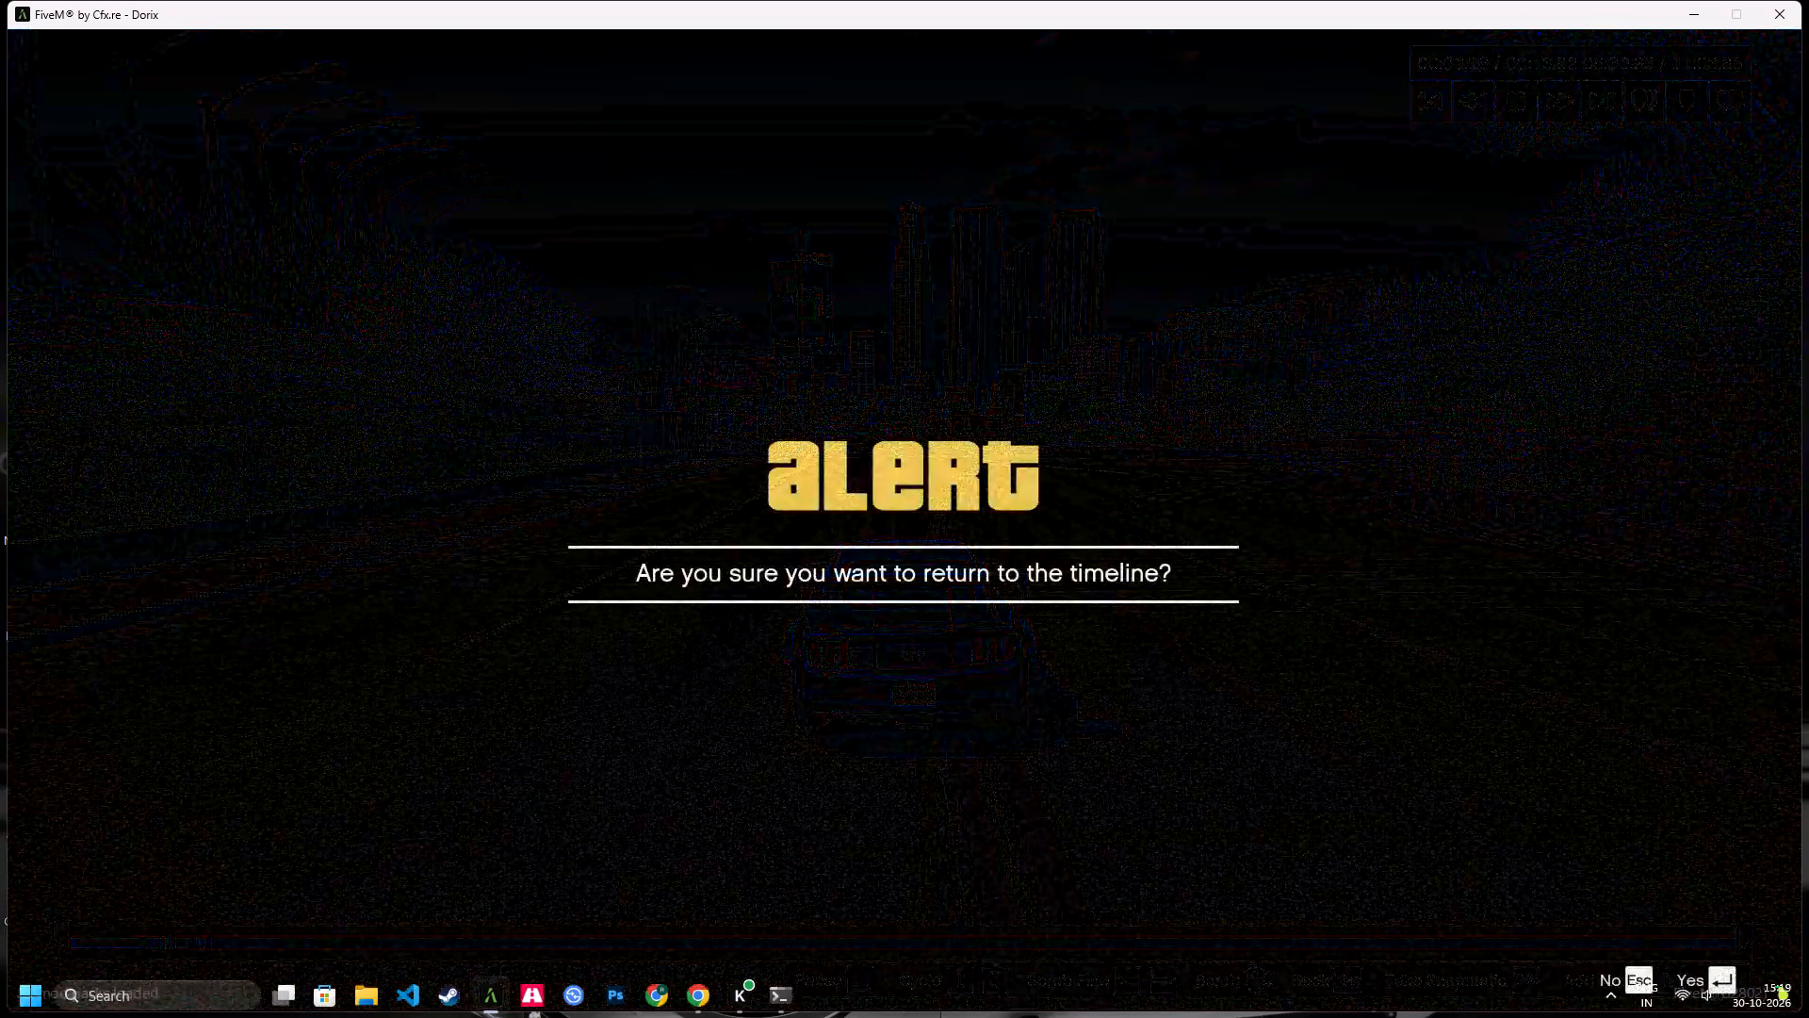
Open the eighteenth timeline clip for editing.
key(Right)
key(Return)
key(Return)
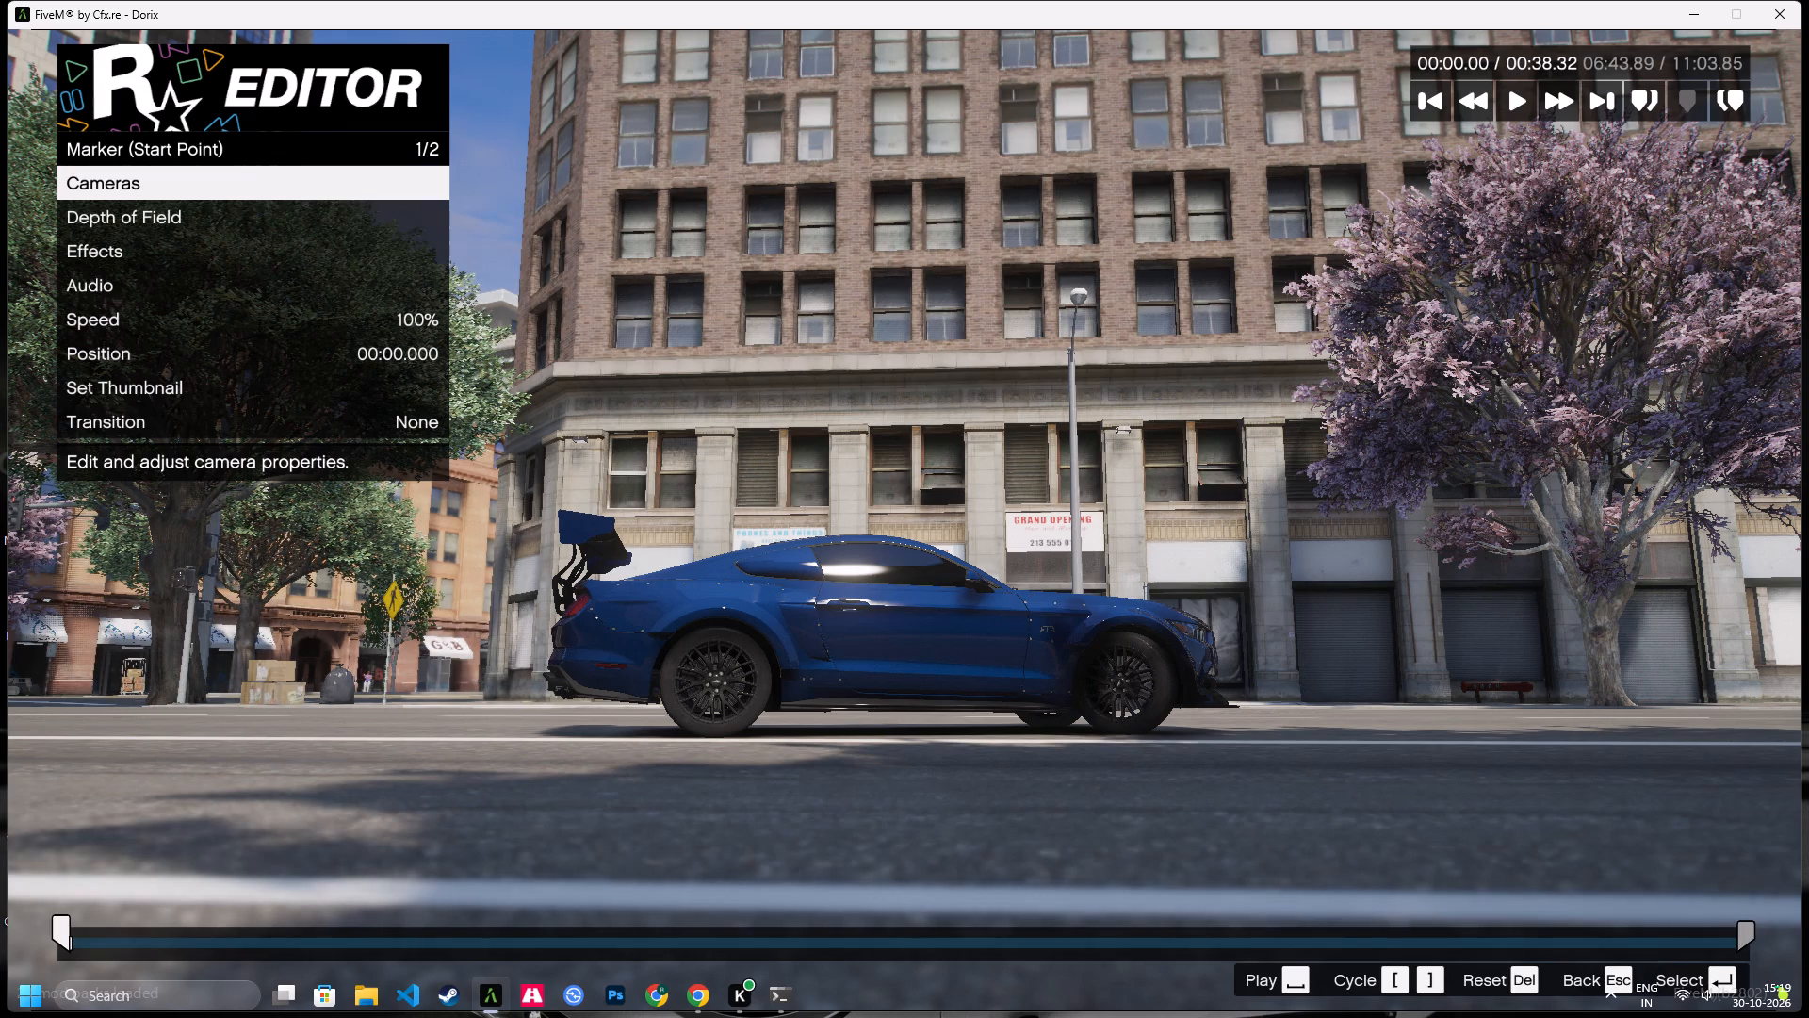
Set the eighteenth clip's start marker effects to Saturation 9 and Contrast 1.
key(Down)
key(Down)
key(Return)
key(Down)
key(Right)
key(Right)
key(Right)
key(Right)
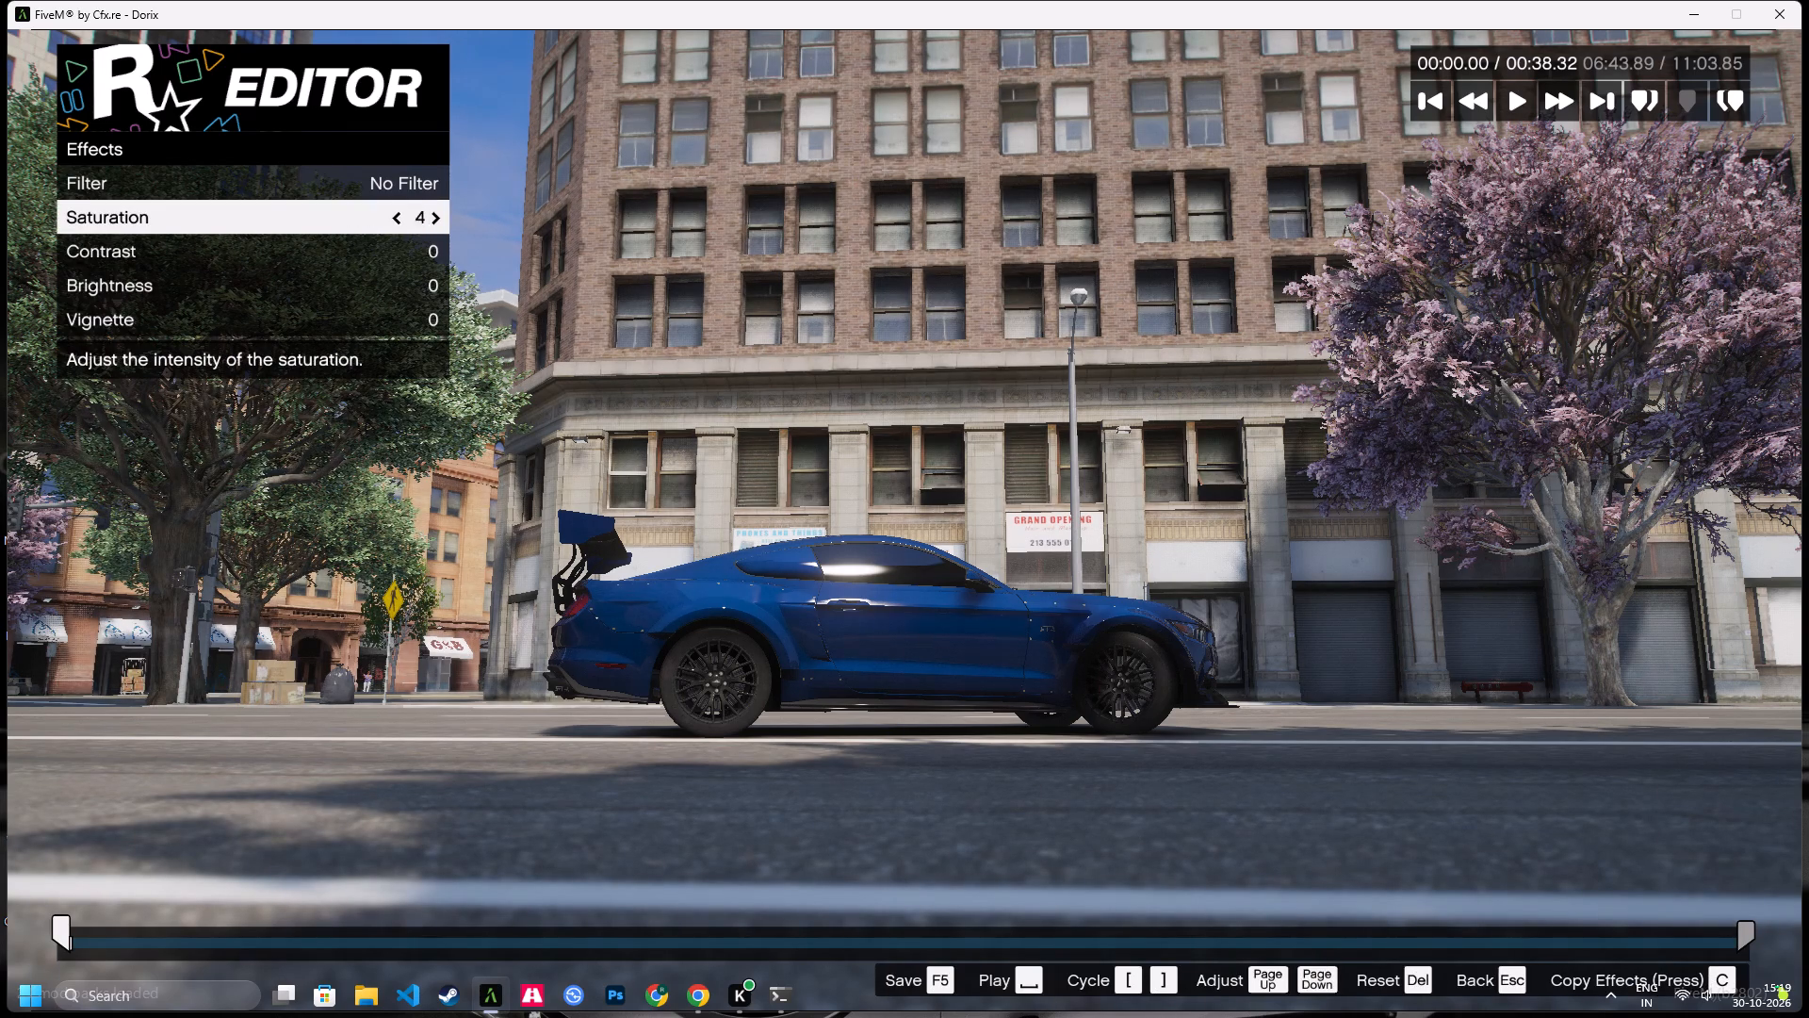
key(Right)
key(Right)
key(Right)
key(Right)
key(Right)
key(Down)
key(Right)
key(BackSpace)
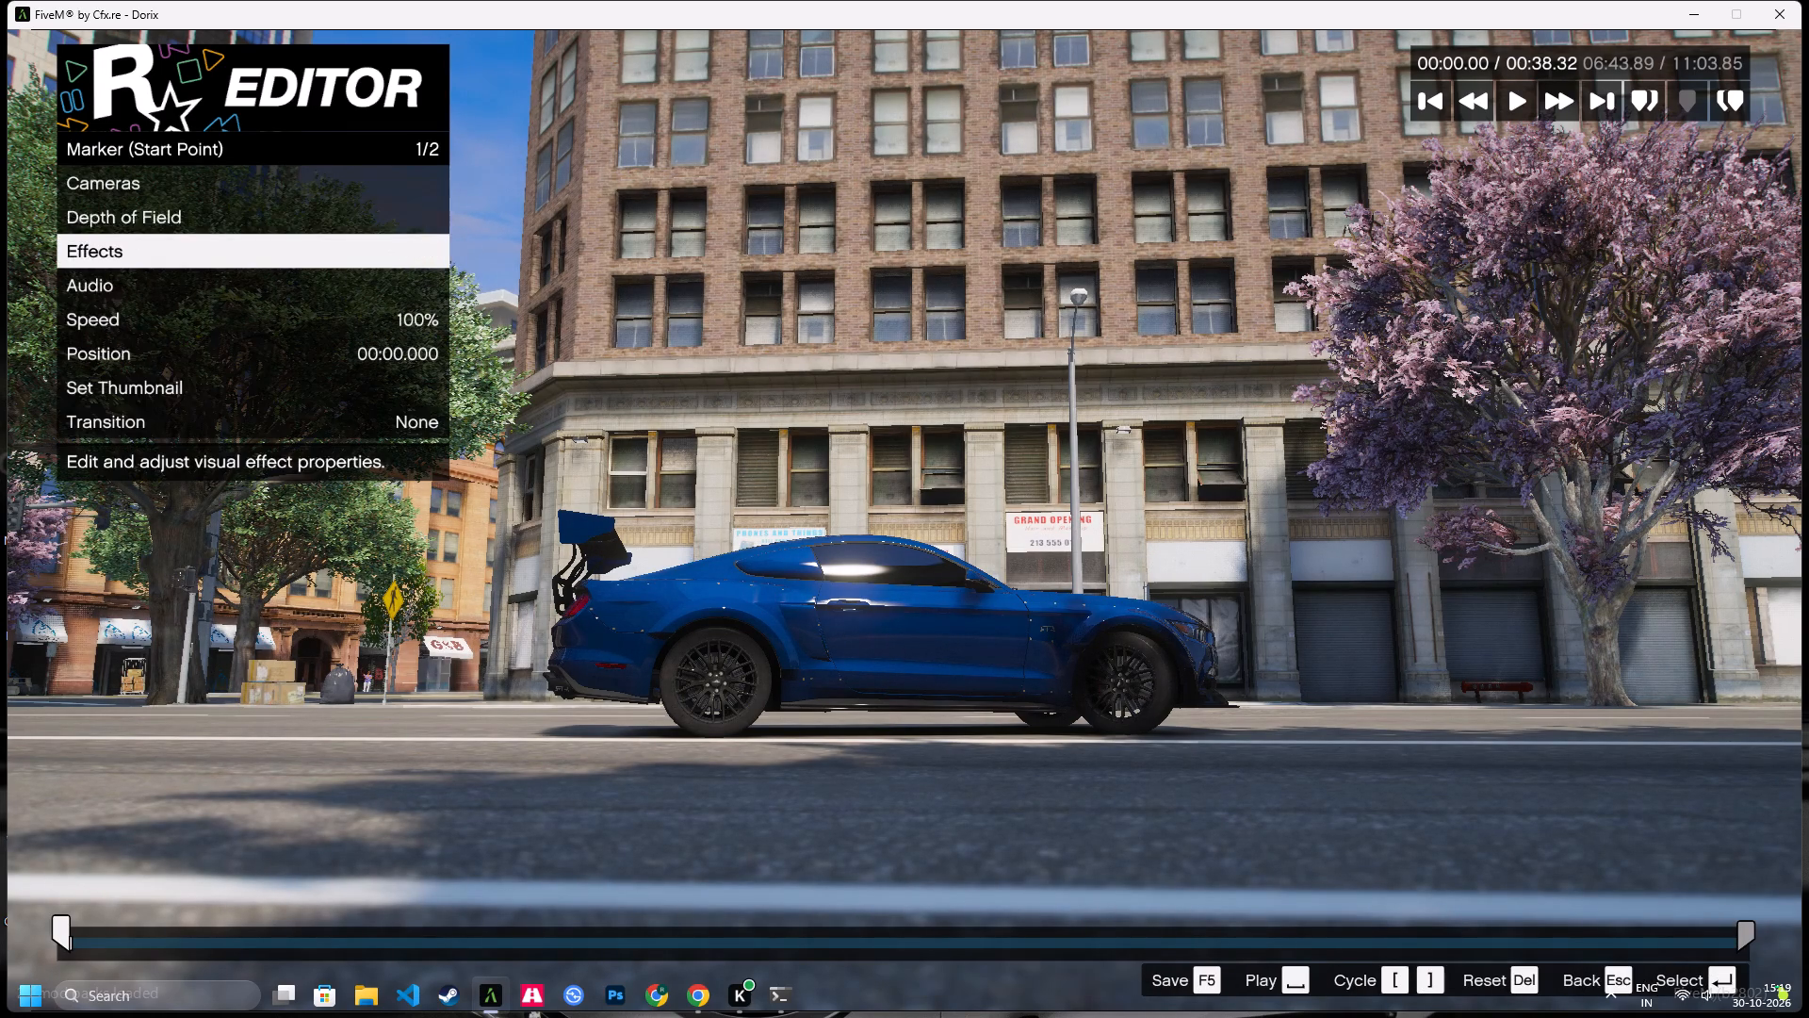
Save the eighteenth clip's edits and return to the project timeline.
key(Up)
key(F5)
key(F5)
key(F5)
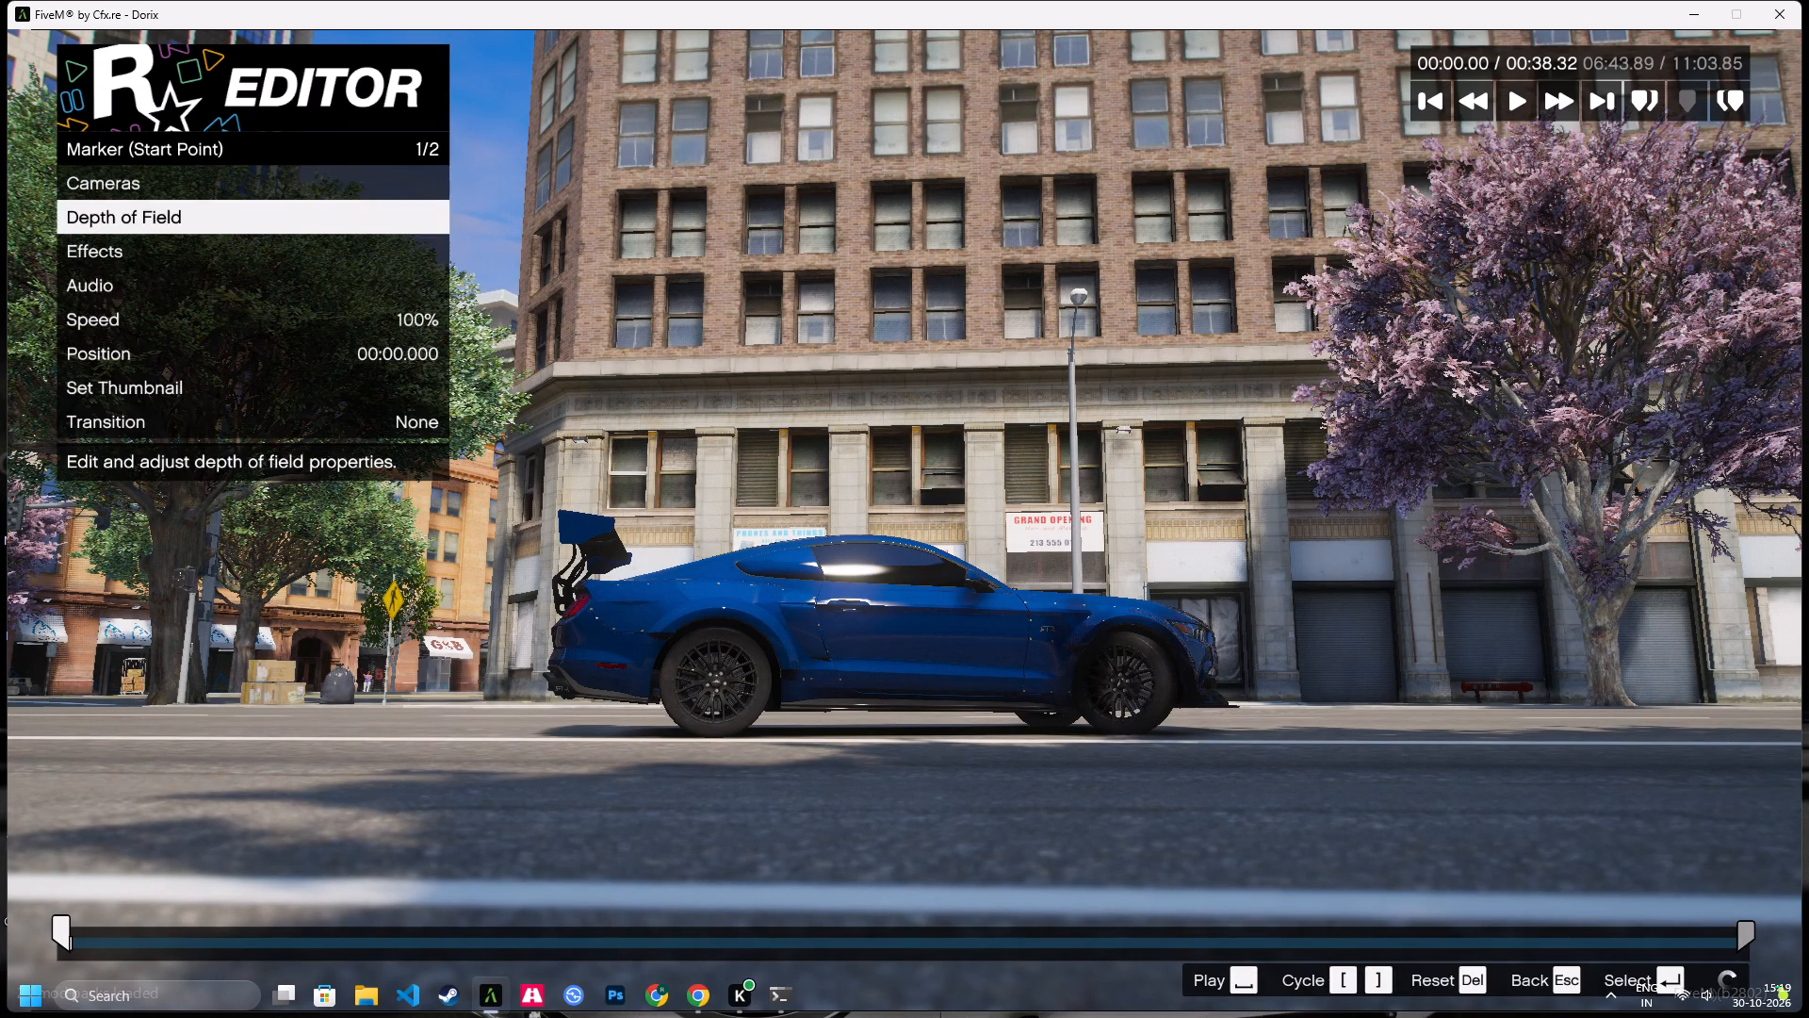
key(Escape)
key(Escape)
key(Return)
Open the nineteenth timeline clip for editing.
key(Right)
key(Return)
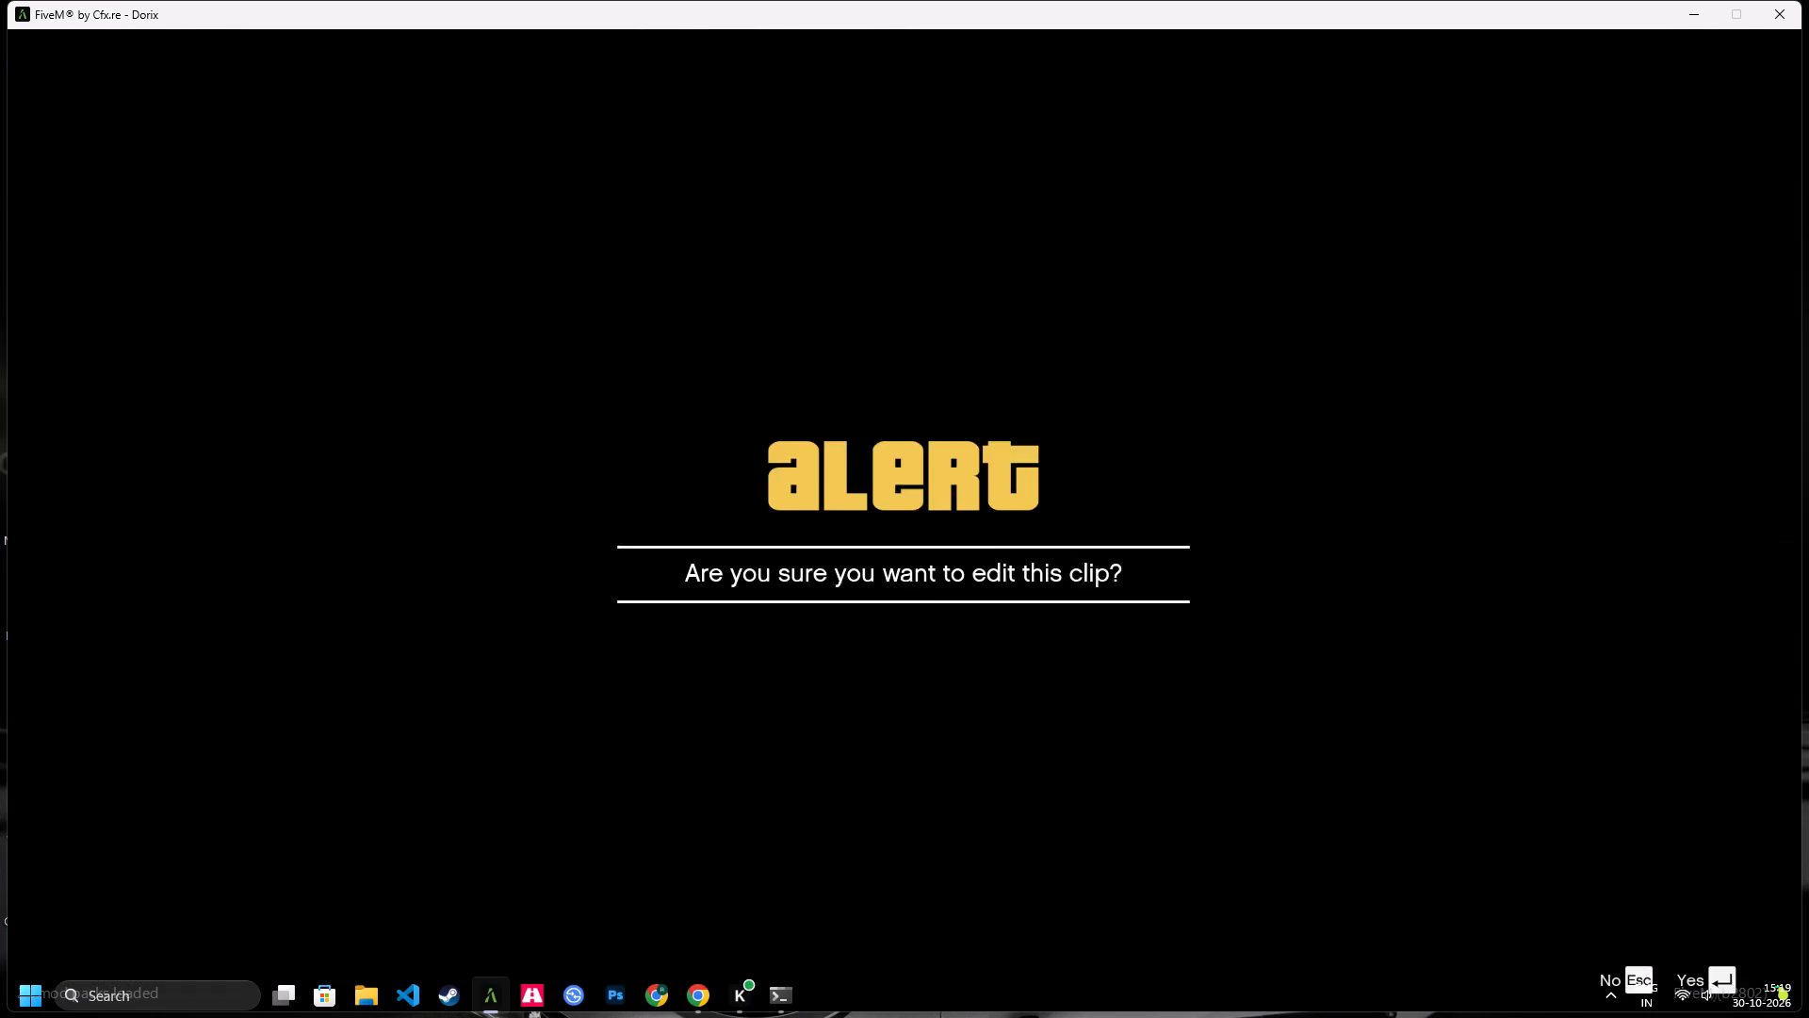
key(Return)
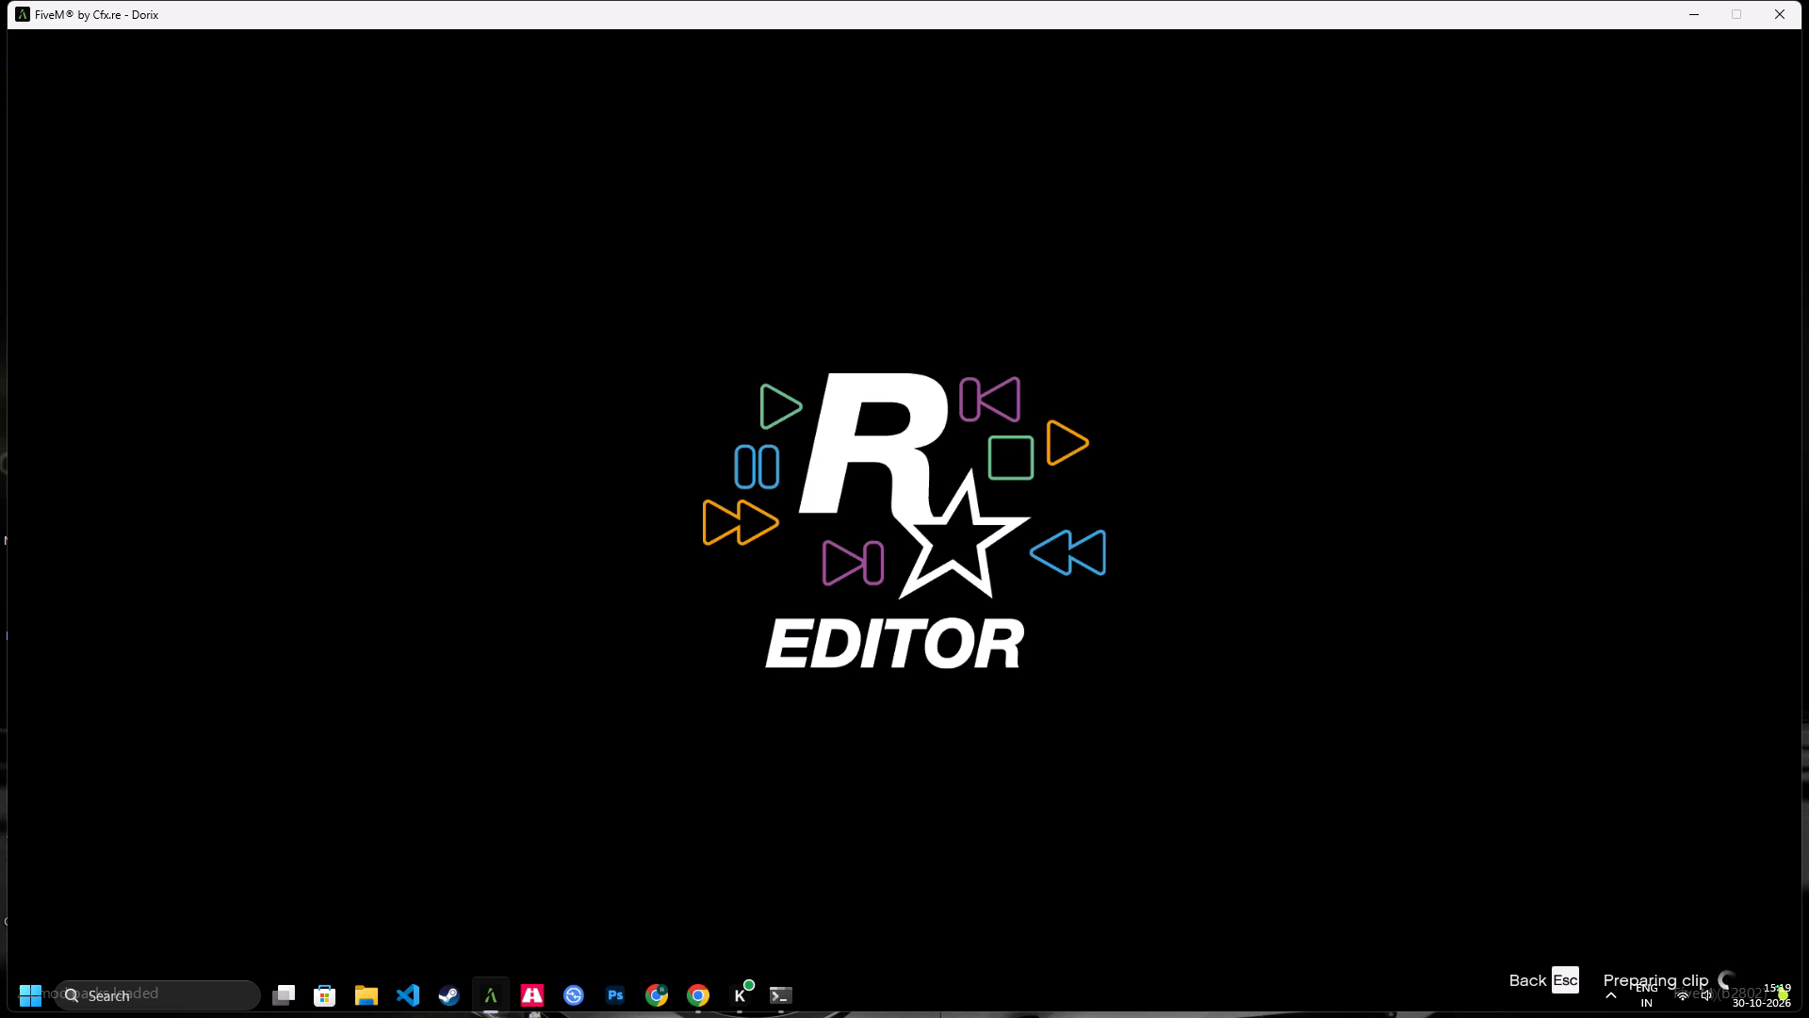
Set the nineteenth clip's start marker effects to Saturation 10 and Contrast 1.
key(Down)
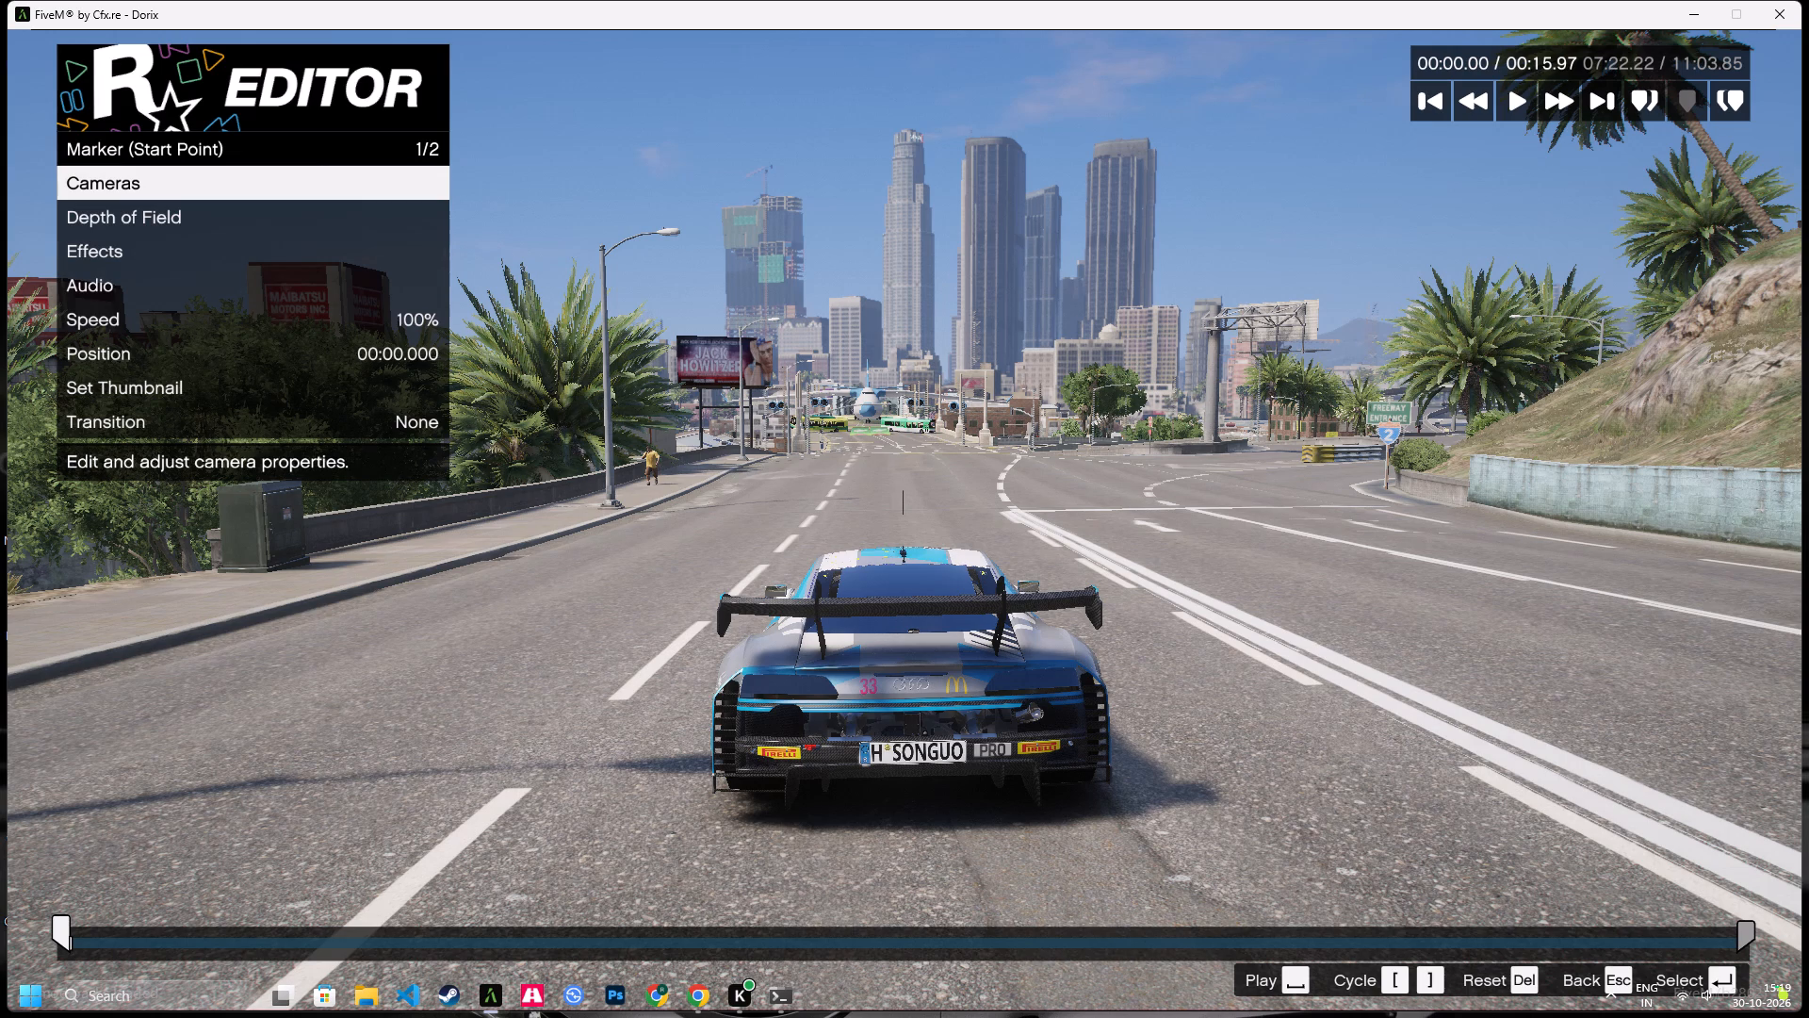
key(Down)
key(Return)
key(Down)
key(Right)
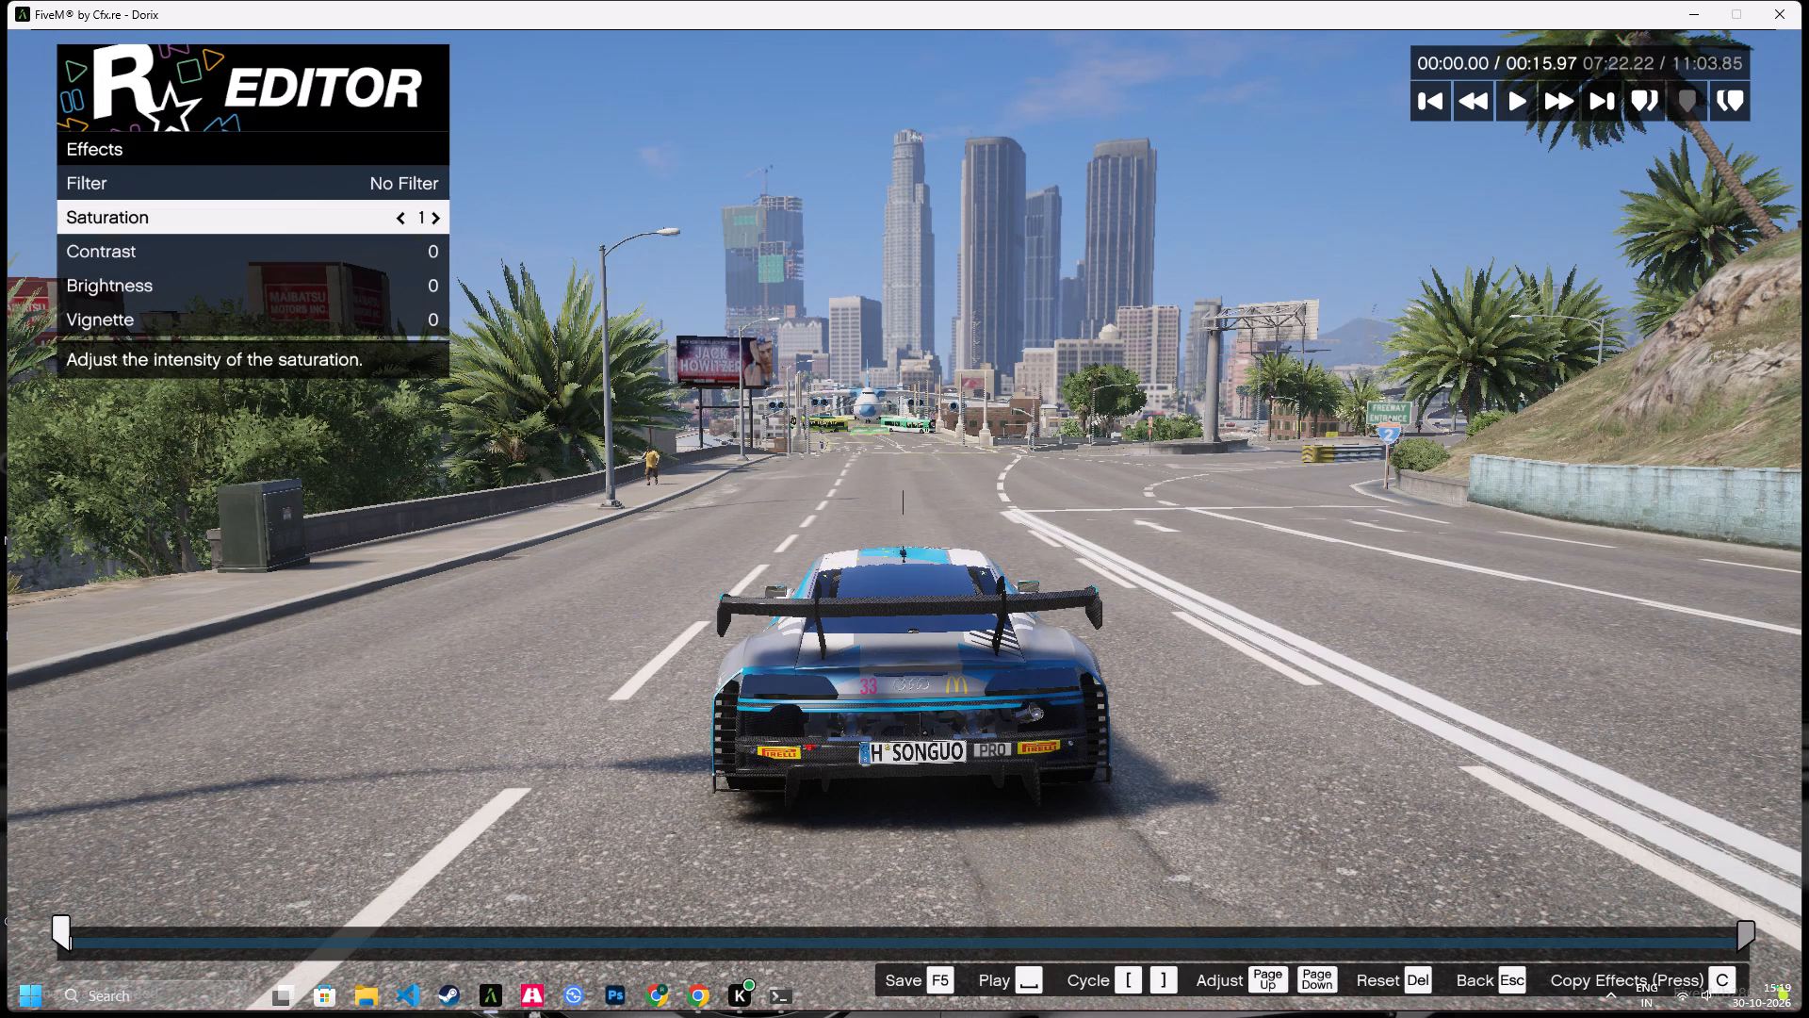
key(Right)
key(Down)
key(Right)
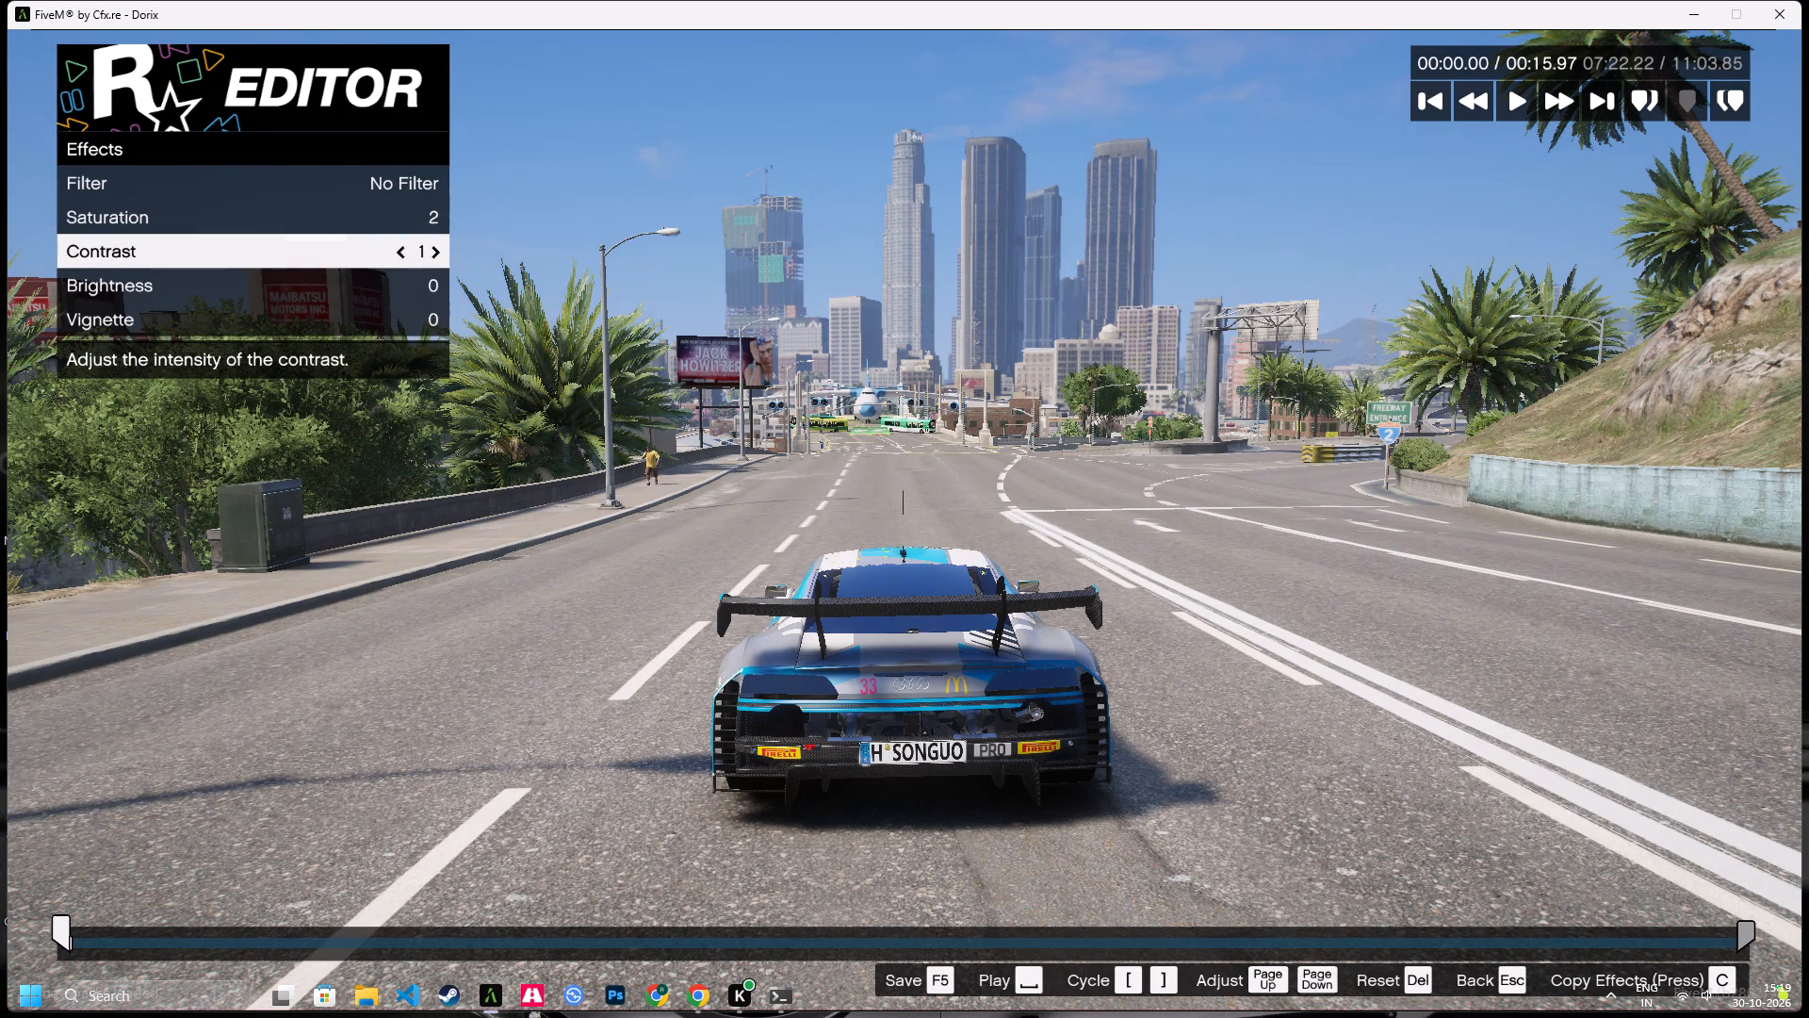
key(Right)
key(Up)
key(Right)
key(Right)
key(Right)
key(Right)
key(Right)
key(Right)
key(Right)
key(Right)
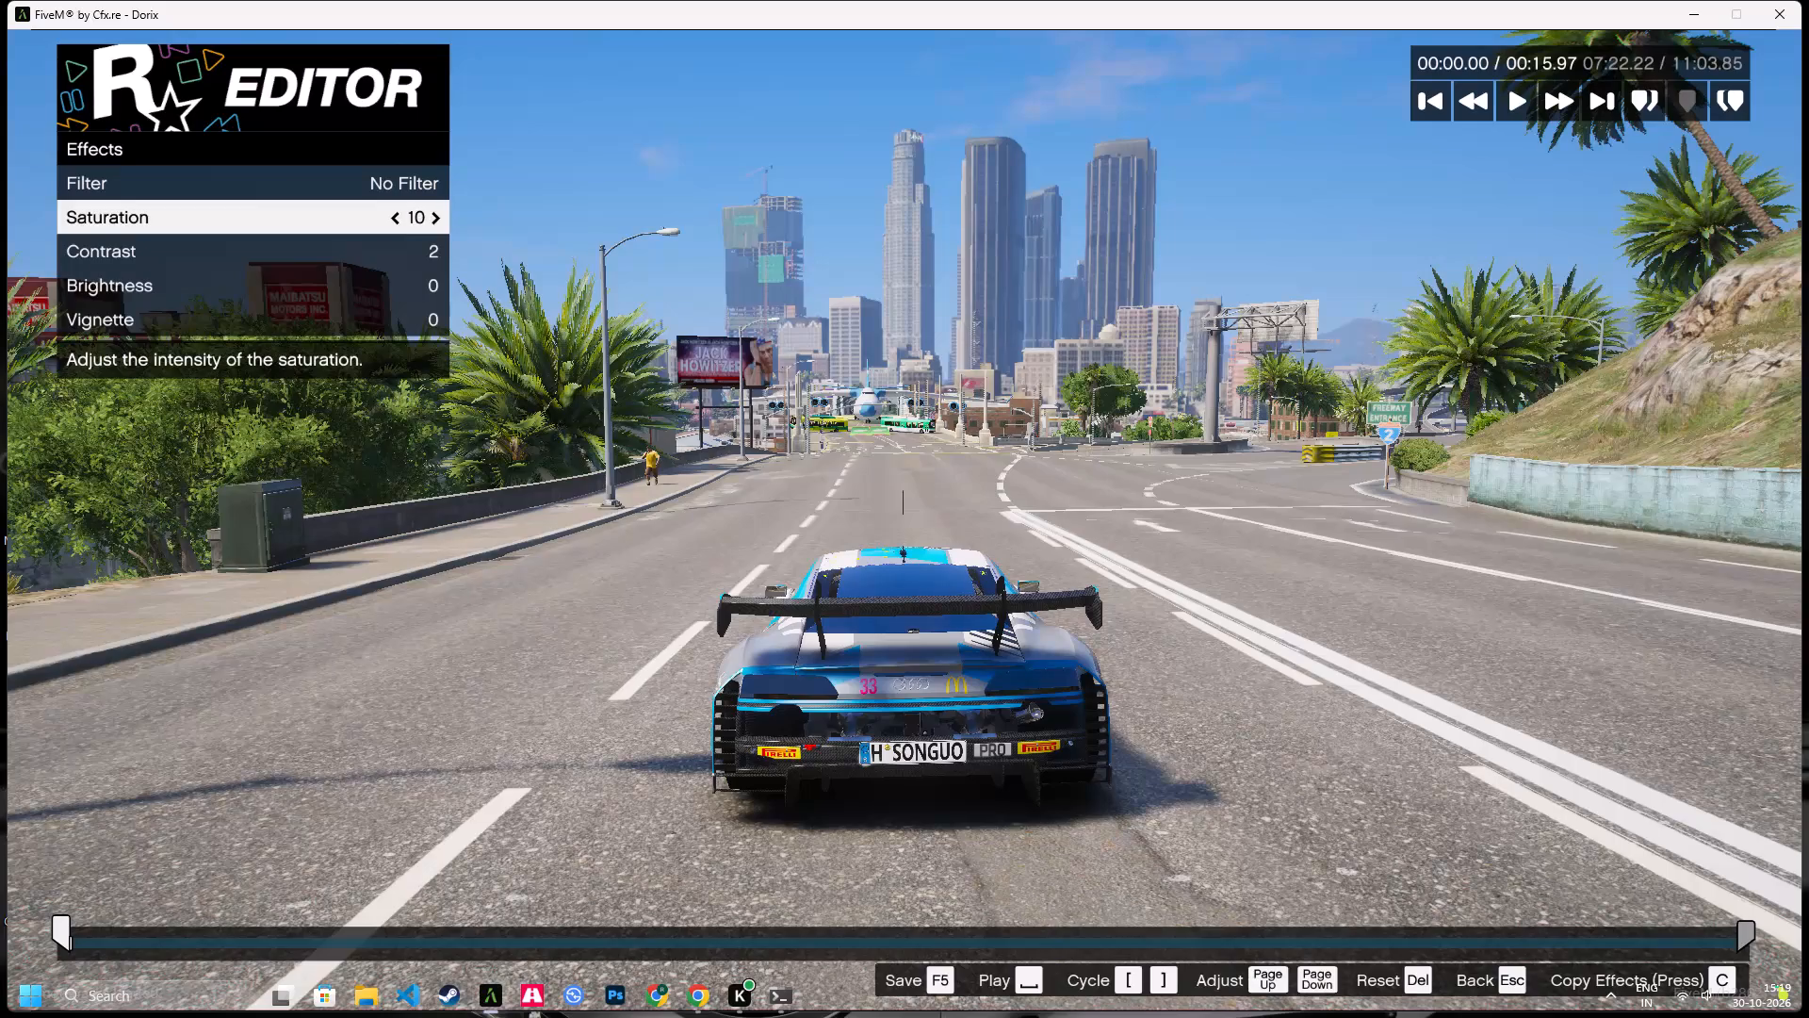
key(Down)
key(Left)
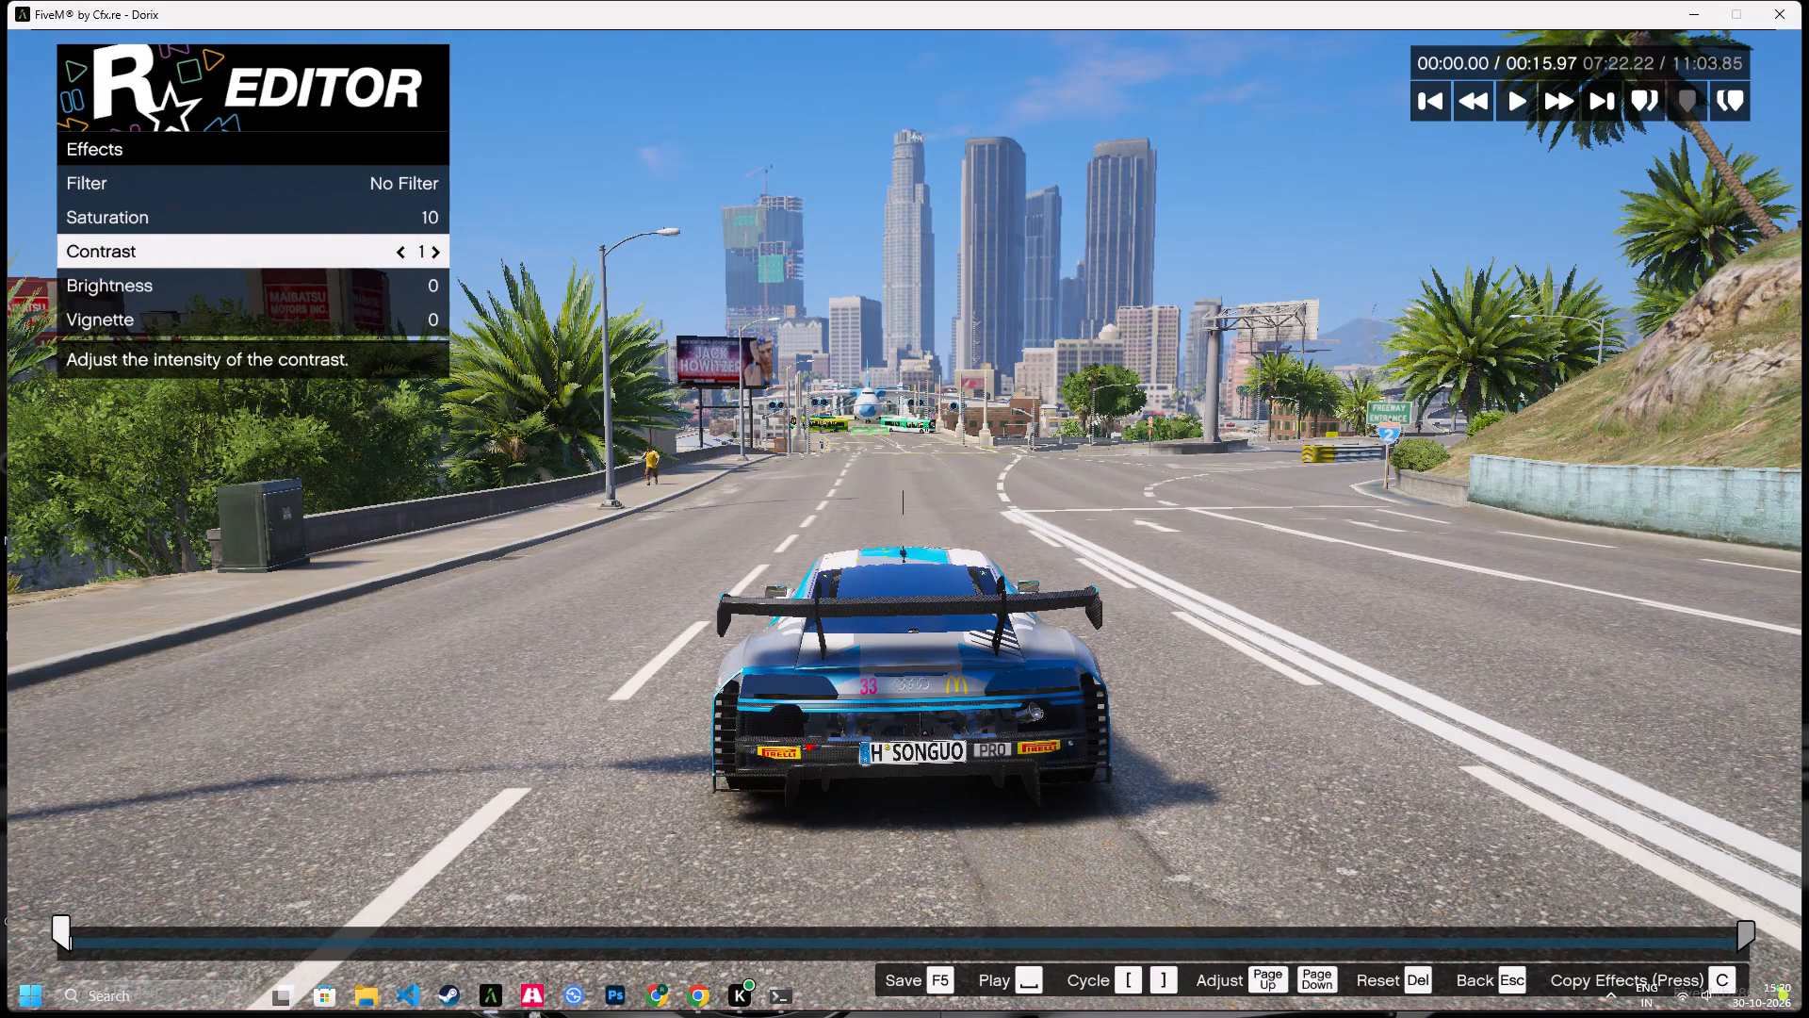
Save the nineteenth clip's effect changes and leave its marker settings.
key(F5)
key(F5)
key(F5)
key(Escape)
key(Escape)
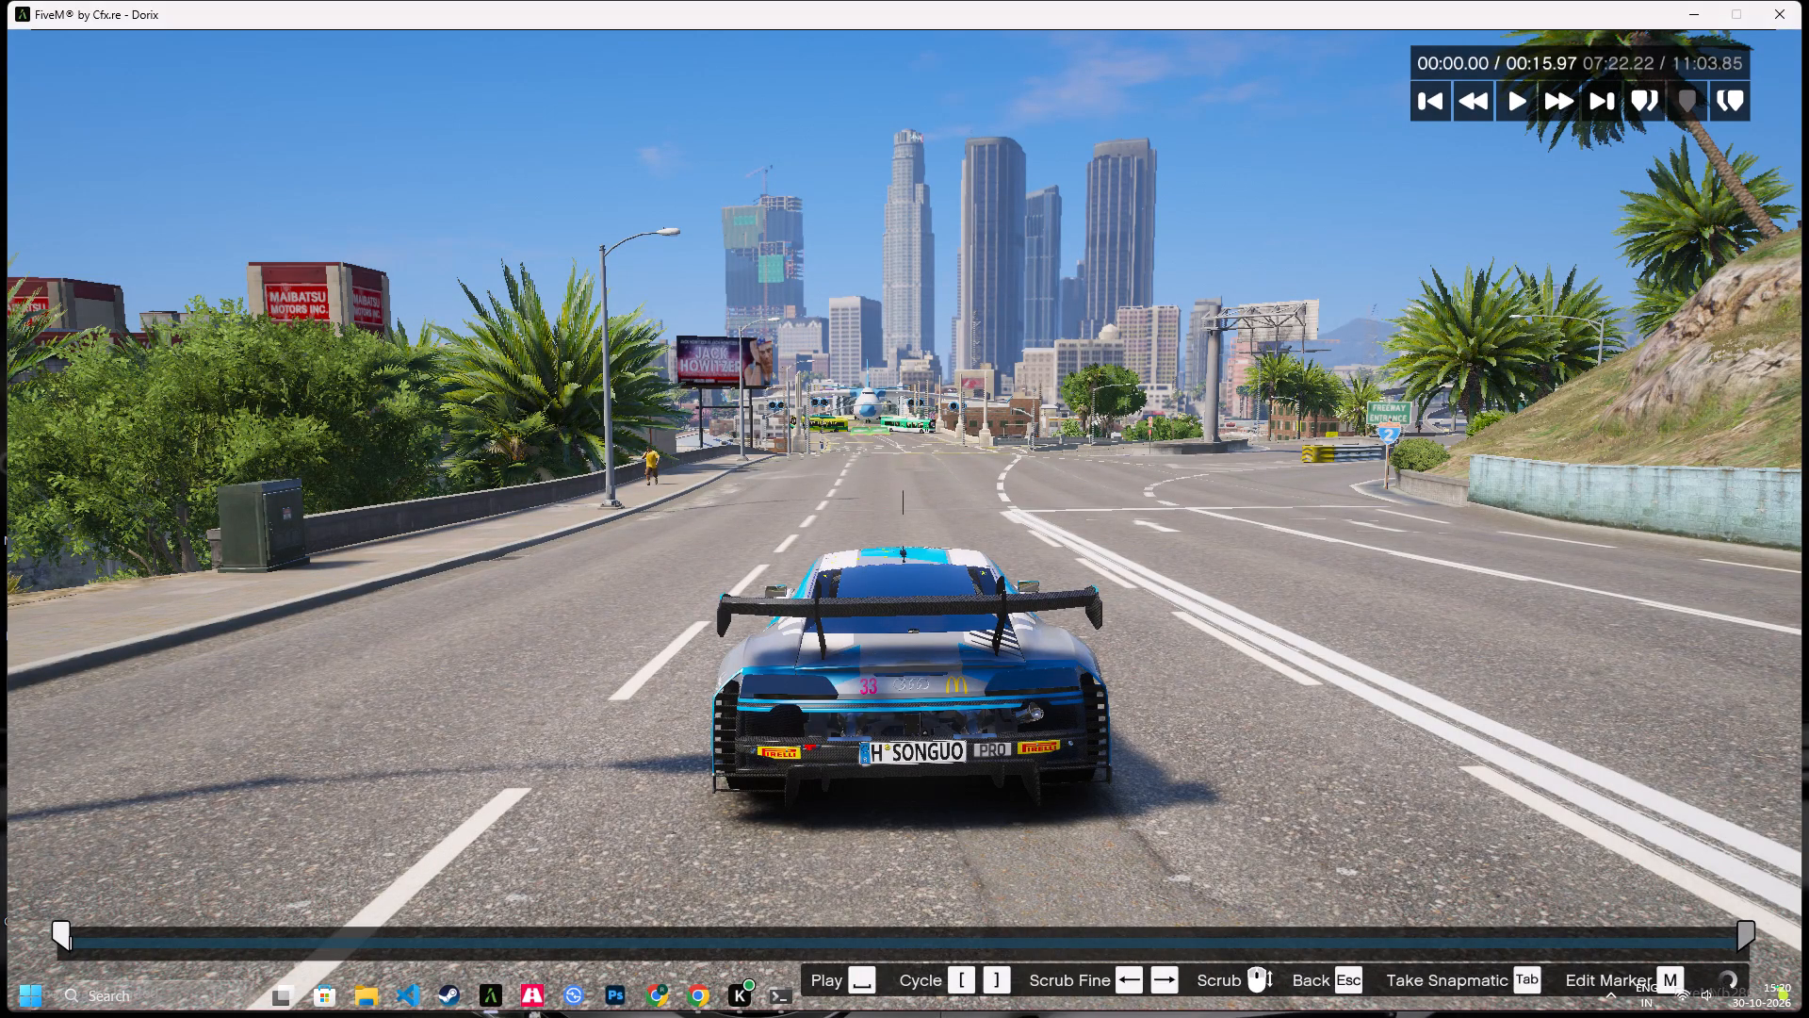
Set the nineteenth clip's start marker to Free Camera with Move with Target on Player.
key(m)
key(Return)
key(Right)
key(Down)
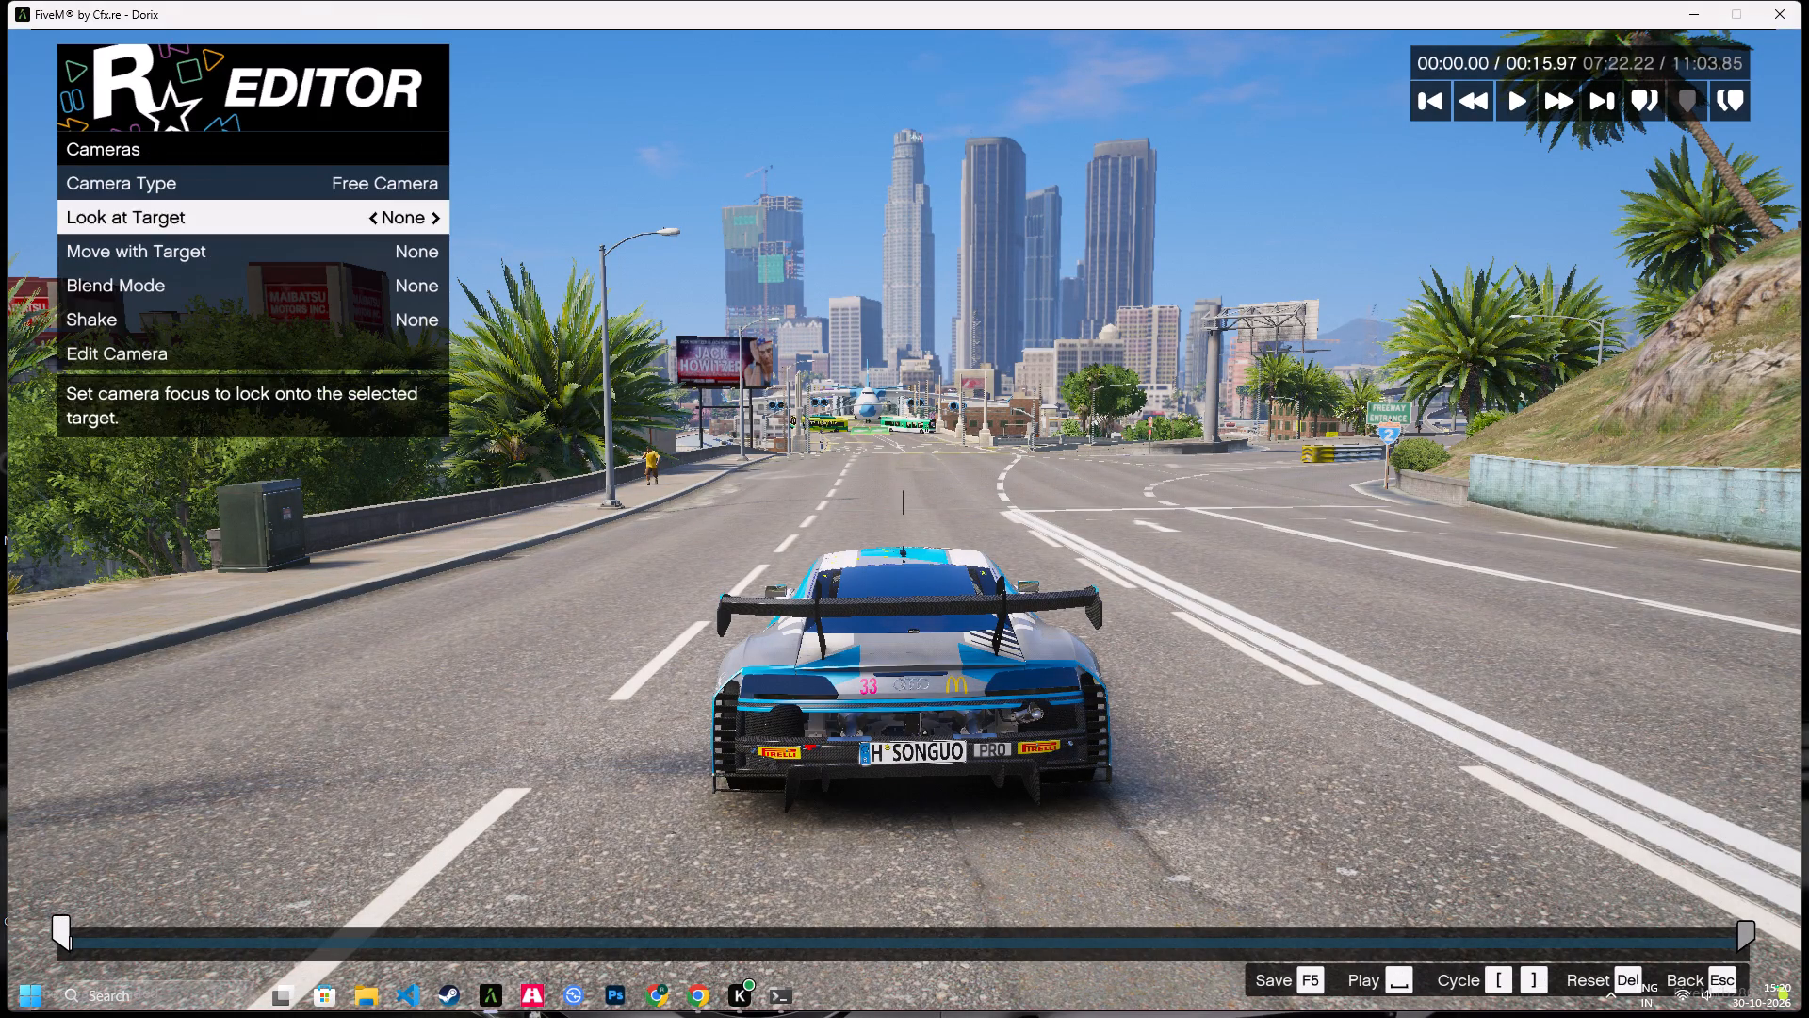
key(Down)
key(Right)
Edit the nineteenth clip's free camera, zooming it out behind the blue and white race car.
key(Down)
key(Down)
key(Down)
key(Down)
key(Return)
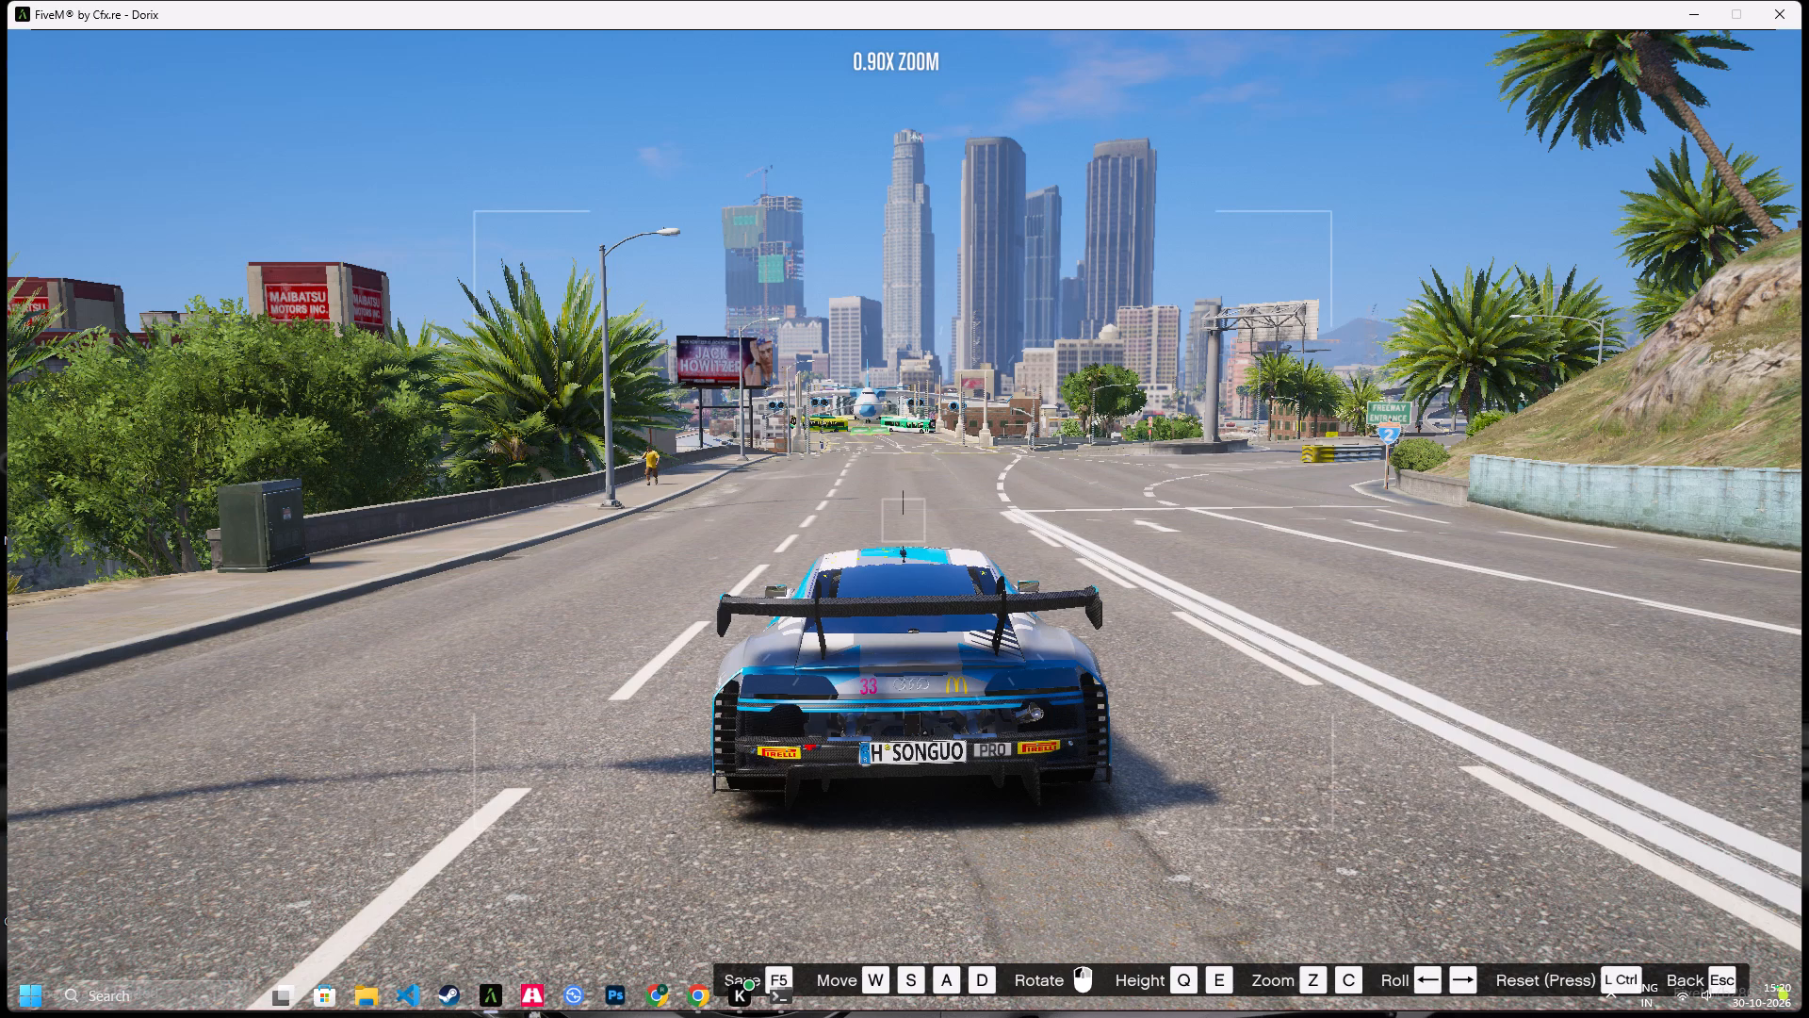
key(ctrl+z)
key(ctrl+z)
key(ctrl+z)
key(ctrl+z)
key(ctrl+z)
key(ctrl+z)
key(Escape)
Start playback of the nineteenth clip, save its edits and return to the project timeline.
key(space)
key(F5)
key(F5)
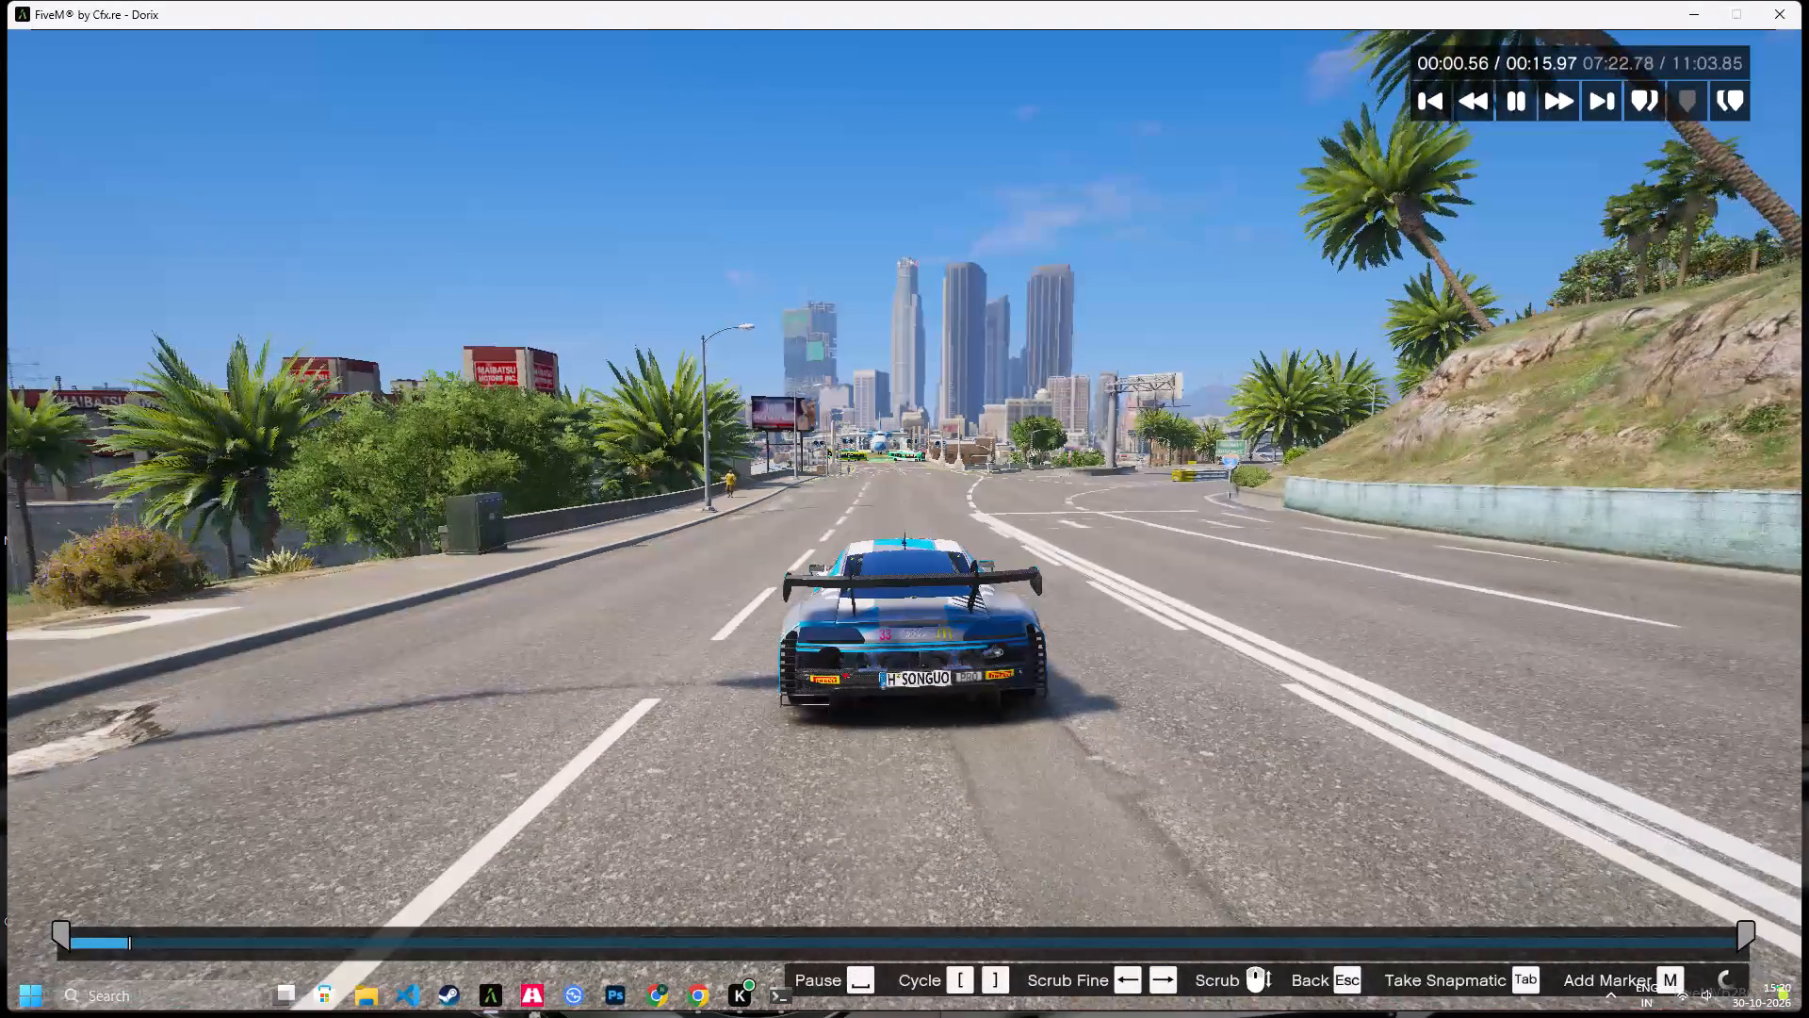
key(F5)
key(F5)
key(F5)
key(Escape)
key(Return)
Open the twentieth timeline clip for editing.
key(Right)
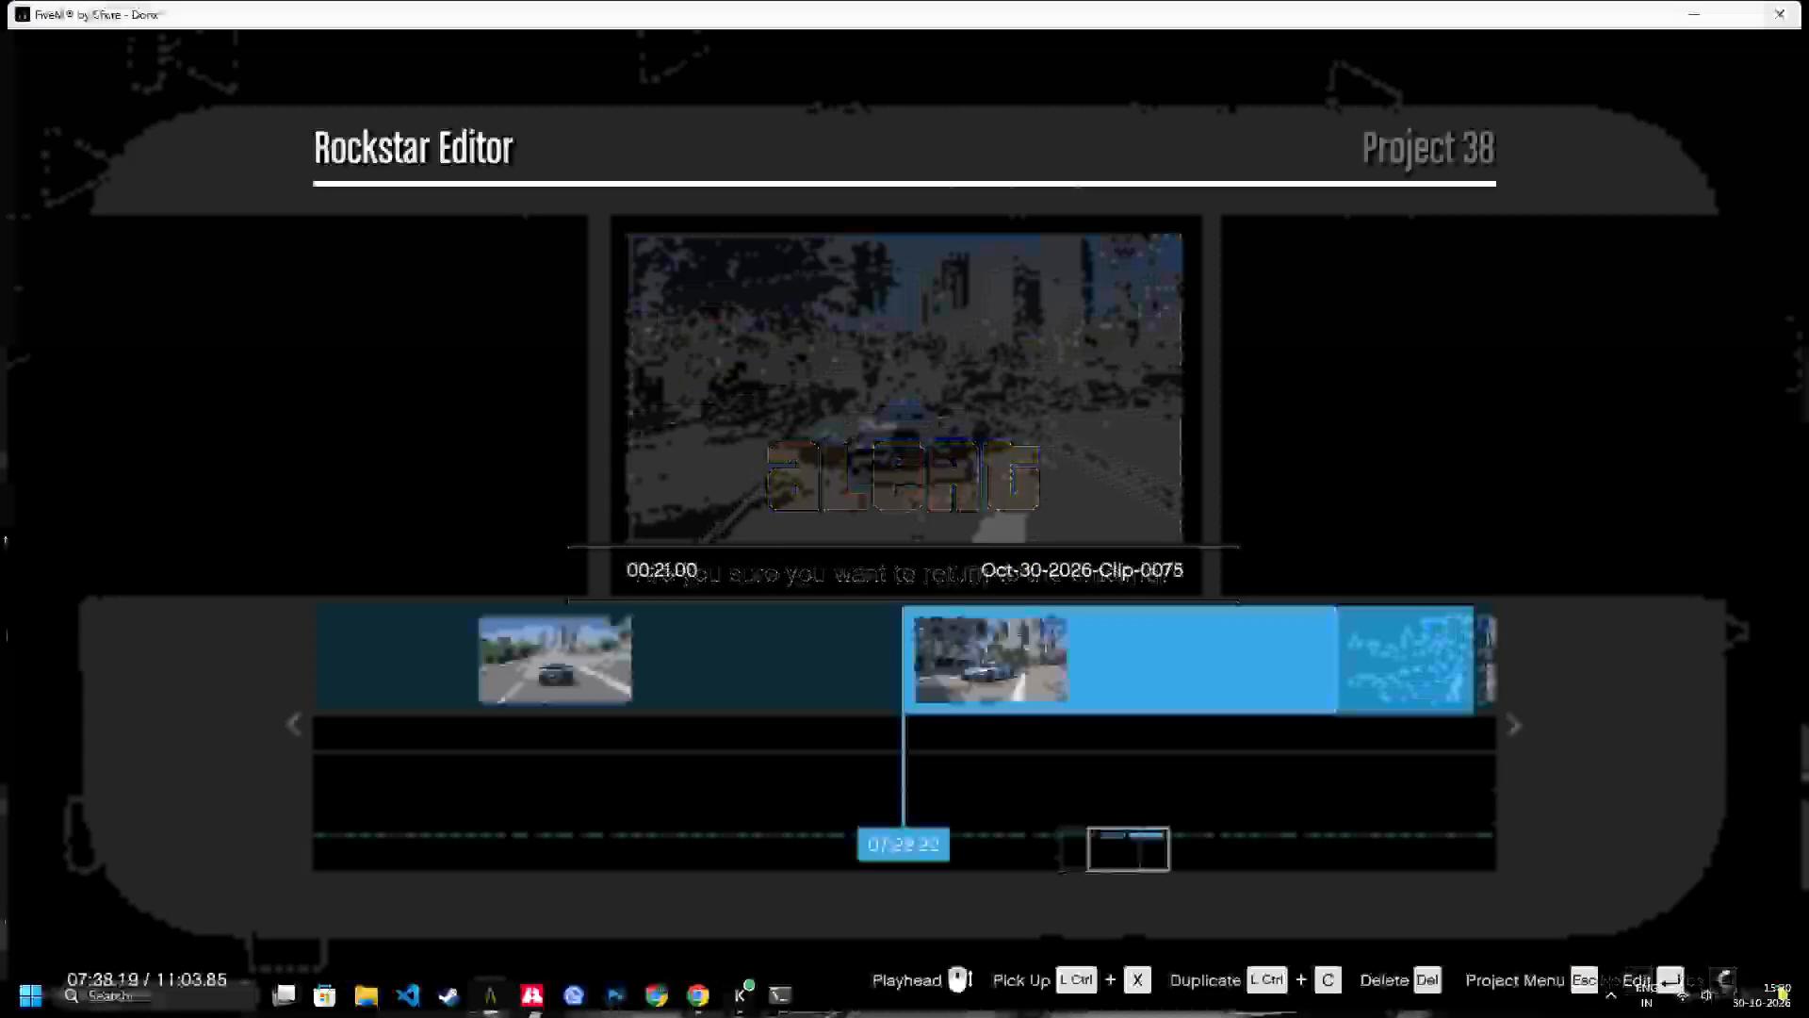
key(Return)
key(Return)
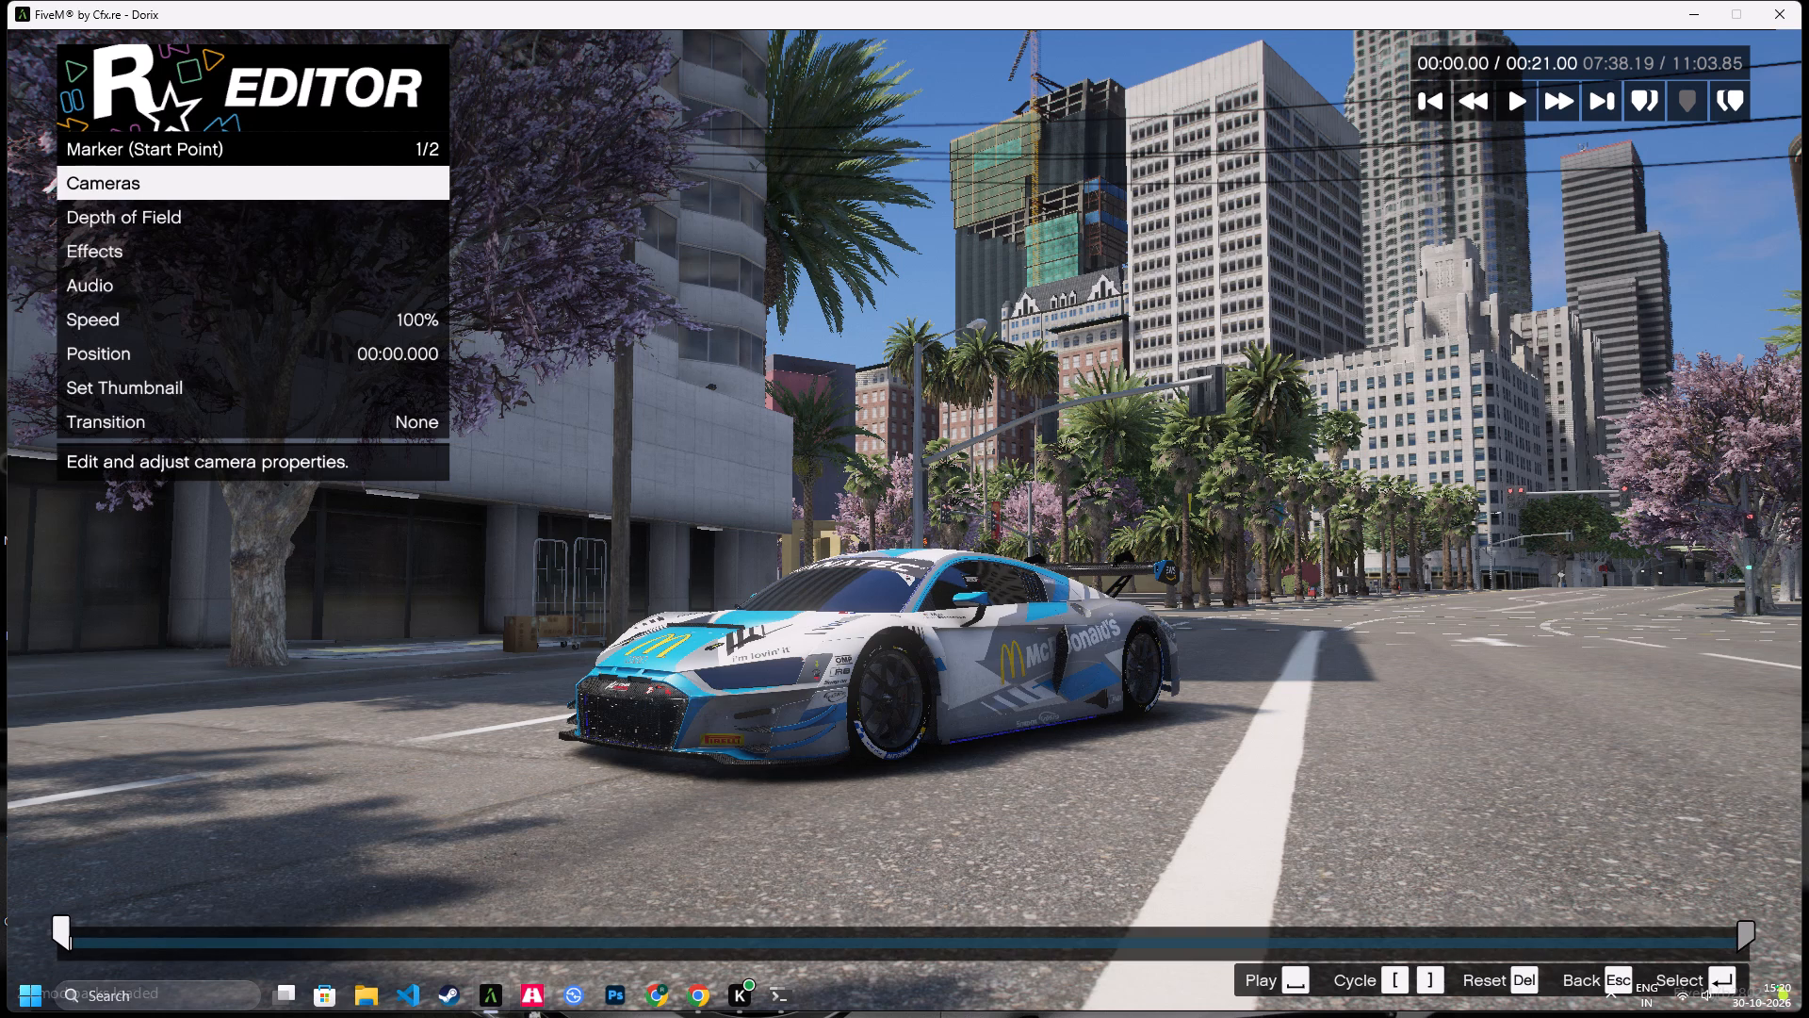
Set the twentieth clip's start marker effects to Saturation 9 and Contrast 2.
key(Down)
key(Down)
key(Return)
key(Down)
key(Right)
key(Right)
key(Right)
key(Right)
key(Right)
key(Right)
key(Right)
key(Right)
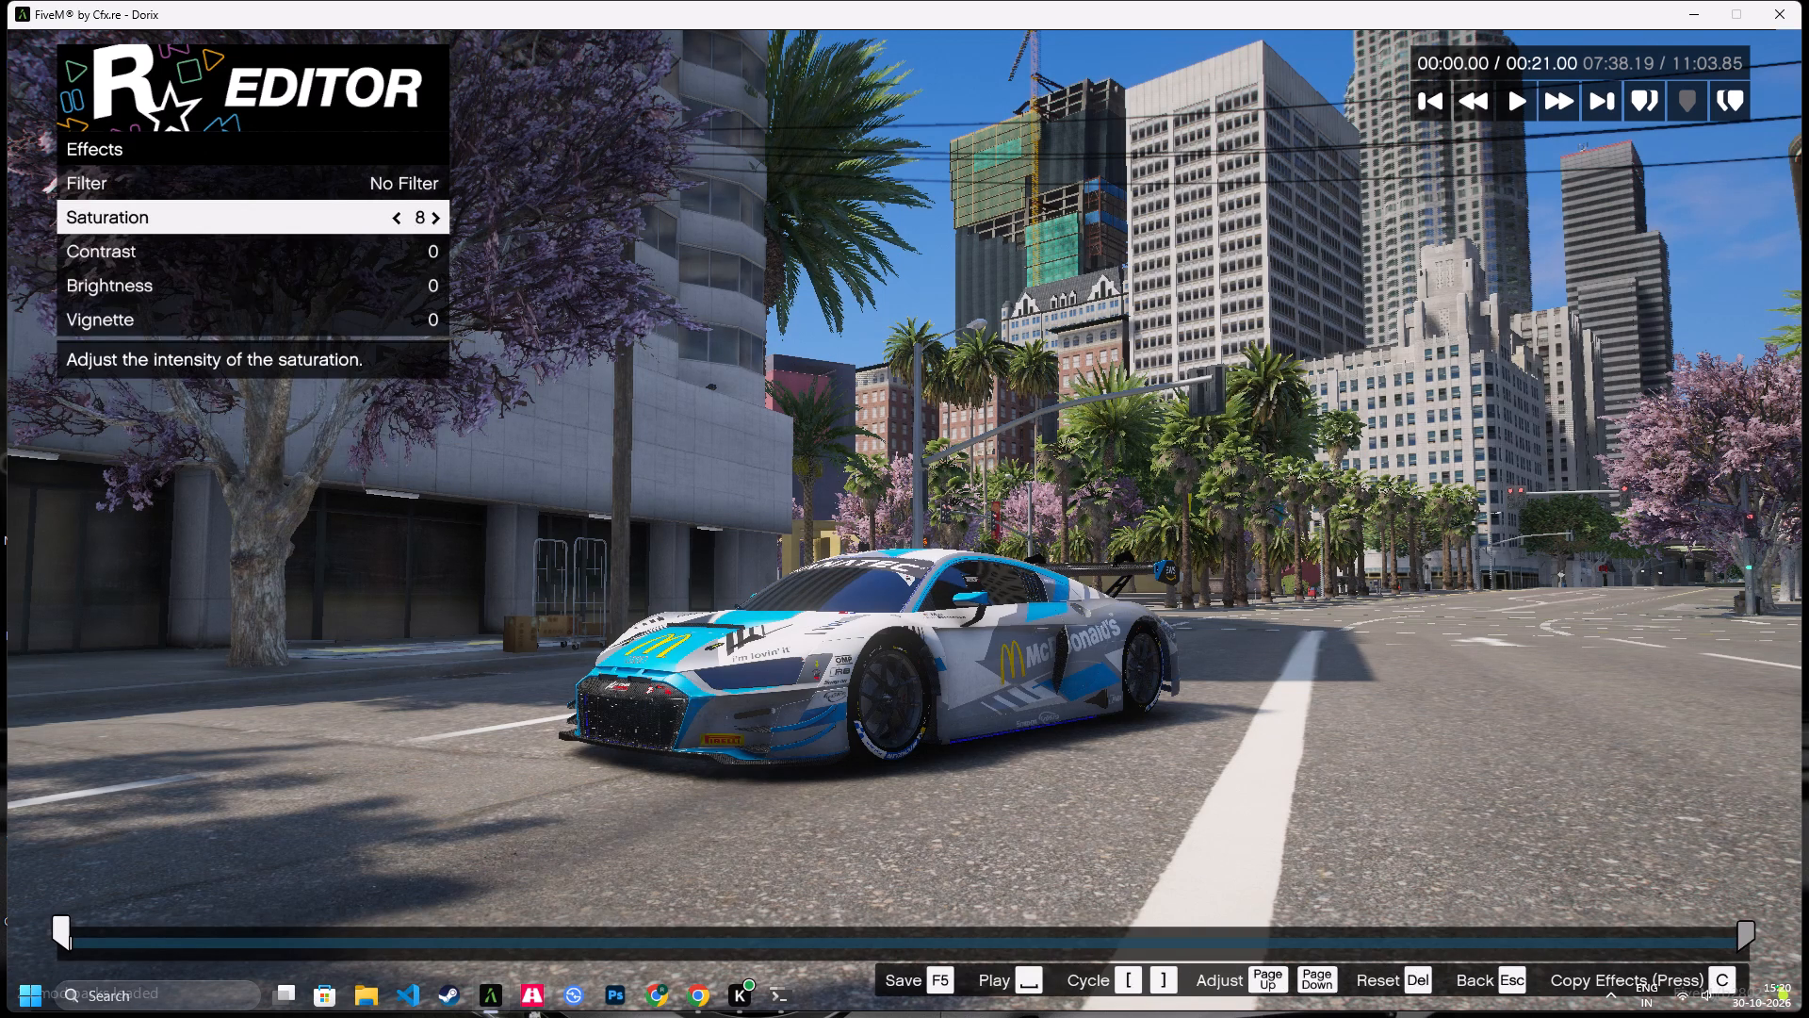
key(Right)
key(Down)
key(Right)
key(Right)
Save the twentieth clip's edits and return to the project timeline.
key(F5)
key(F5)
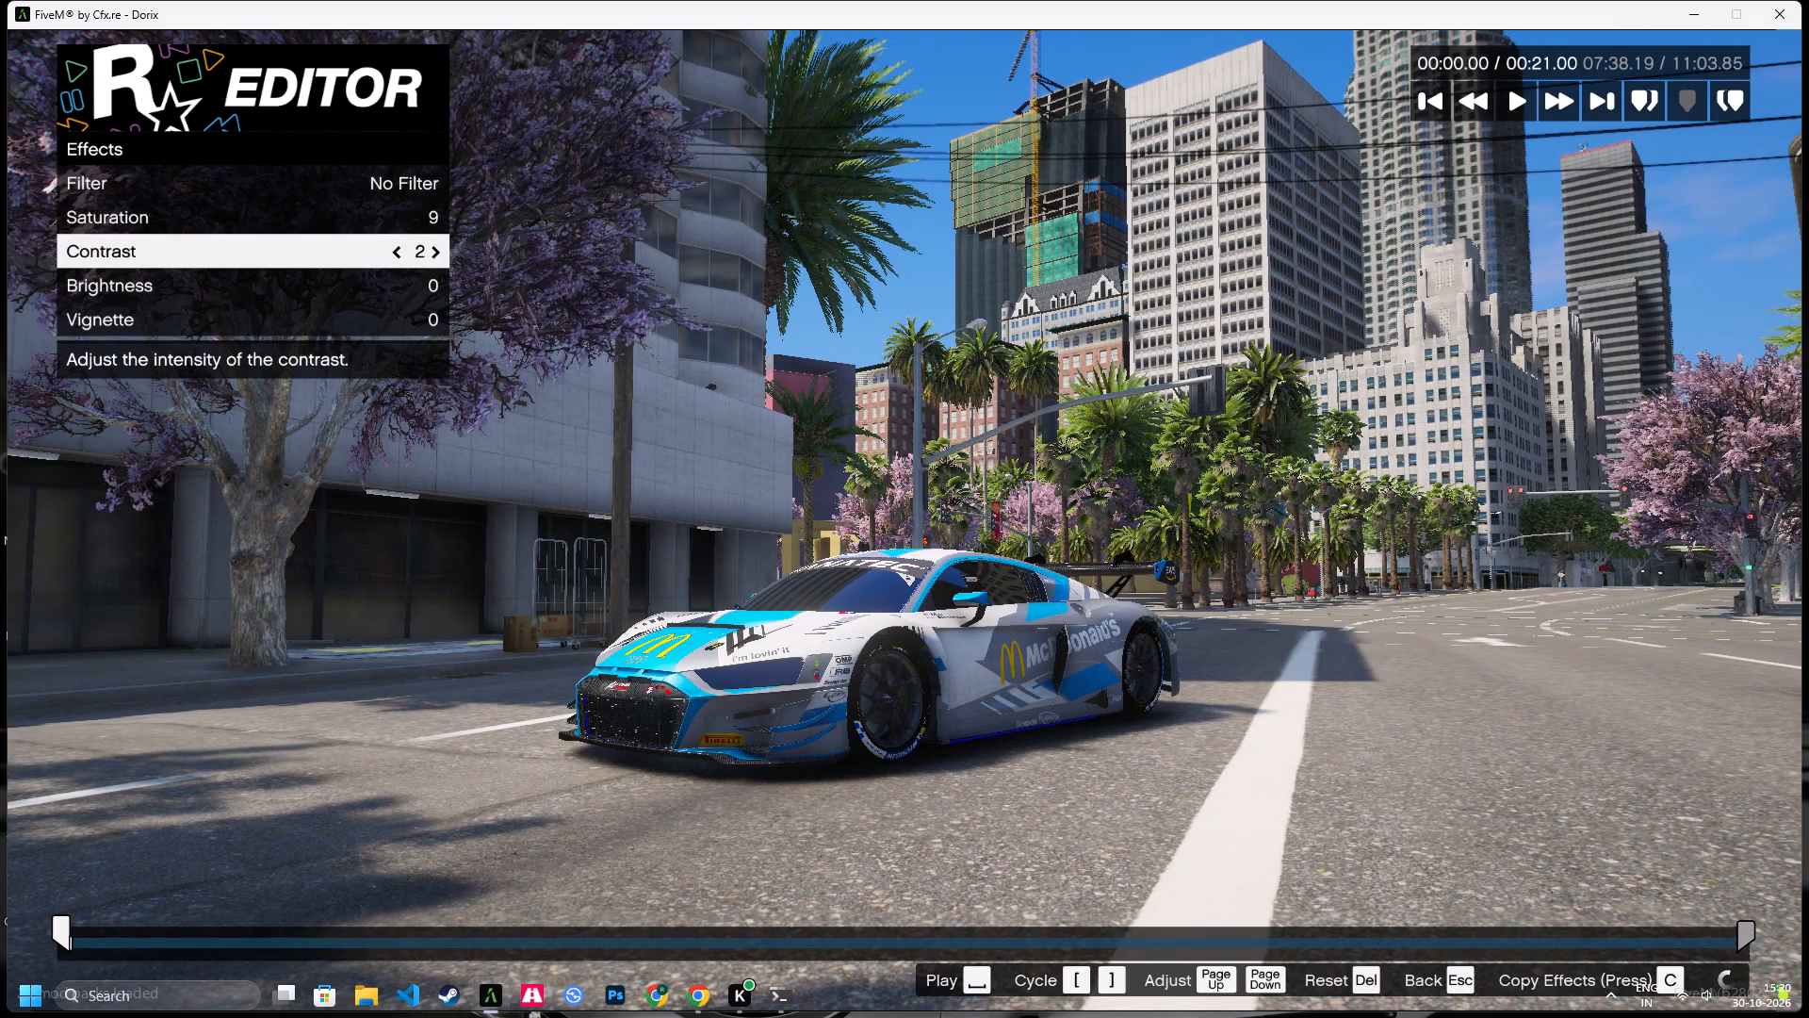
key(F5)
key(Escape)
key(Escape)
key(Escape)
key(Return)
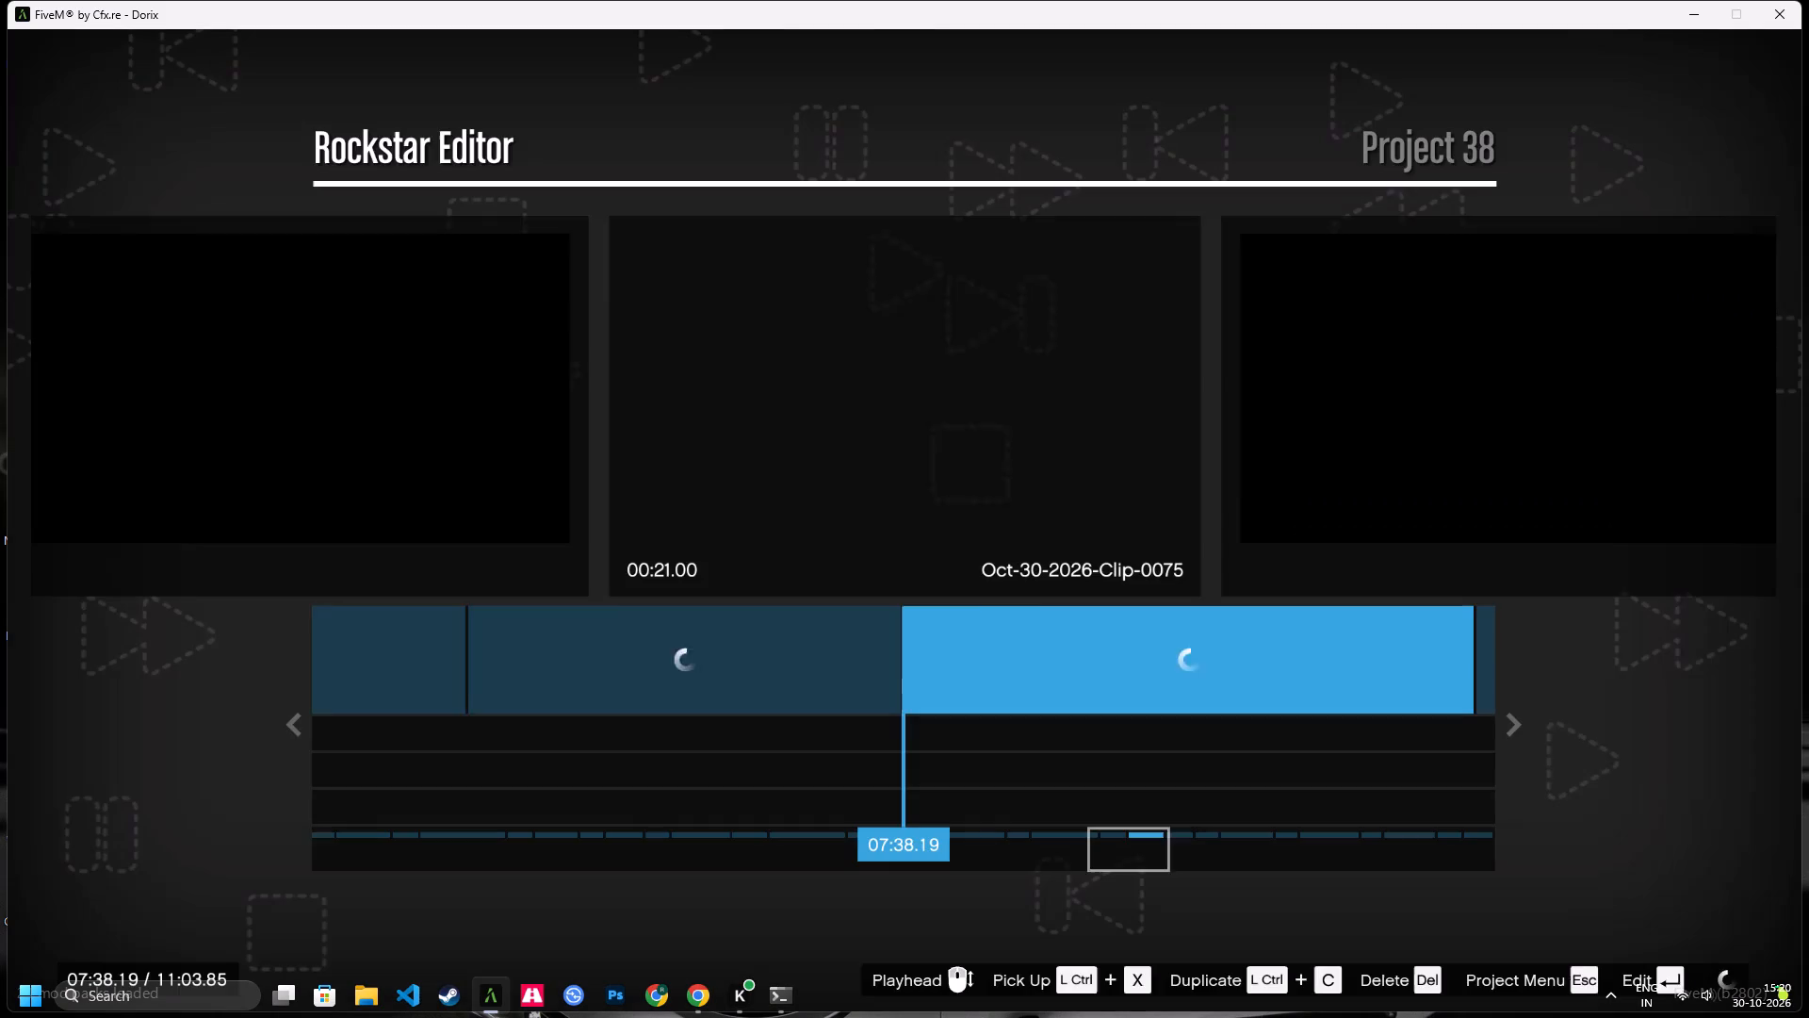
Open the twenty-first timeline clip for editing.
key(Right)
key(Return)
key(Return)
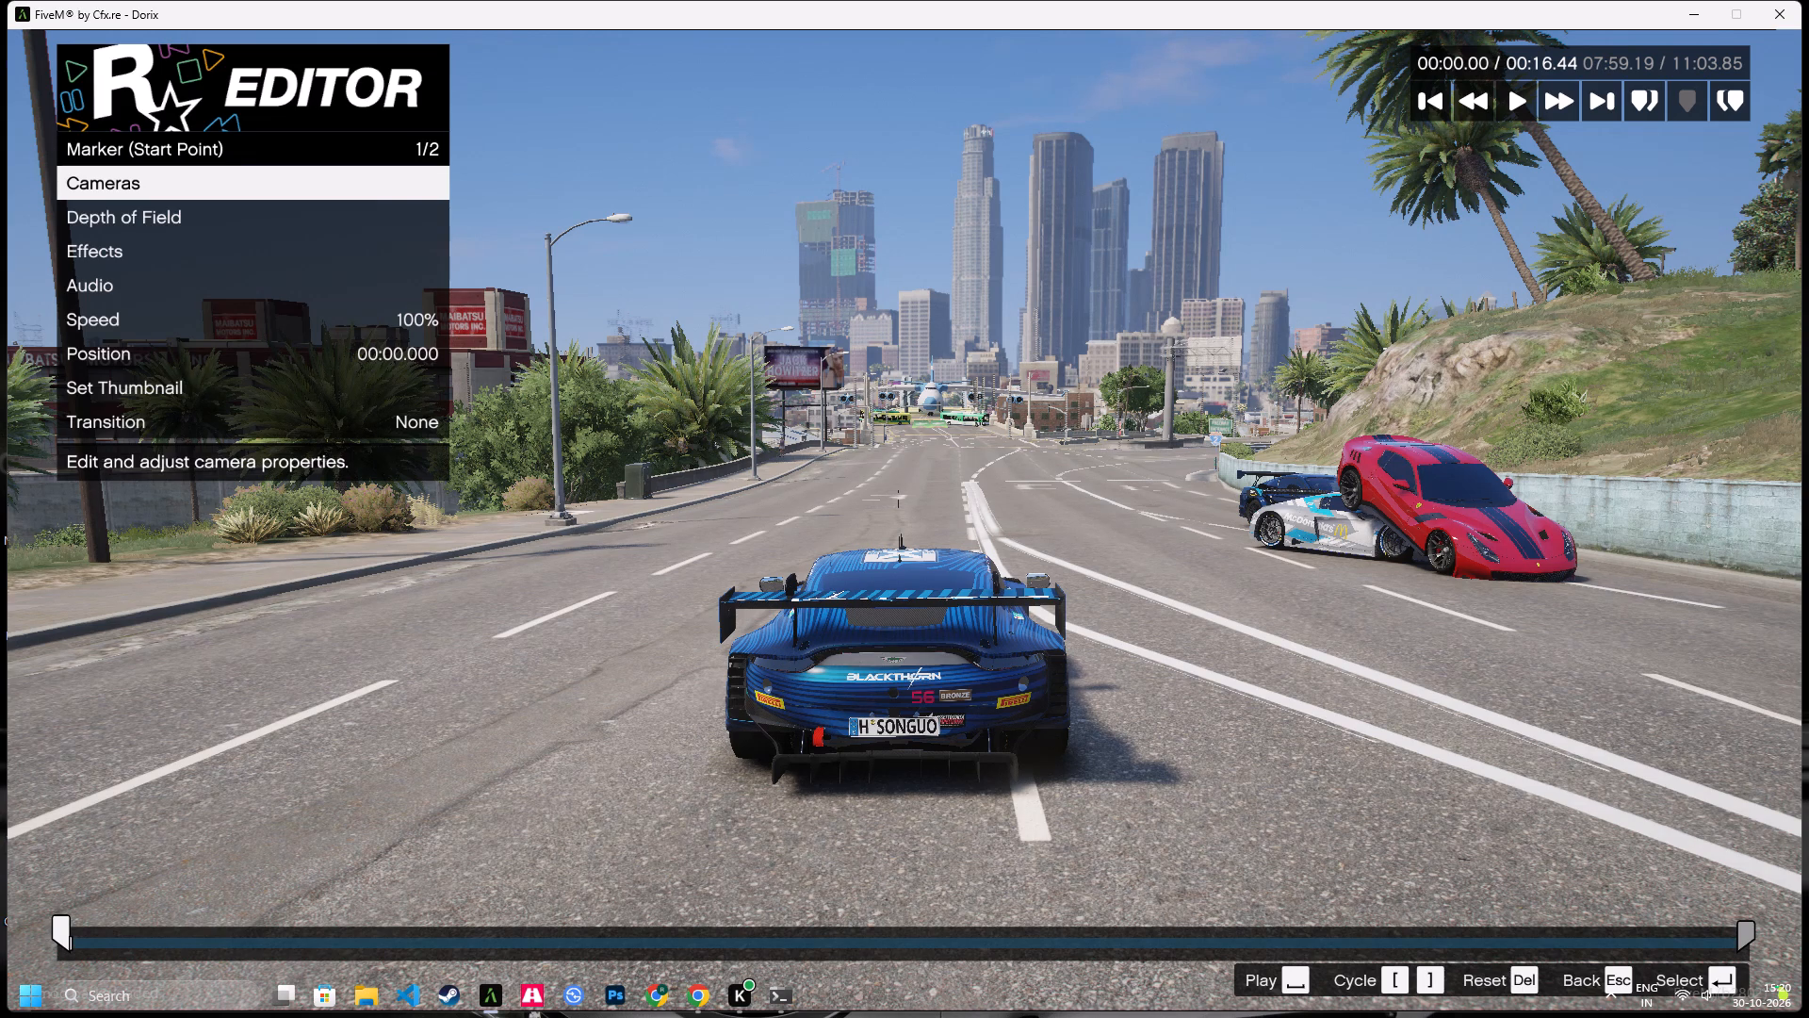
Set the twenty-first clip's start marker effects to Saturation 10 and Contrast 1.
key(Down)
key(Down)
key(Return)
key(Down)
key(Right)
key(Right)
key(Right)
key(Right)
key(Right)
key(Right)
key(Right)
key(Right)
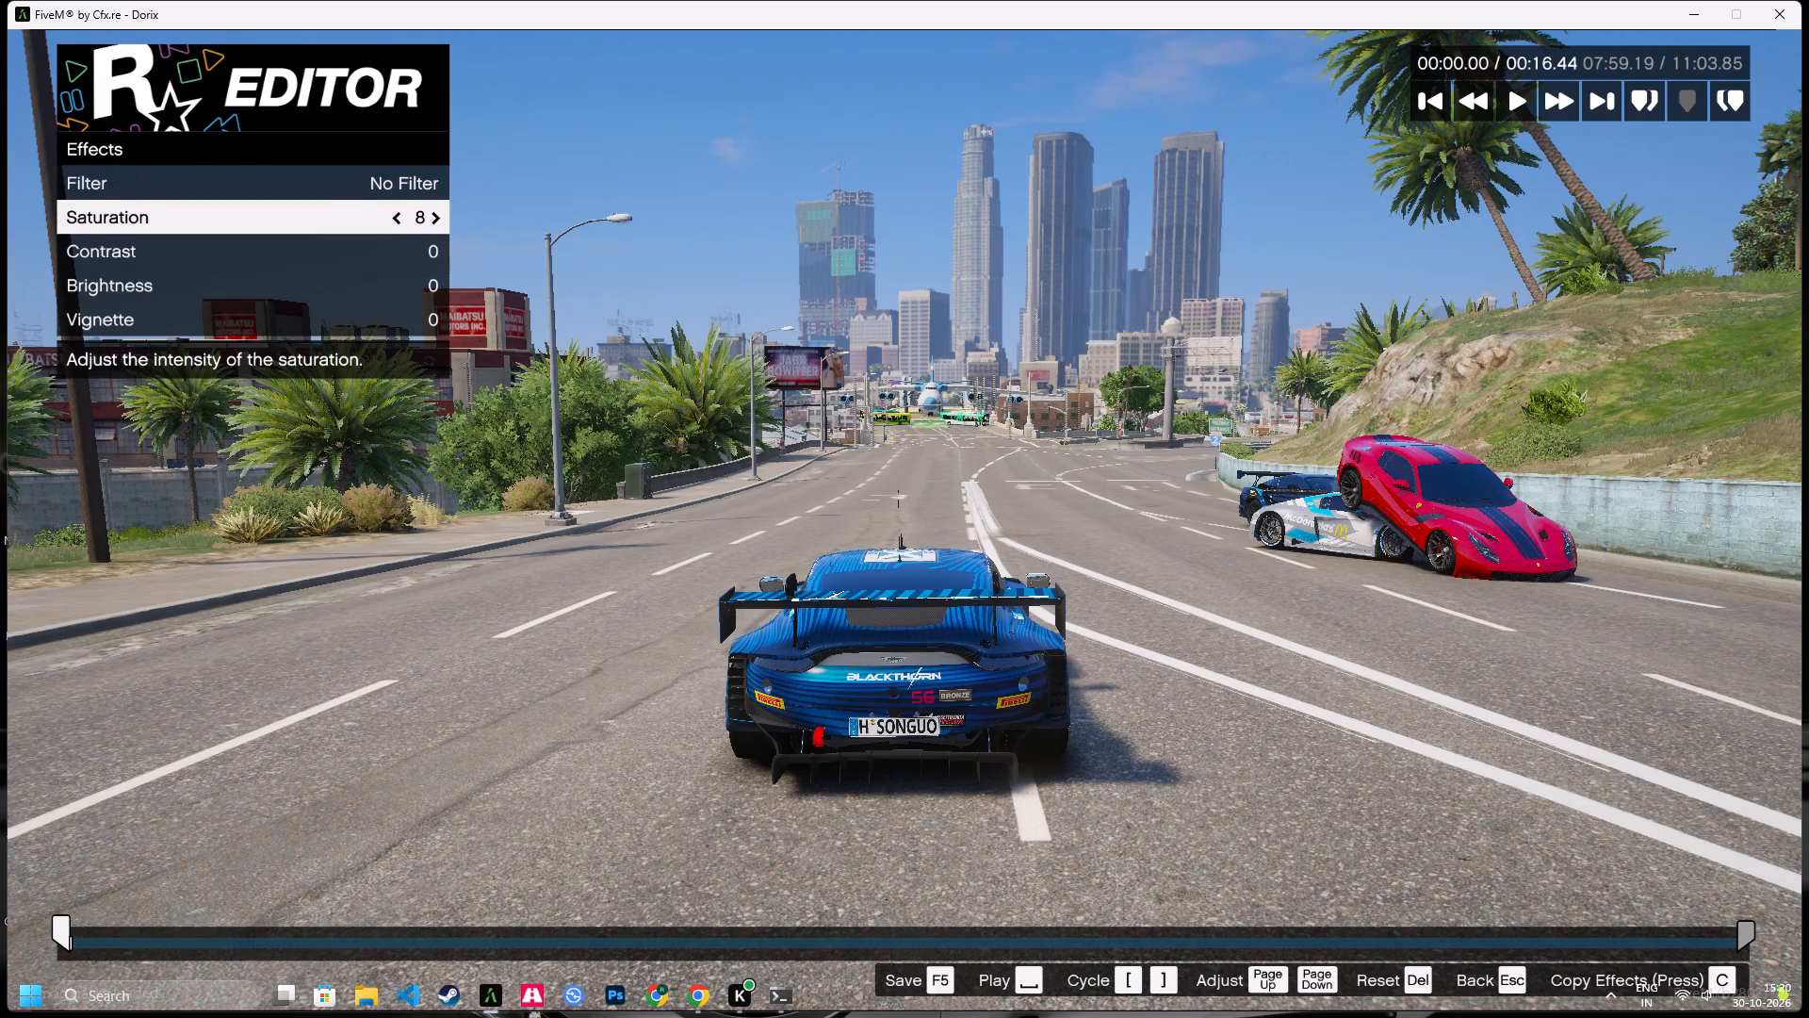
key(Right)
key(Right)
key(Down)
key(Right)
key(BackSpace)
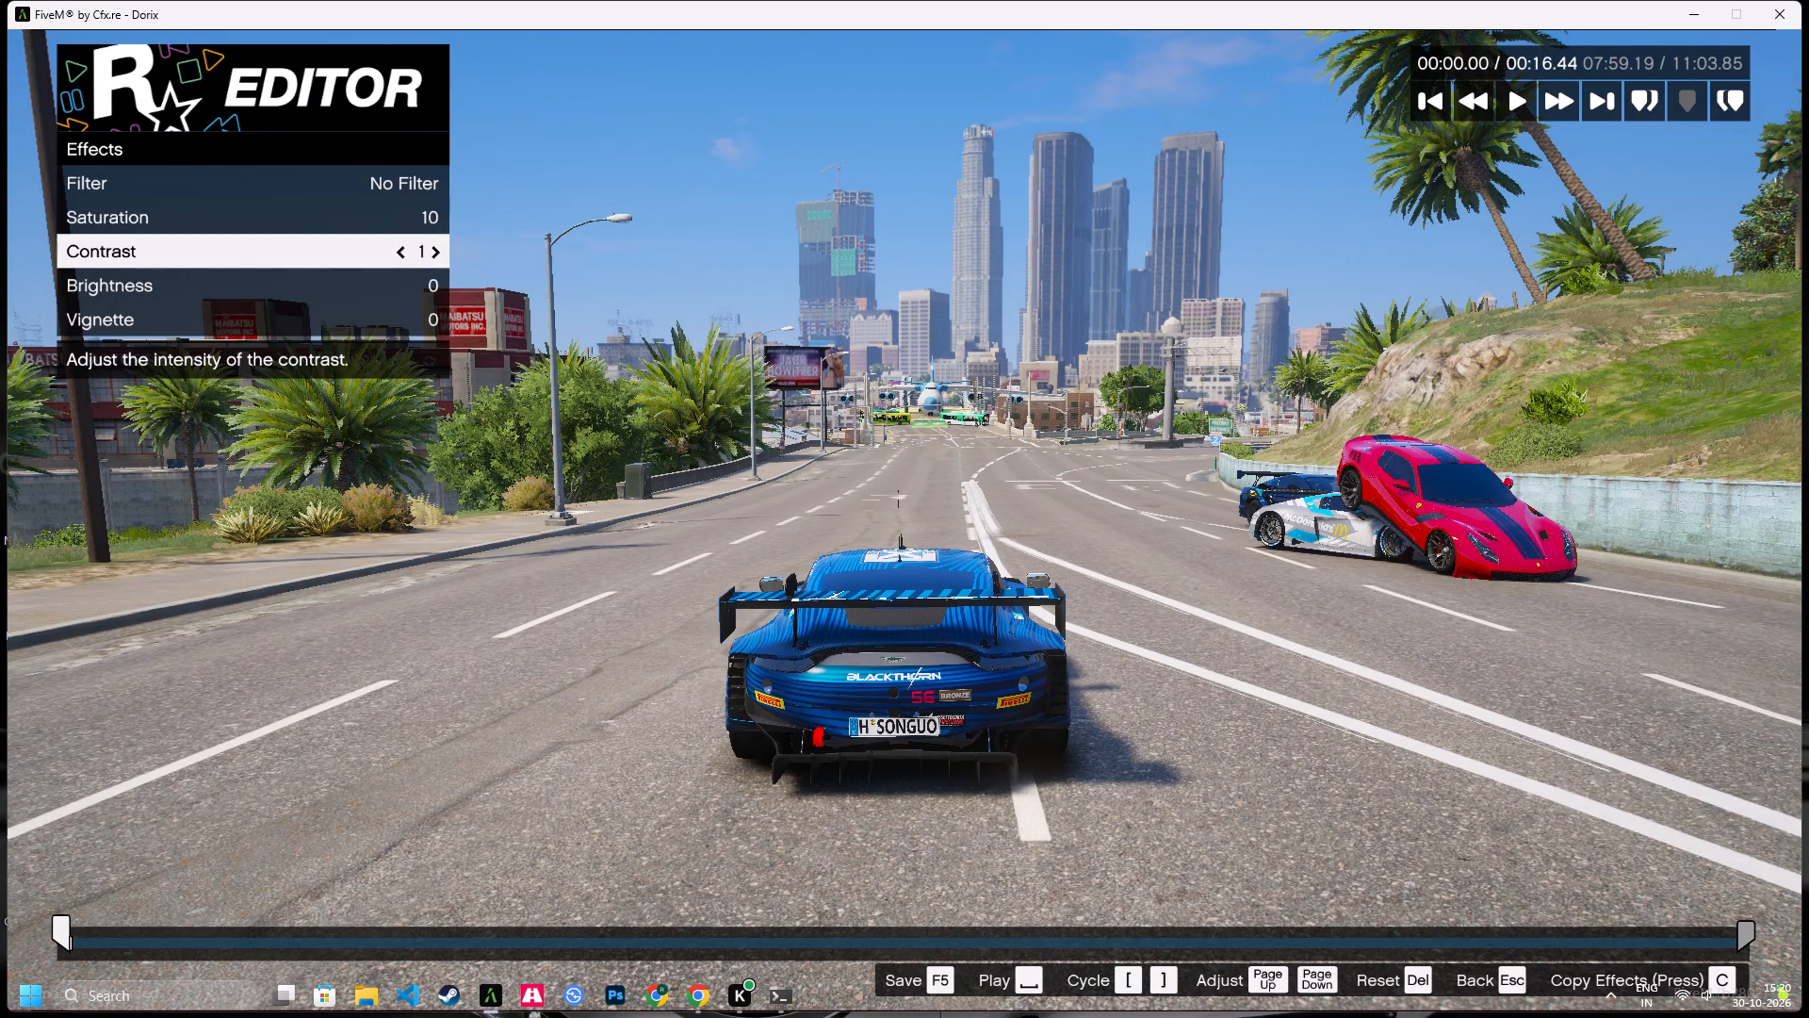
Adjust the first Depth of Field setting of the twenty-first clip's start marker.
key(Up)
key(Return)
key(Right)
key(BackSpace)
Set the twenty-first clip's start marker to Free Camera with Move with Target on Player.
key(Up)
key(Return)
key(Right)
key(Down)
key(Down)
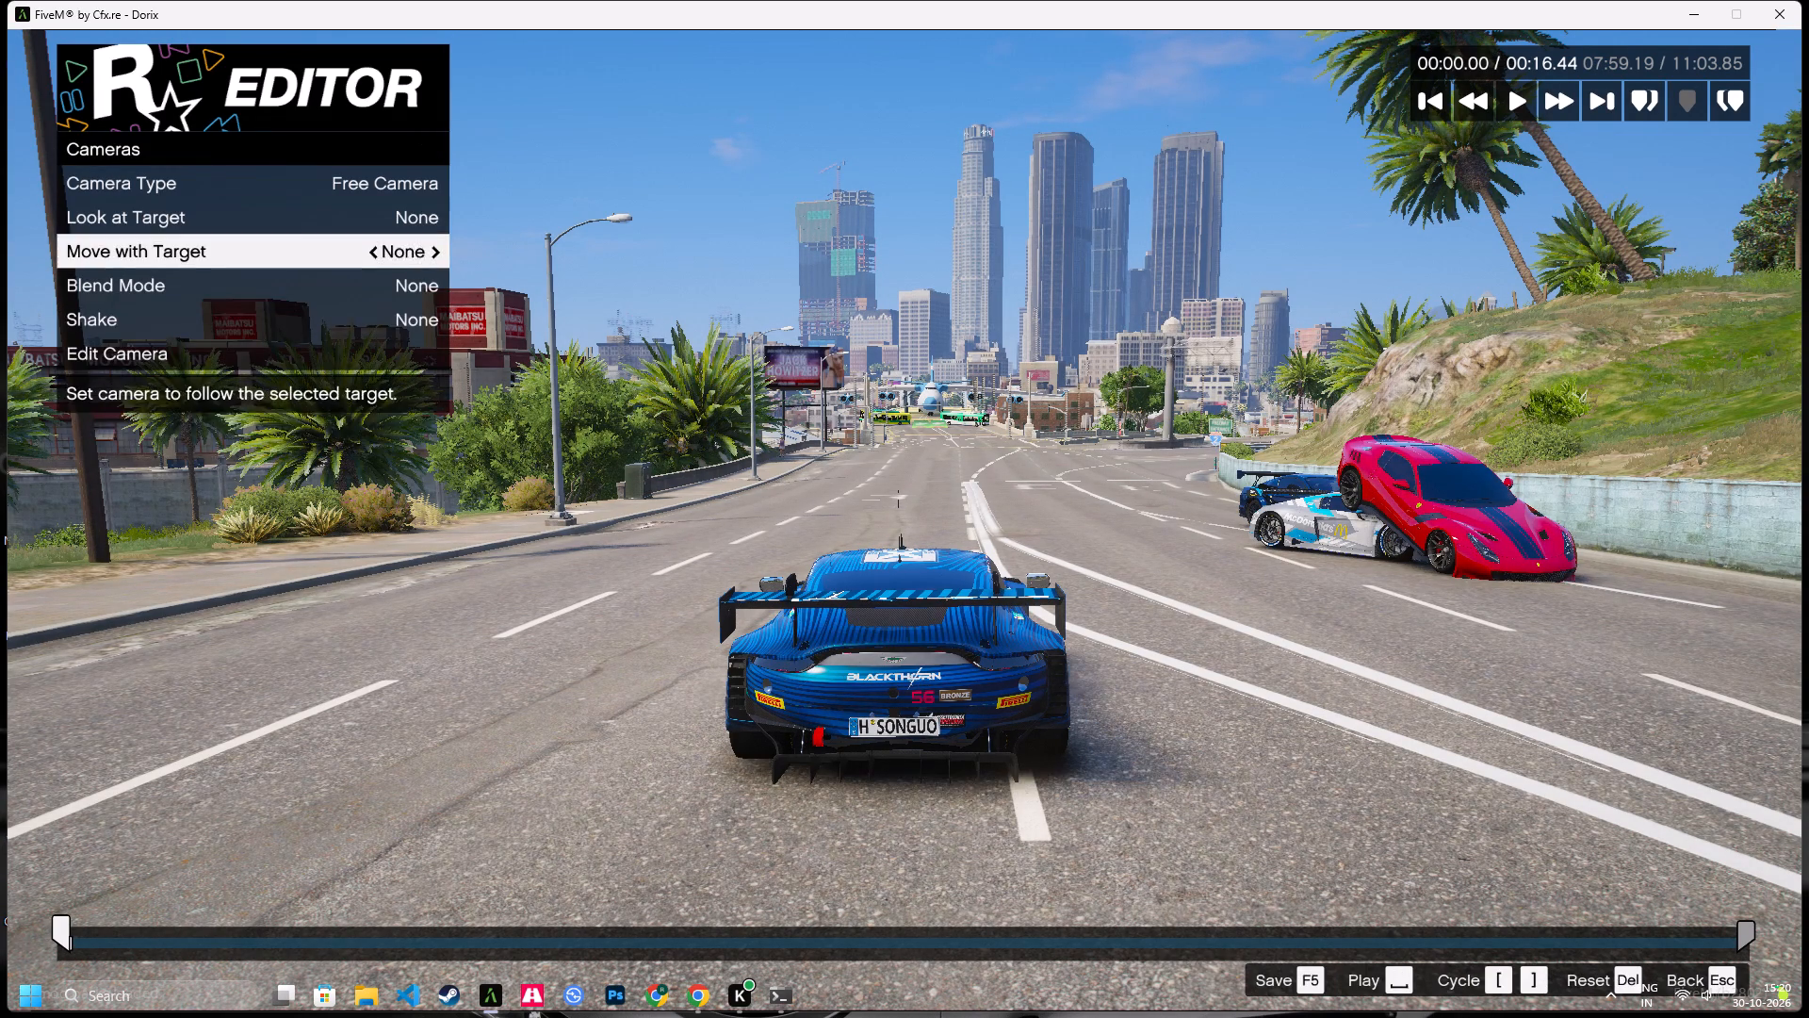
key(Right)
Edit the twenty-first clip's free camera, zooming it out to 0.70x behind the dark blue race car.
key(Down)
key(Down)
key(Down)
key(Down)
key(Return)
key(ctrl+z)
key(ctrl+z)
key(ctrl+z)
key(ctrl+z)
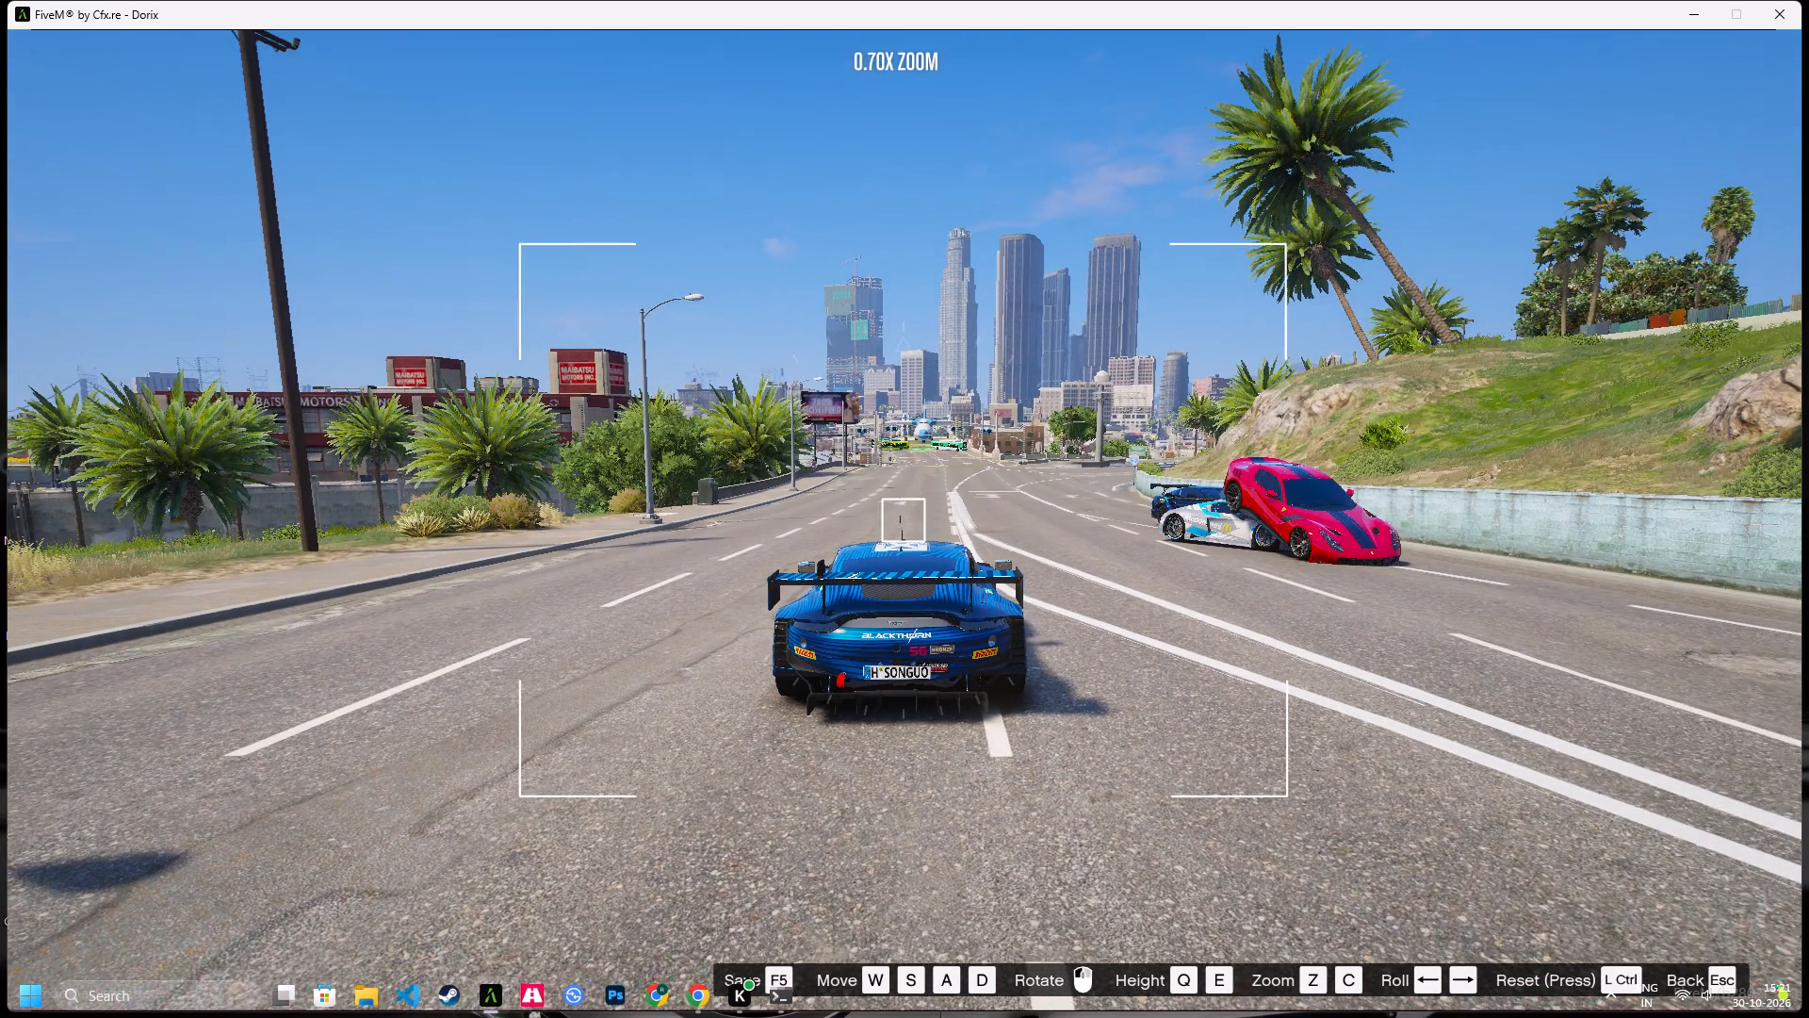
key(Escape)
Start playback of the twenty-first clip, save its edits and return to the project timeline.
key(space)
key(F5)
key(F5)
key(F5)
key(F5)
key(Escape)
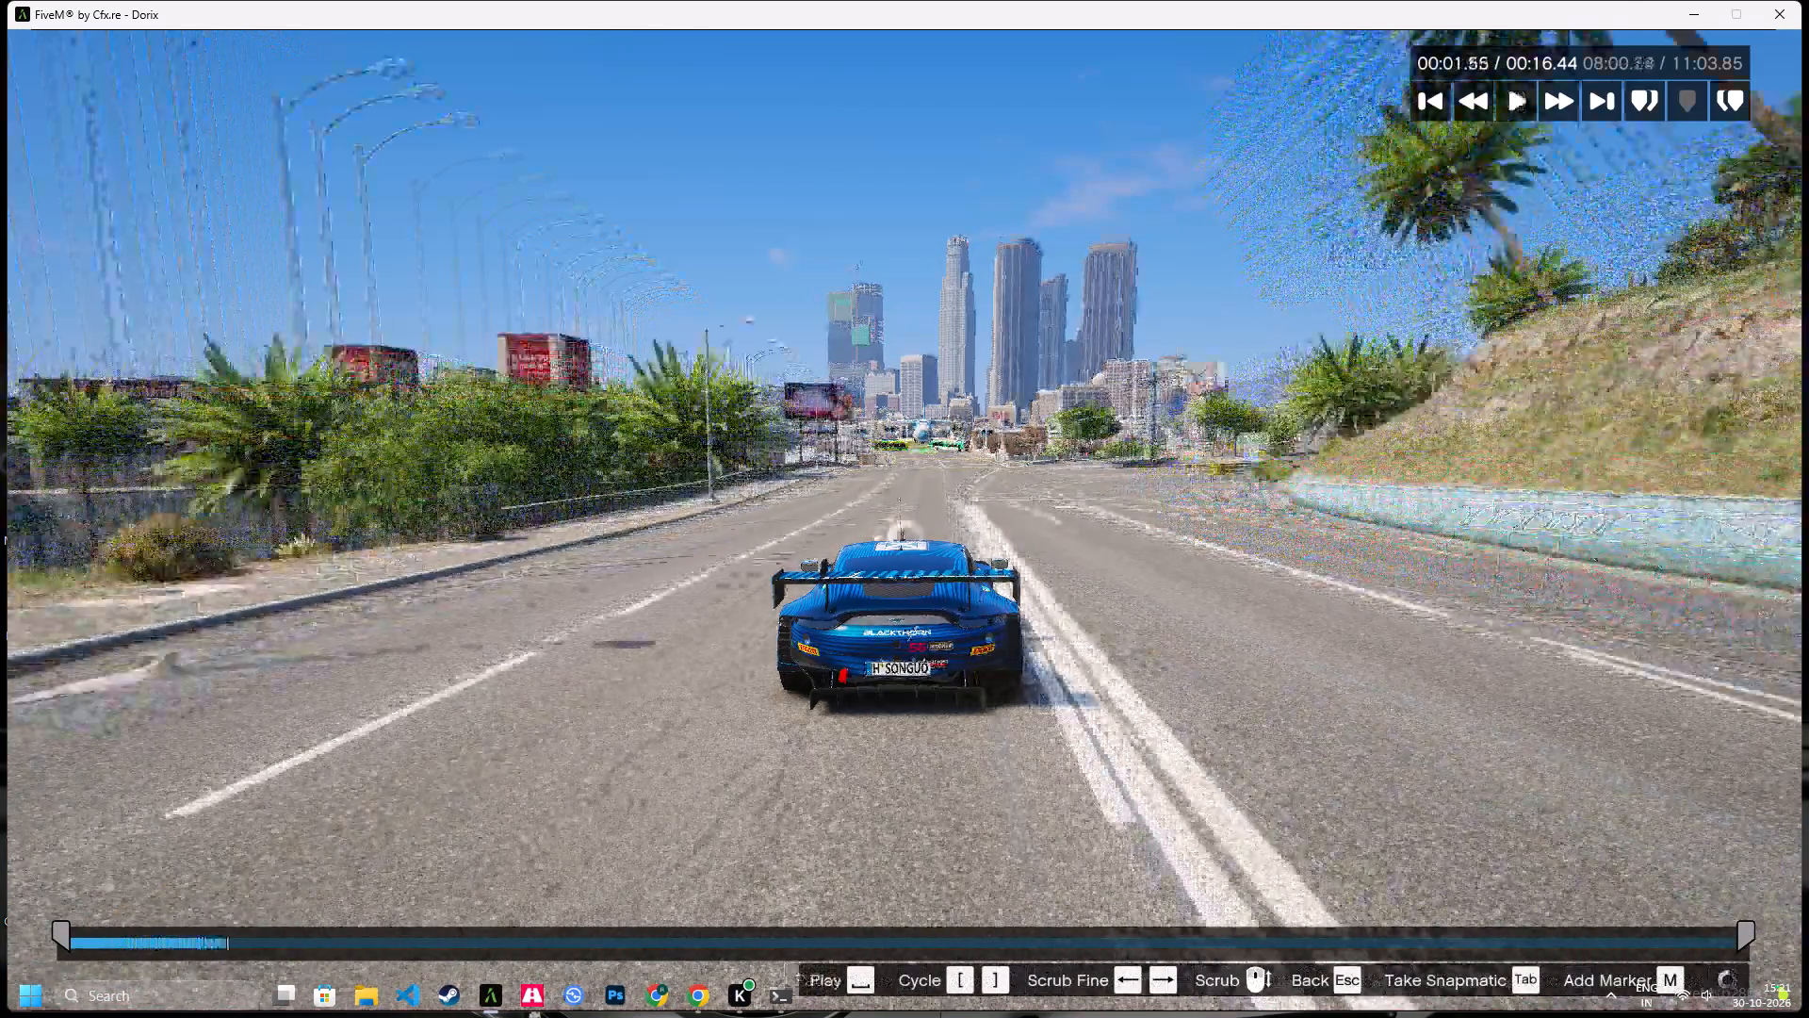
key(Return)
Open the twenty-second timeline clip for editing.
key(Right)
key(Return)
key(Return)
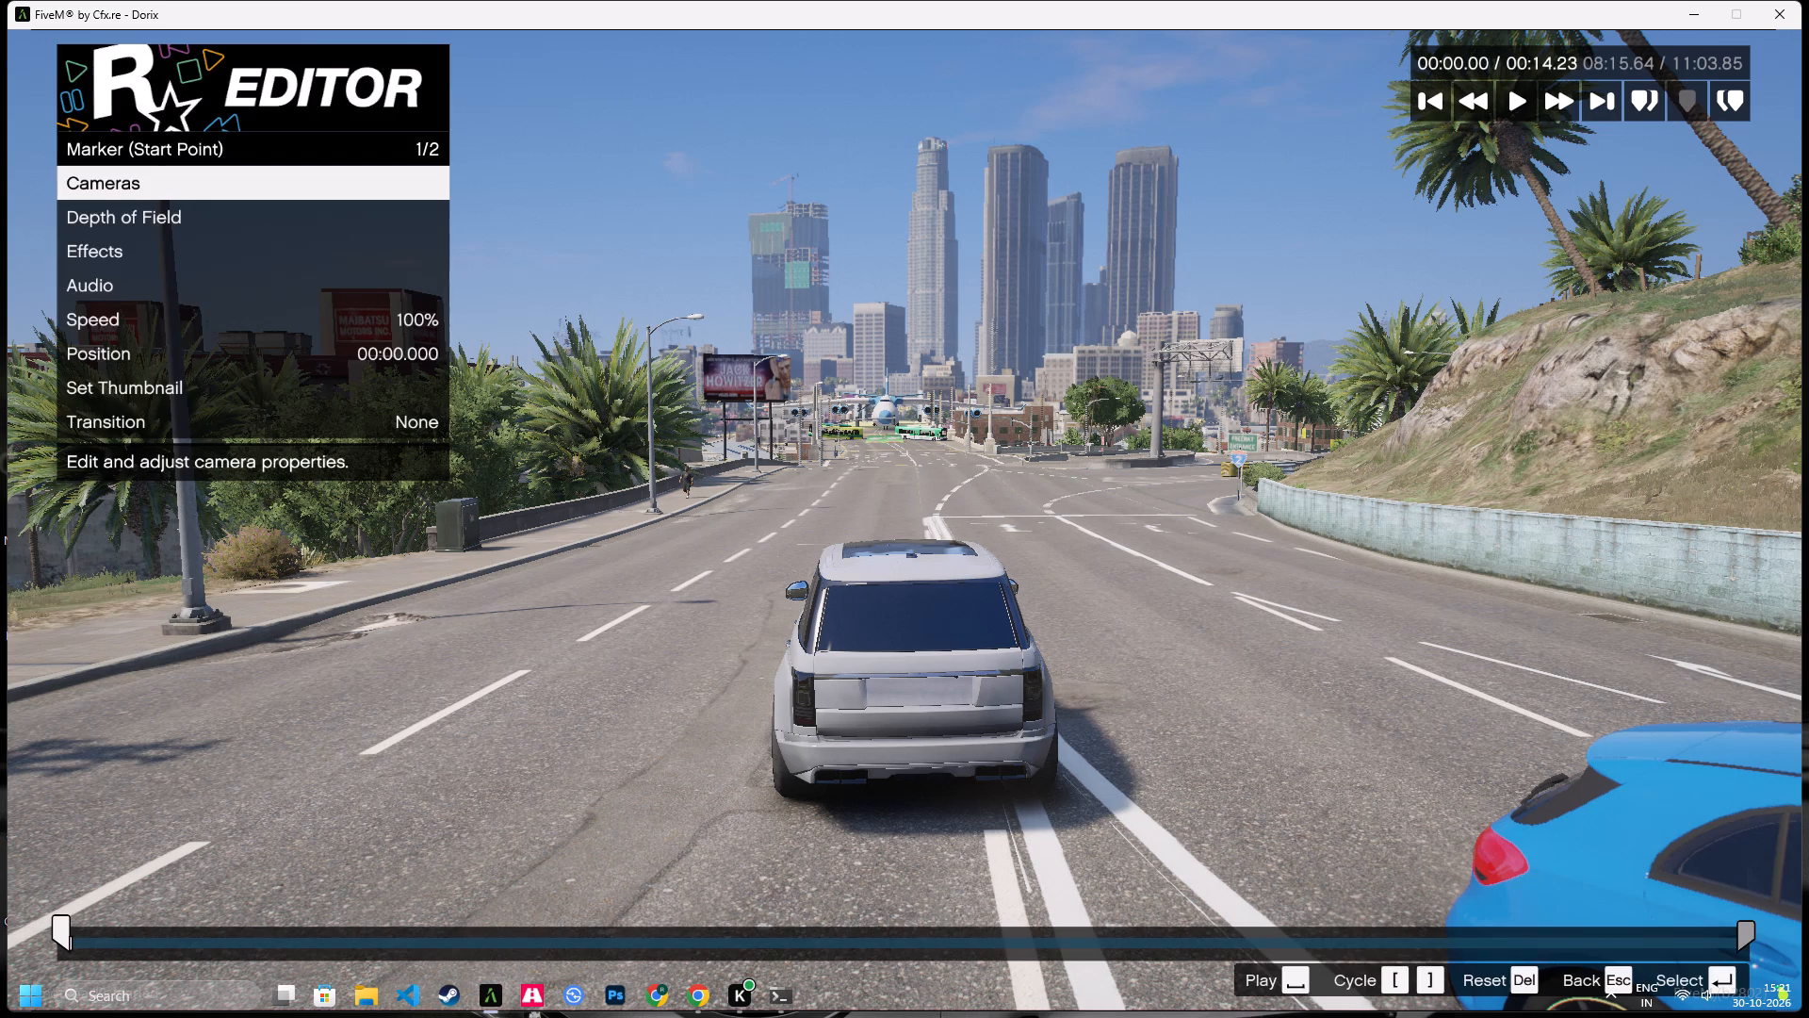
Set the contrast of the twenty-second clip's start marker to 1 in its effects.
key(Down)
key(Down)
key(Down)
key(Return)
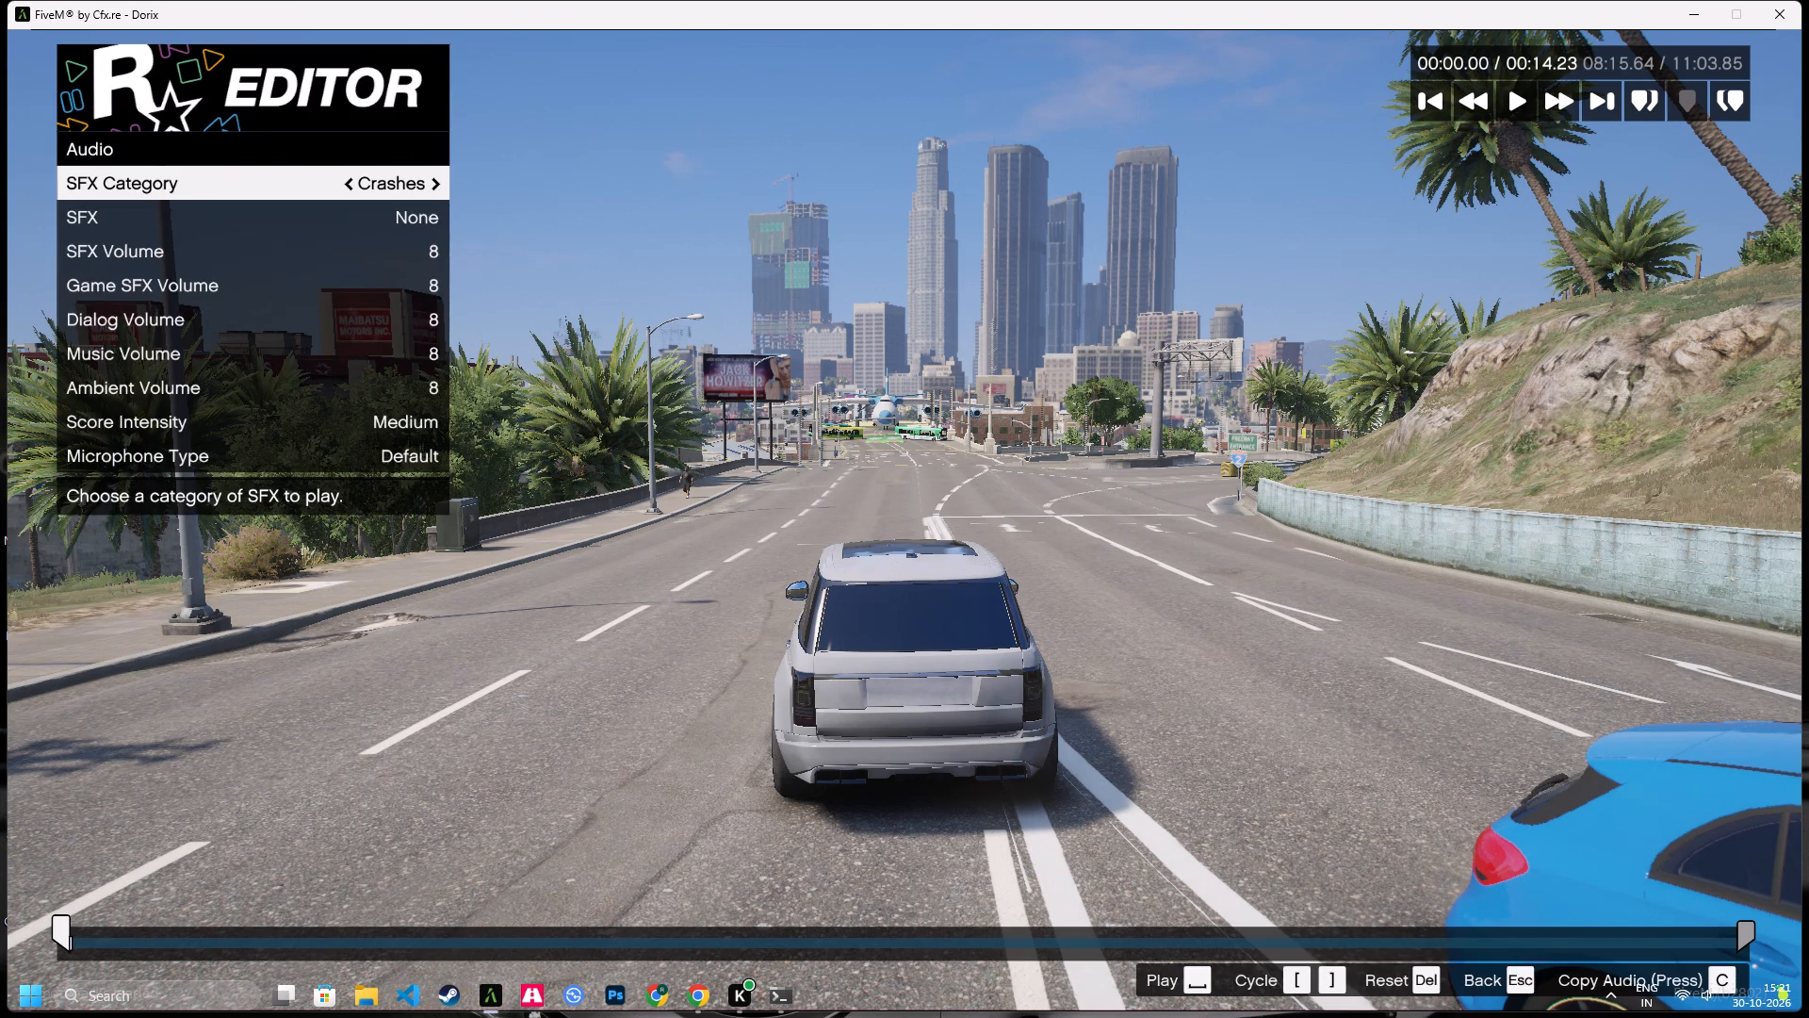
key(BackSpace)
key(Up)
key(Return)
key(Down)
key(Down)
key(Right)
key(Right)
key(Right)
key(Right)
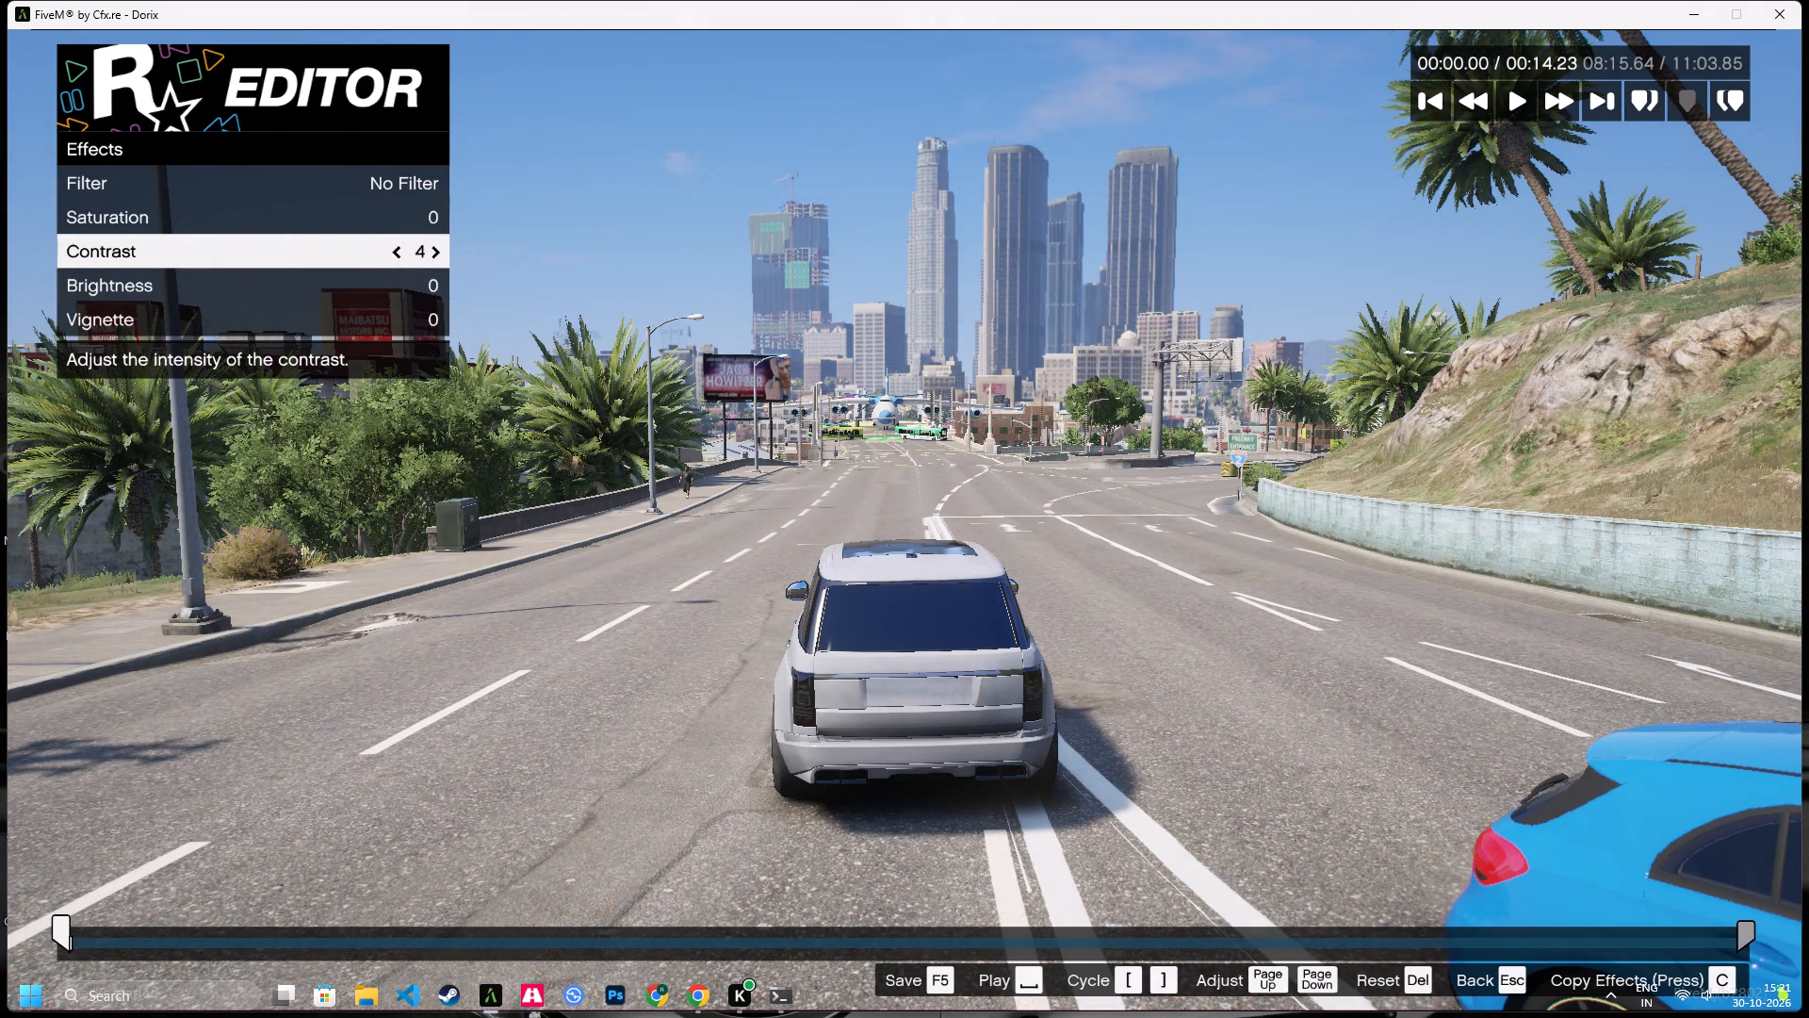
key(Left)
key(Left)
key(Left)
Set the saturation of the twenty-second clip's start marker to 10.
key(Up)
key(Right)
key(Right)
key(Right)
key(Right)
key(Right)
key(Right)
key(Right)
key(Right)
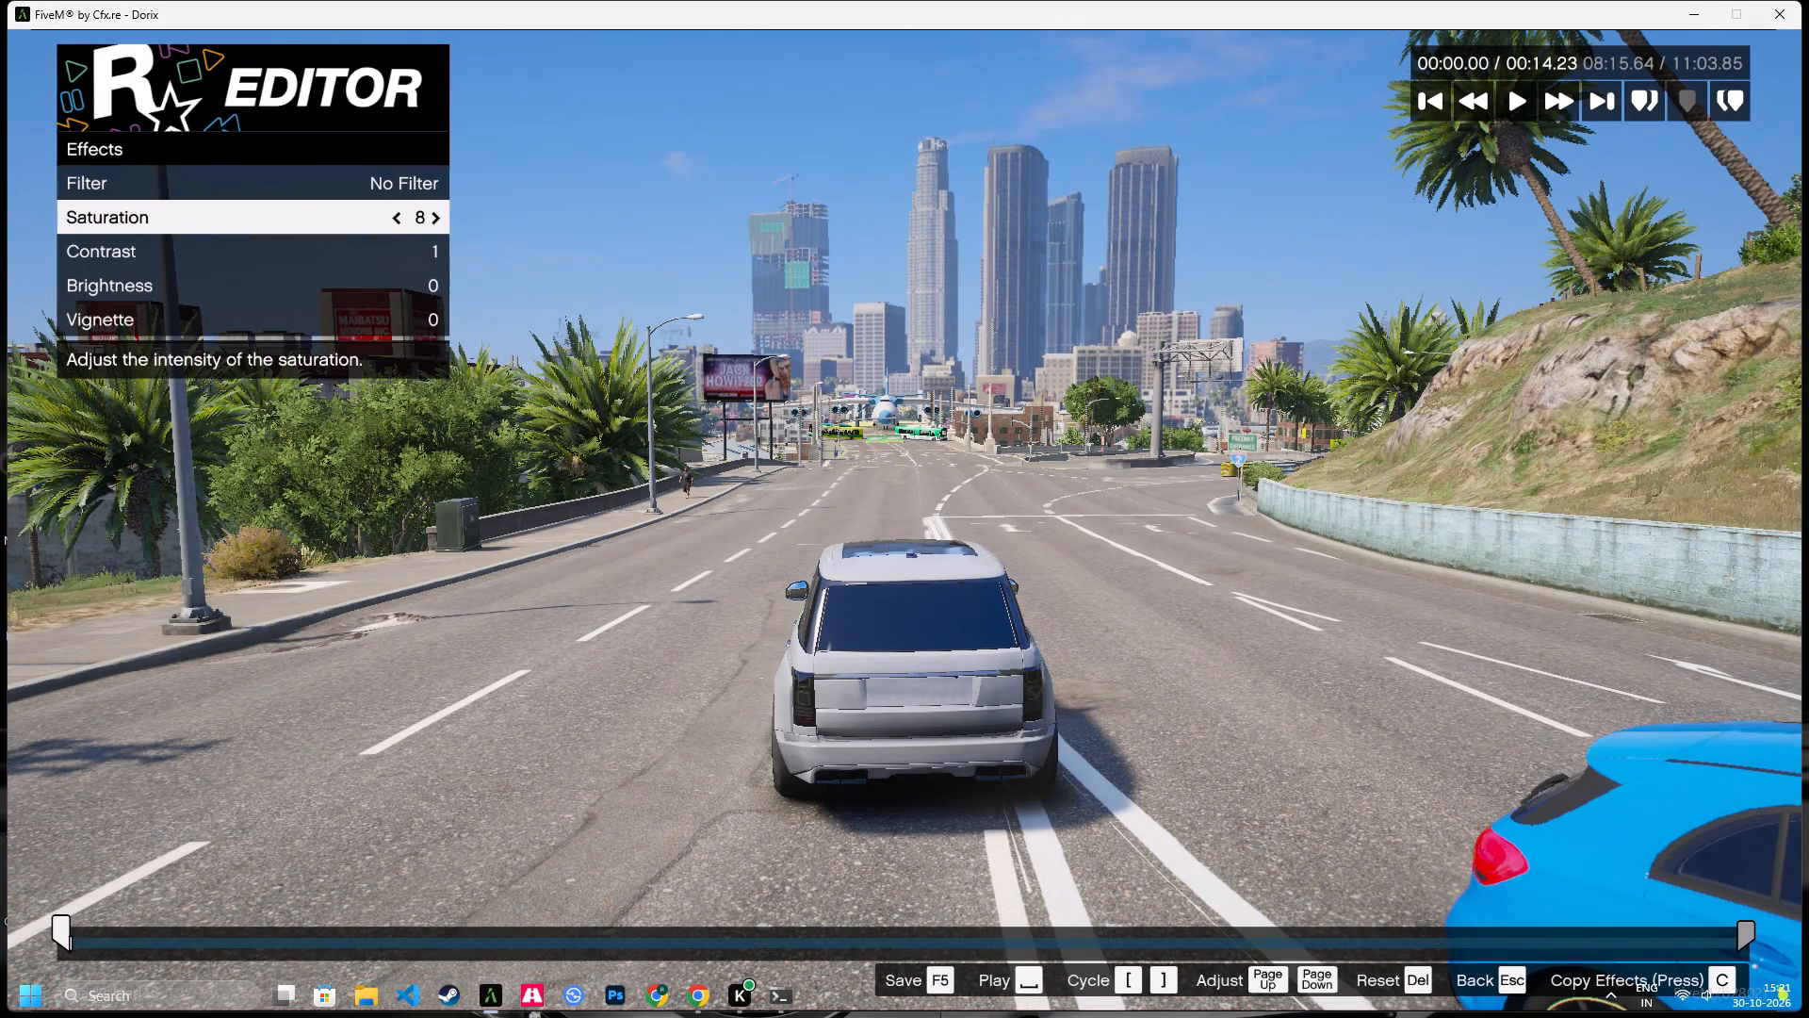
key(Right)
key(Right)
key(Right)
key(Down)
key(Up)
key(Left)
Raise the twenty-second clip's contrast to 2 and save the project.
key(Down)
key(Right)
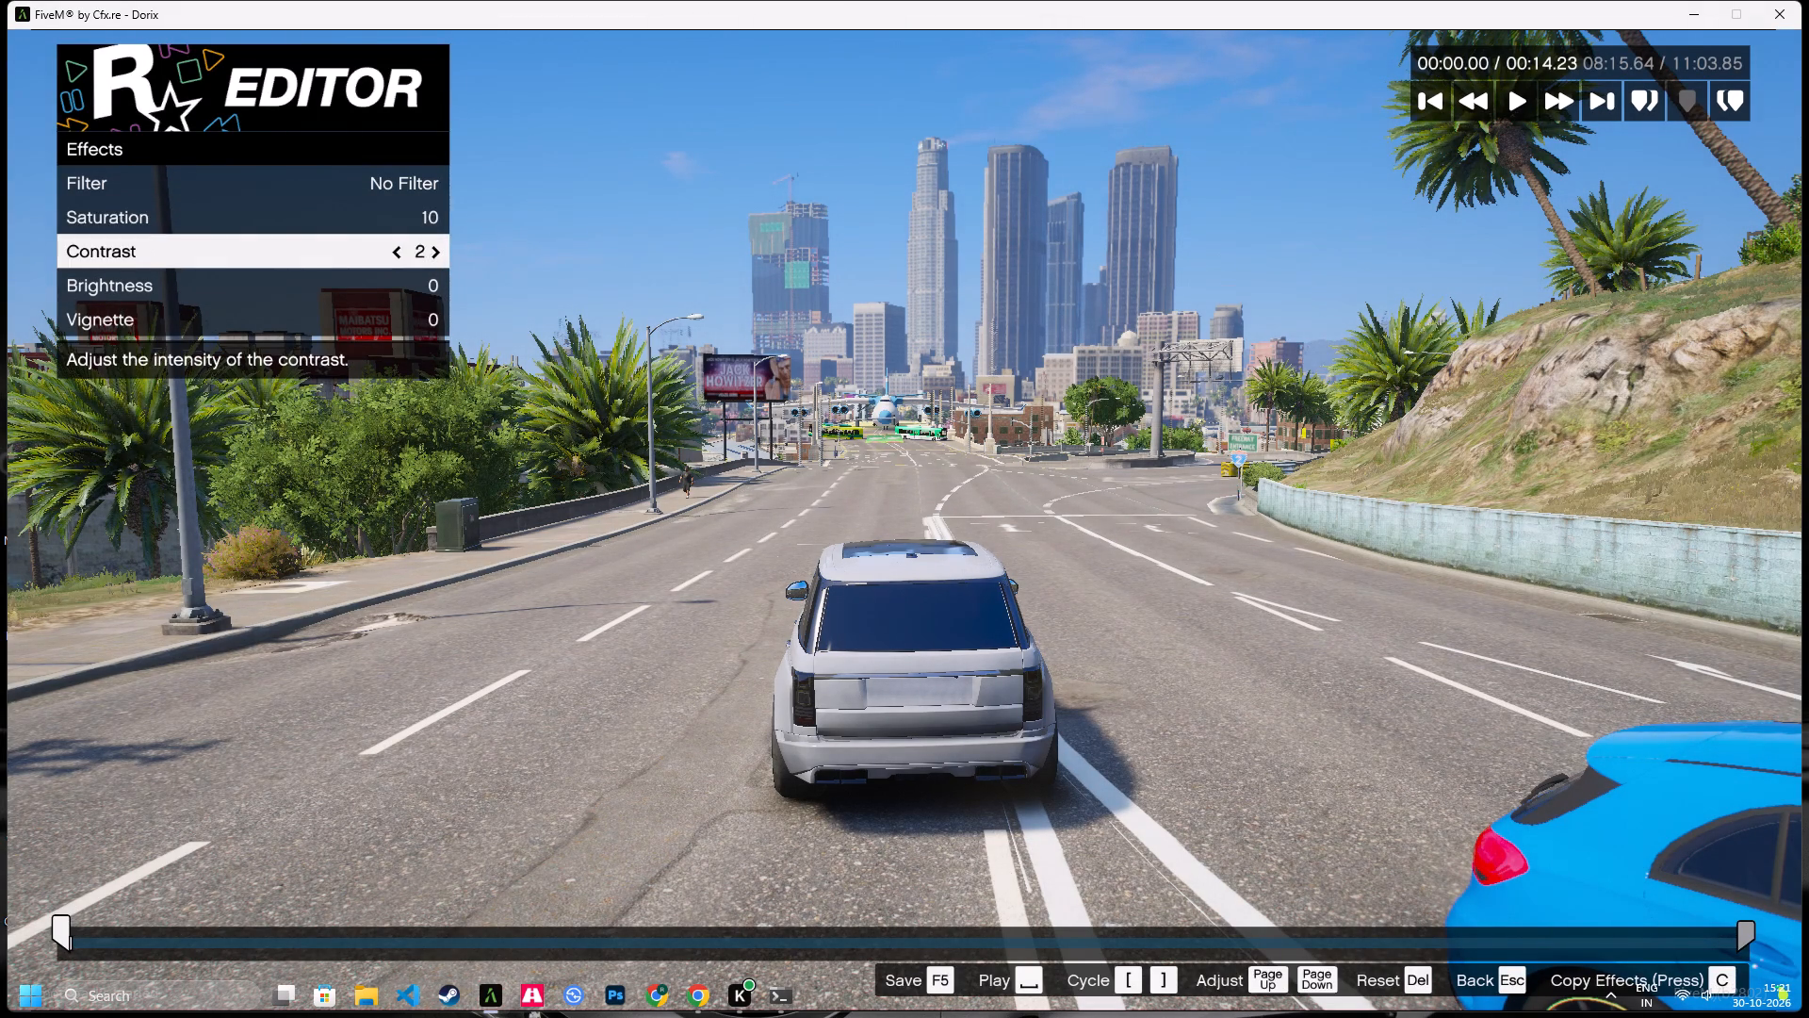
key(BackSpace)
key(F5)
key(F5)
key(F5)
key(F5)
Set the twenty-second clip's start marker to Free Camera with Move with Target on Player.
key(Up)
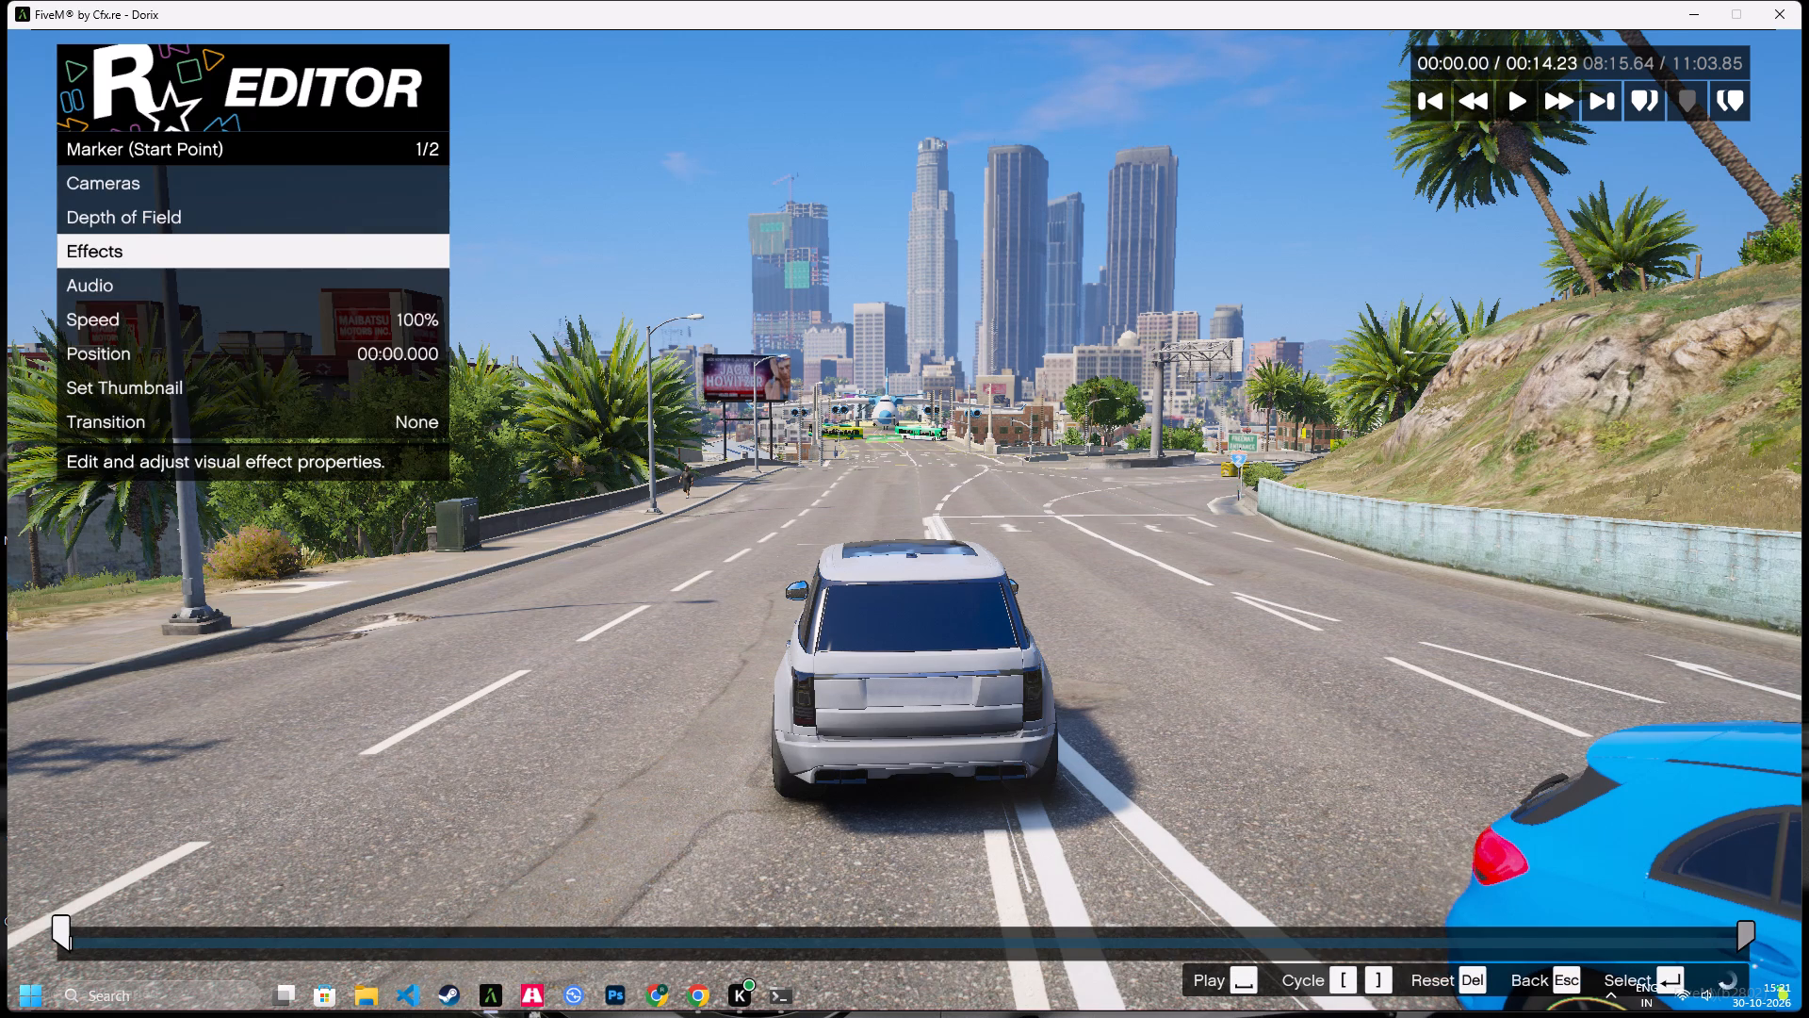
key(Up)
key(Return)
key(Right)
key(Down)
key(Down)
key(Right)
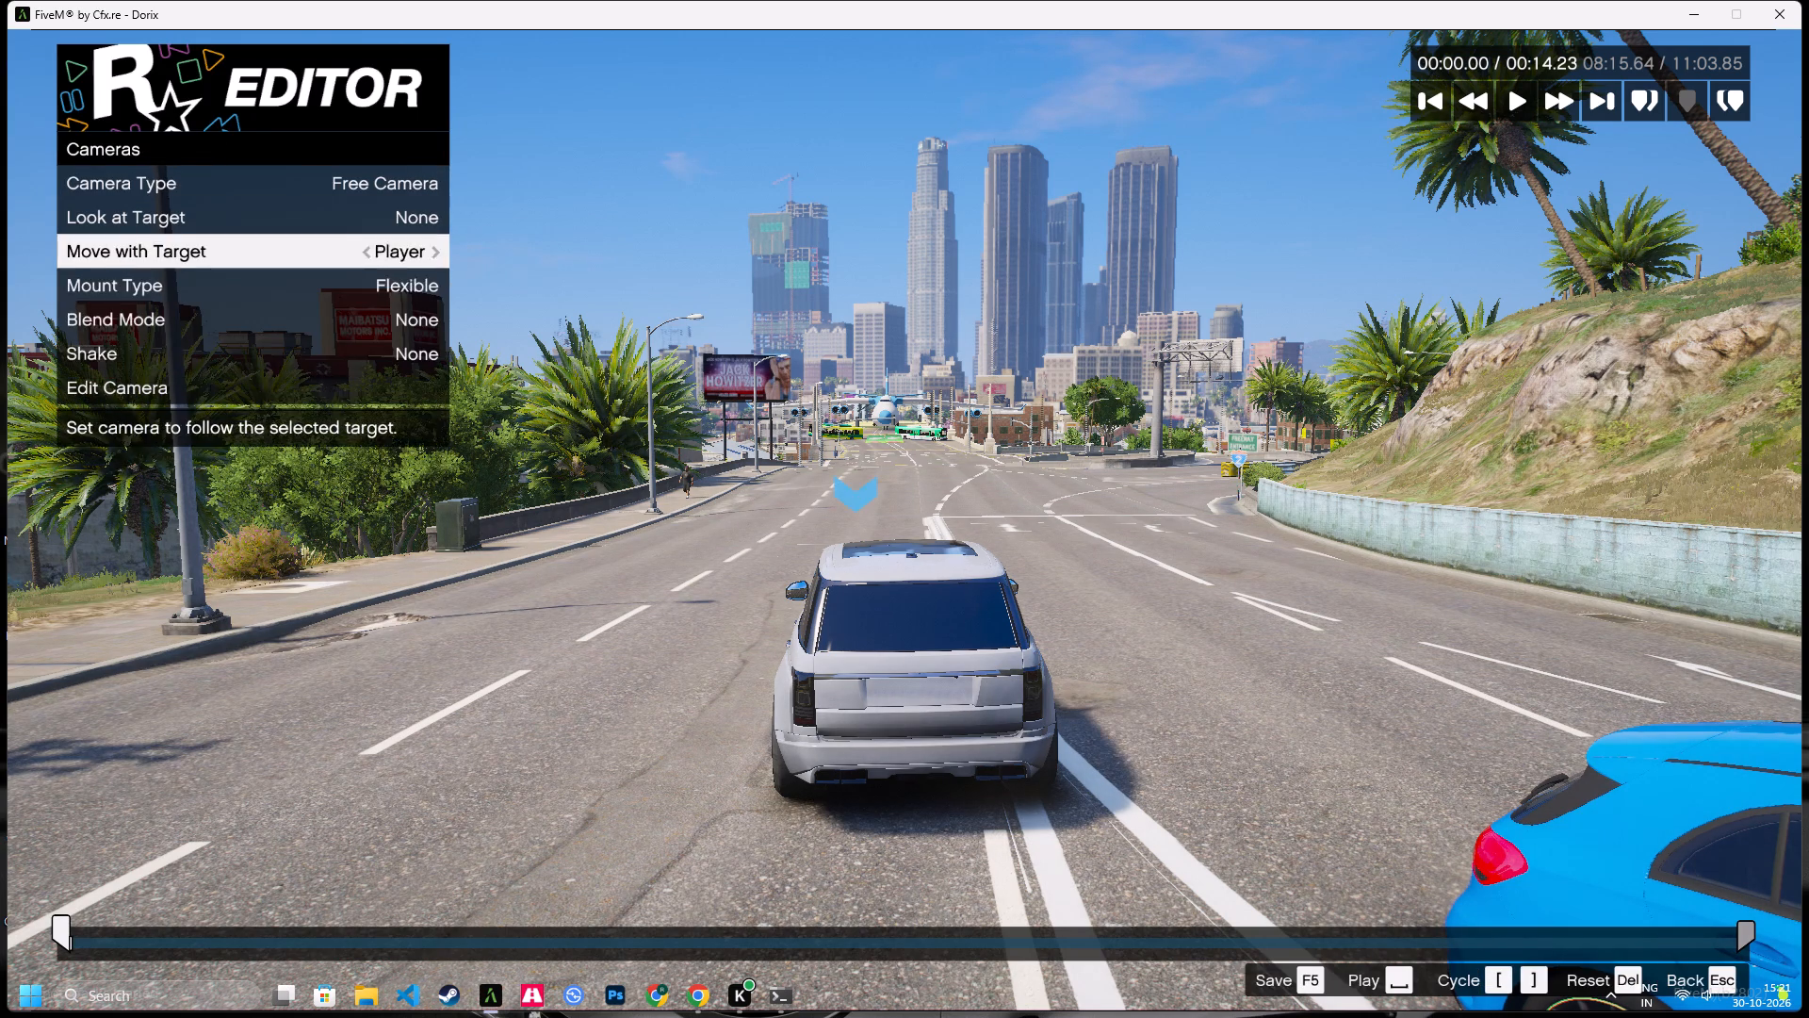
Edit the twenty-second clip's free camera, zooming it out to about 0.72x behind the silver SUV.
key(Down)
key(Down)
key(Down)
key(Down)
key(Return)
key(ctrl+z)
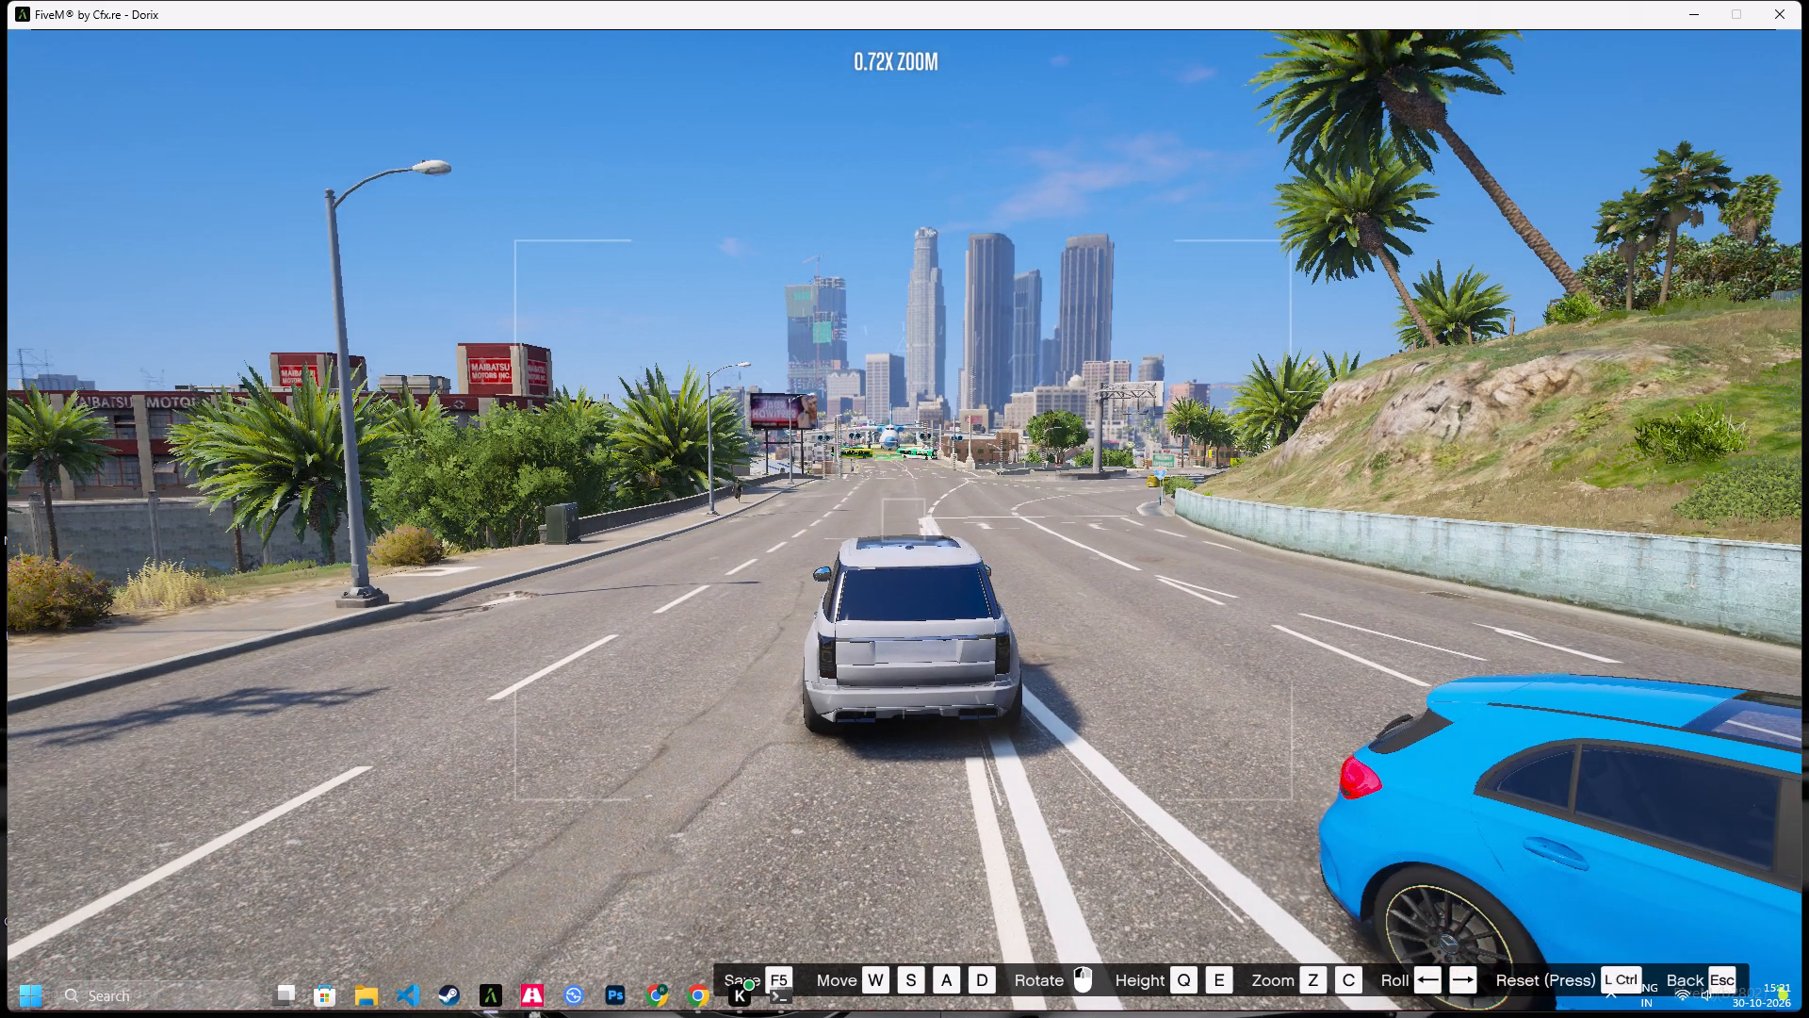
Start playback of the twenty-second clip, save its edits and return to the project timeline.
key(Escape)
key(space)
key(F5)
key(F5)
key(F5)
key(Escape)
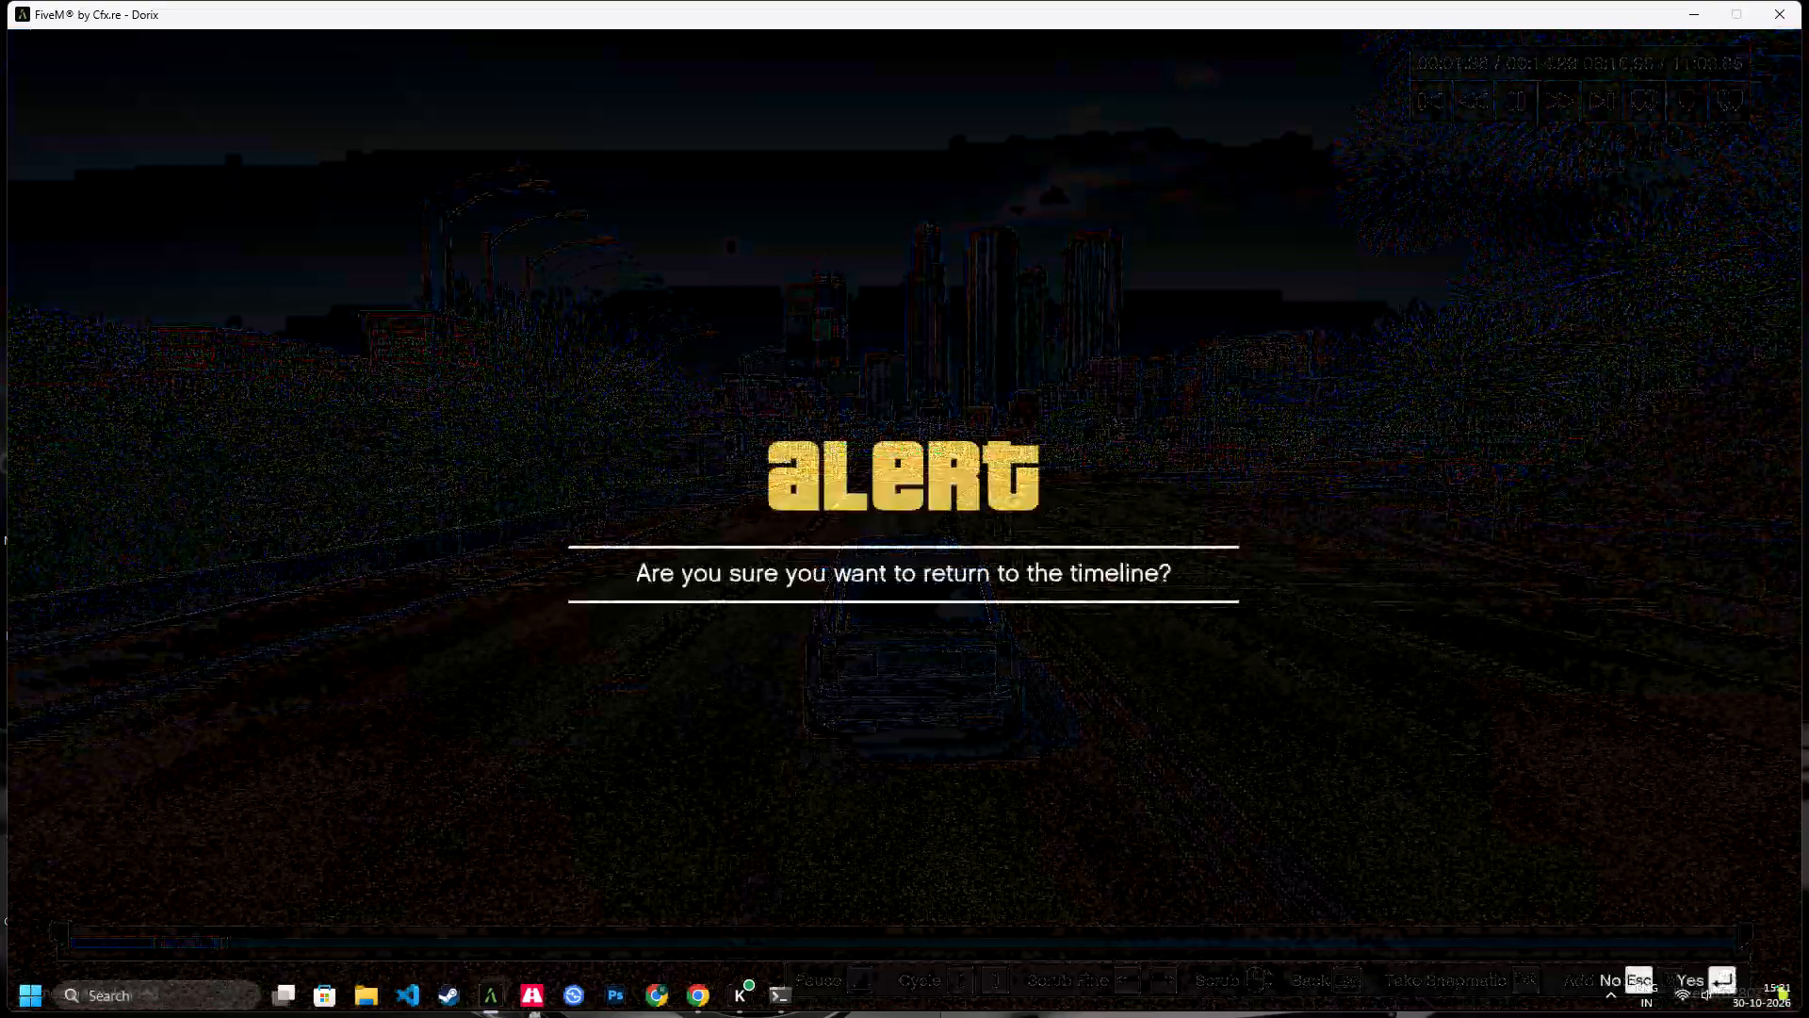
key(Return)
Open the twenty-third timeline clip for editing.
key(Right)
key(Return)
key(Return)
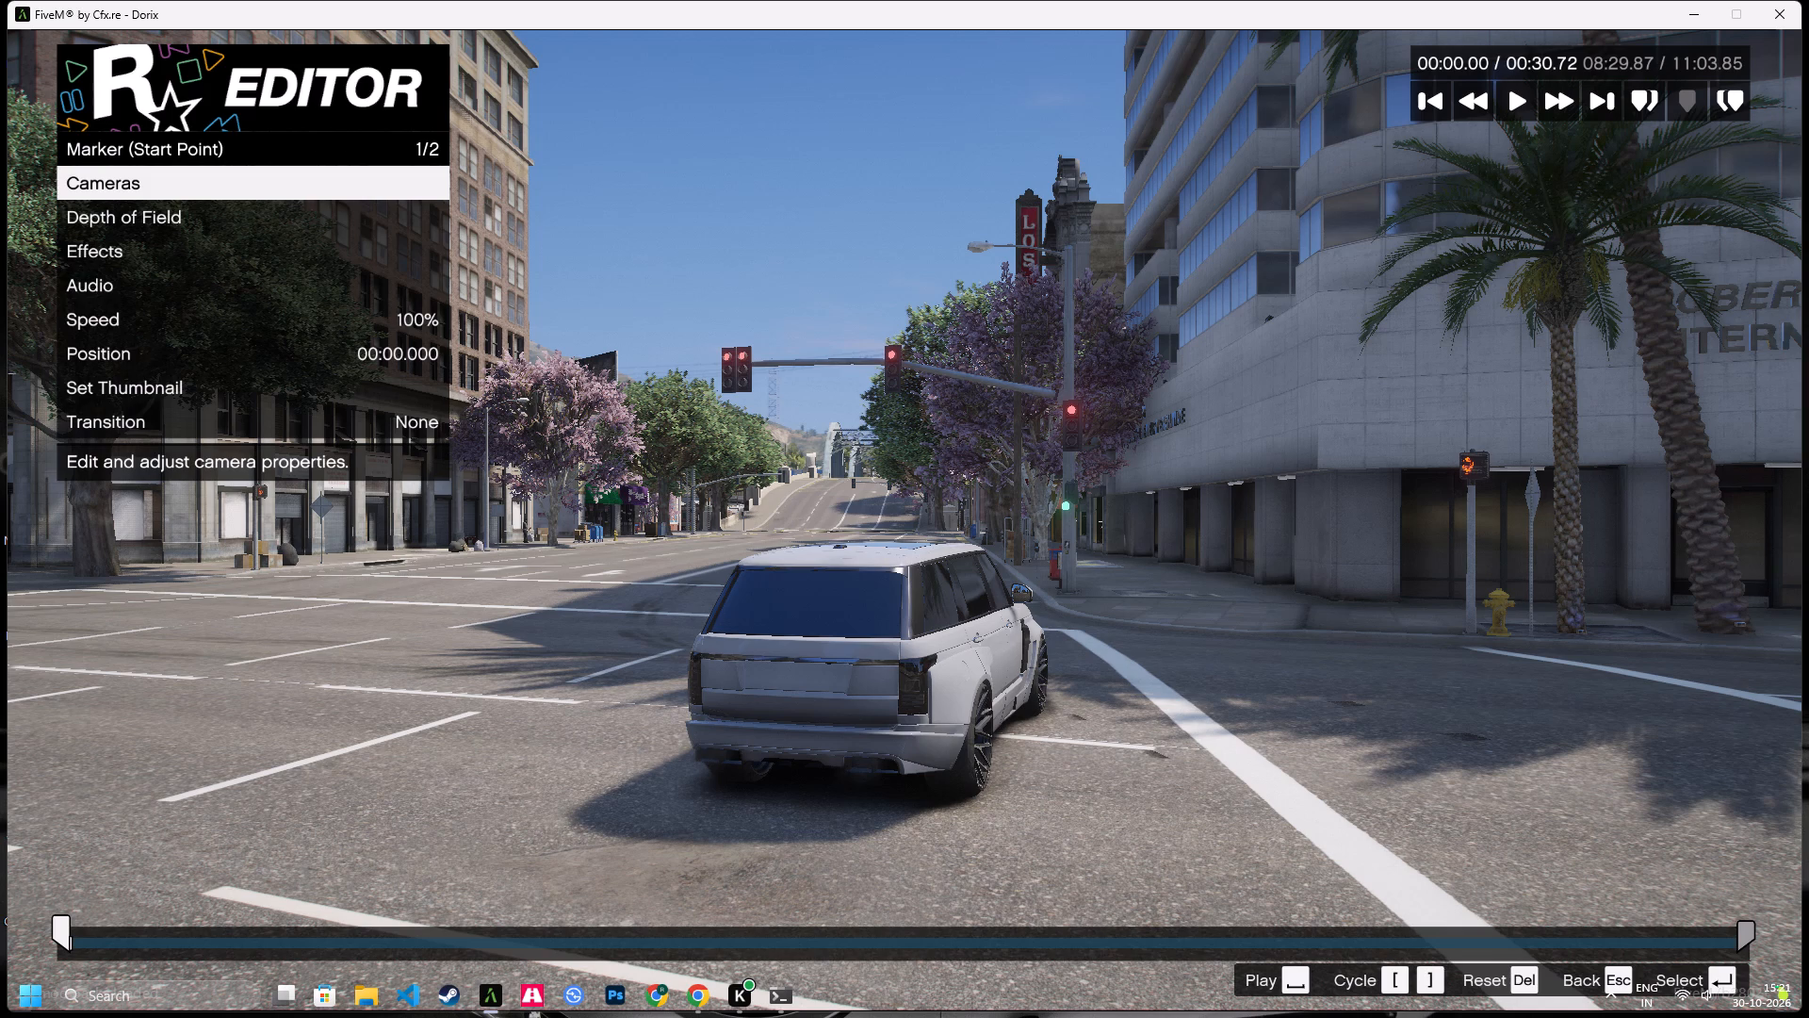
Set the effects of the twenty-third clip's start marker to saturation 10 and contrast 2.
key(Down)
key(Down)
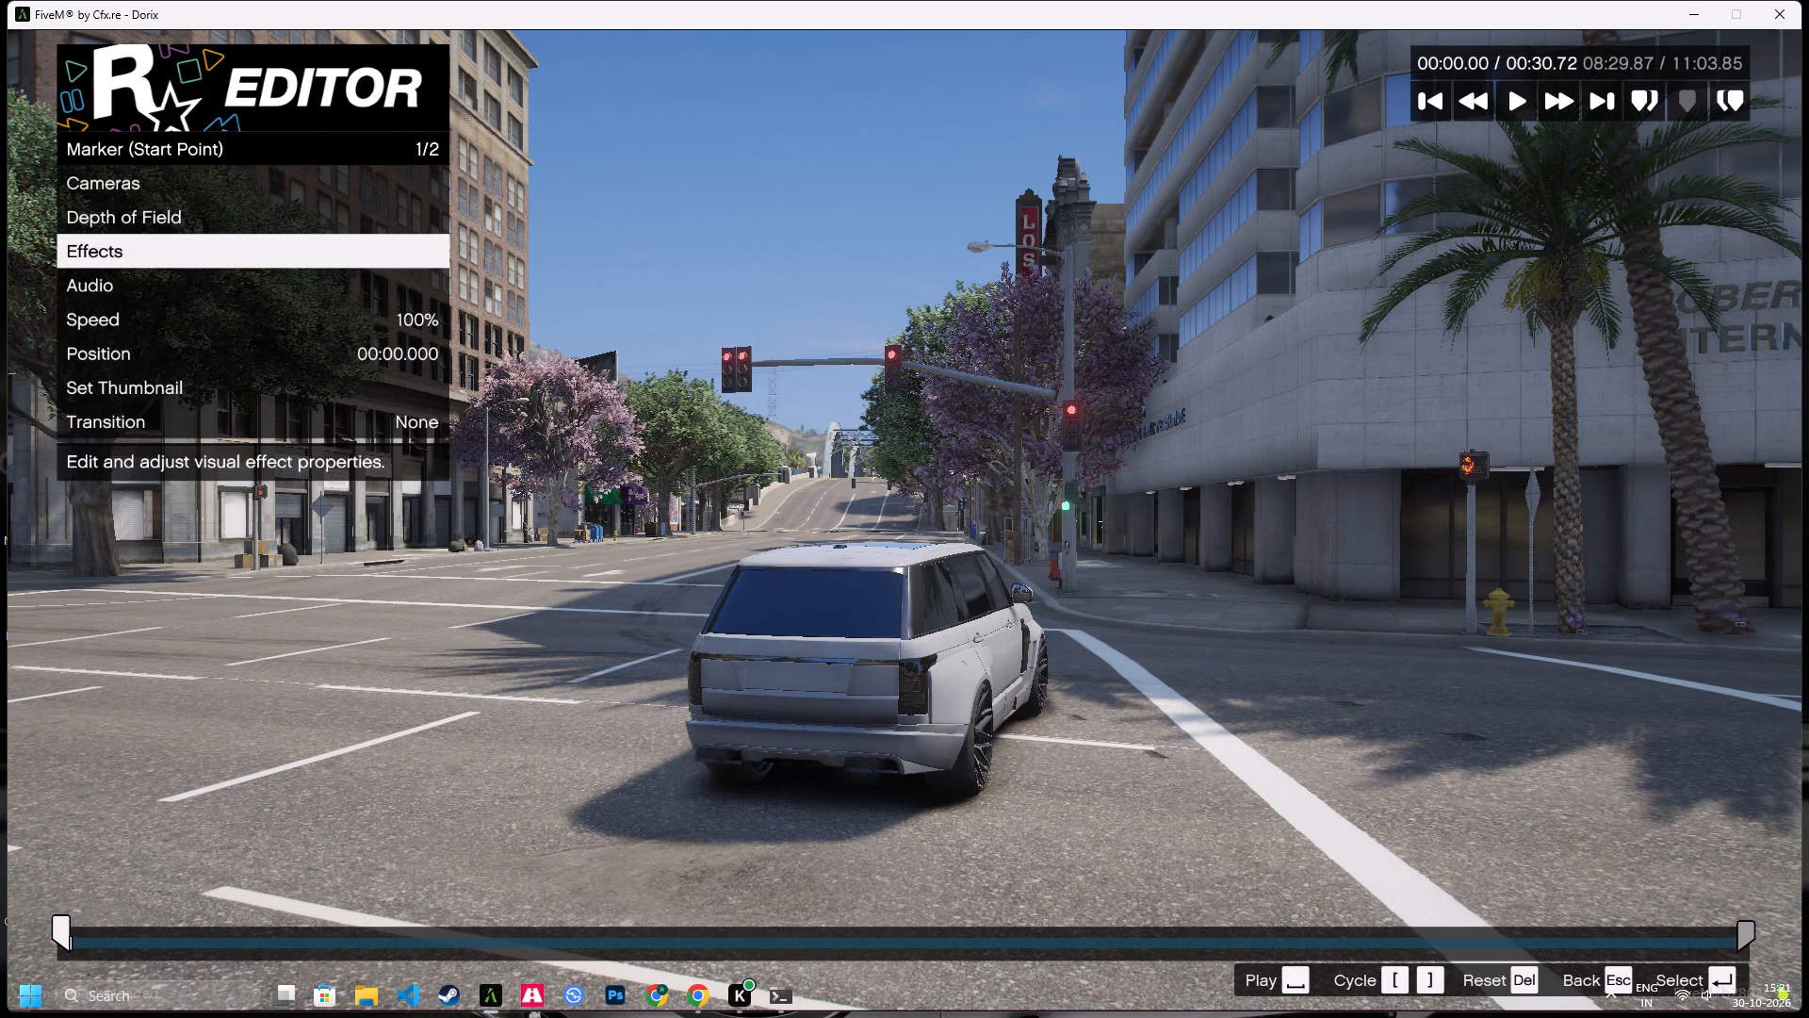
key(Return)
key(Down)
key(Right)
key(Right)
key(Right)
key(Right)
key(Right)
key(Right)
key(Right)
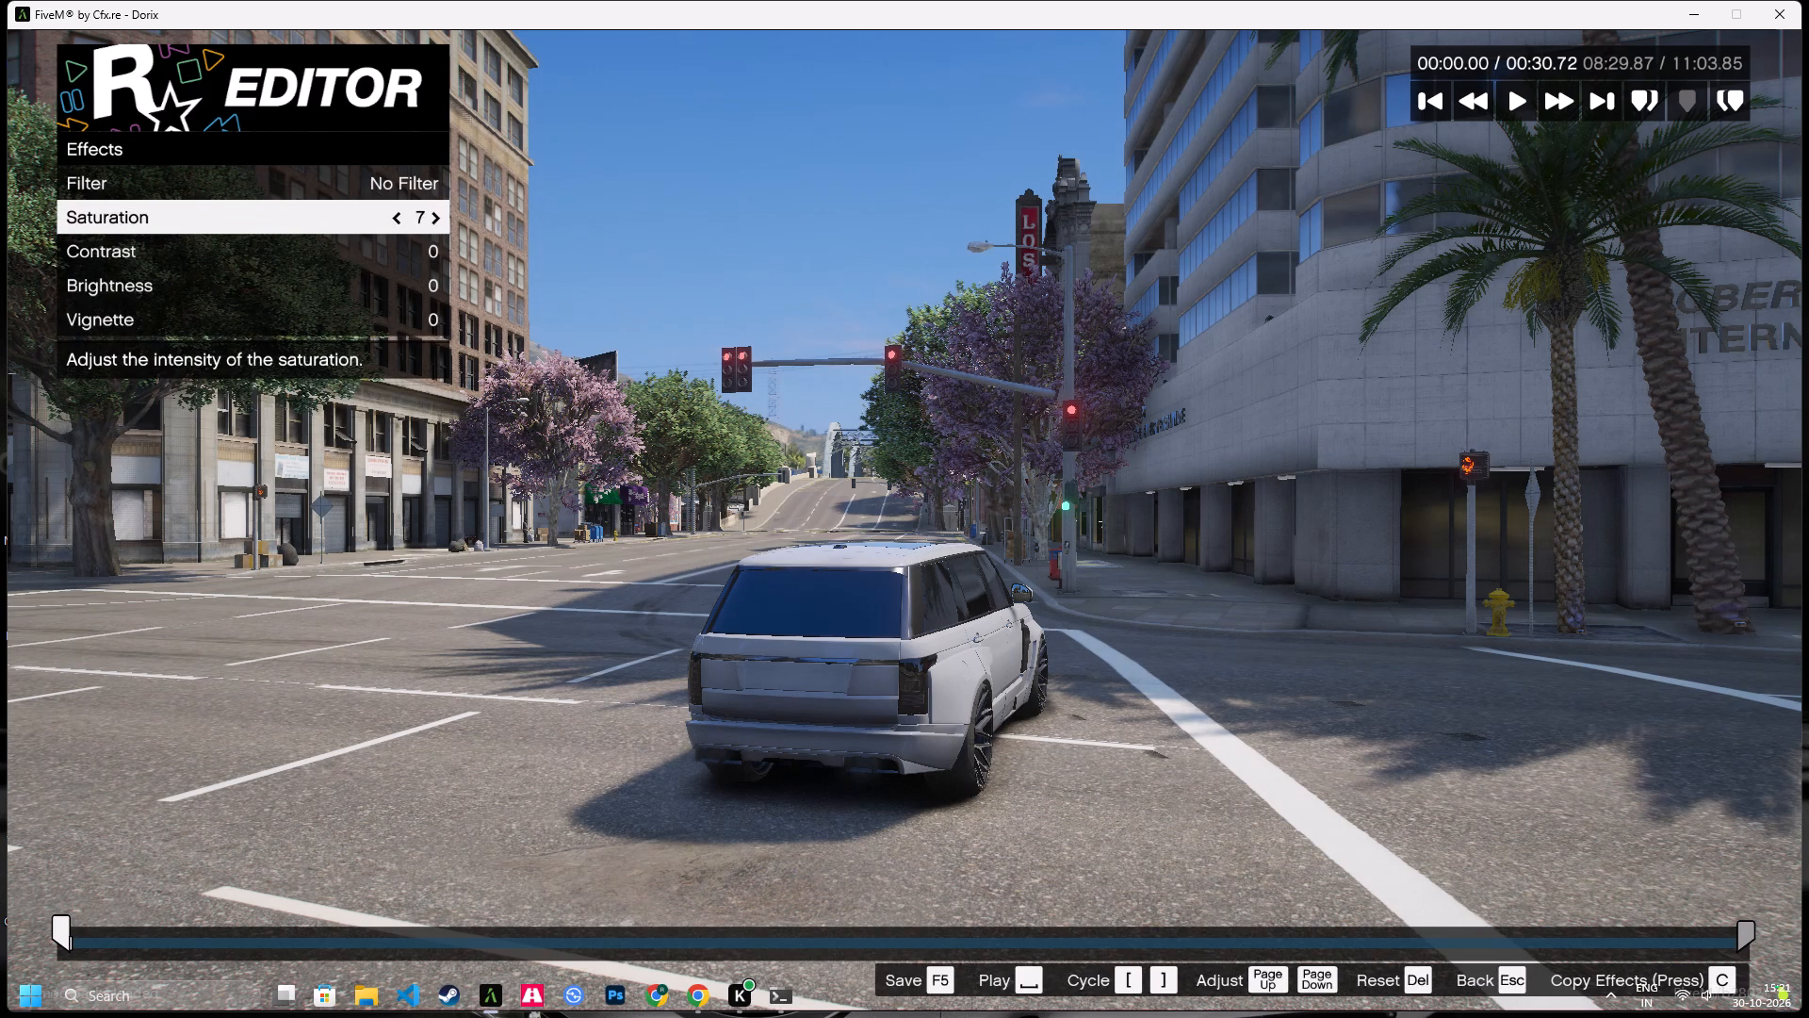
key(Right)
key(Right)
key(Right)
key(Right)
key(Left)
key(Down)
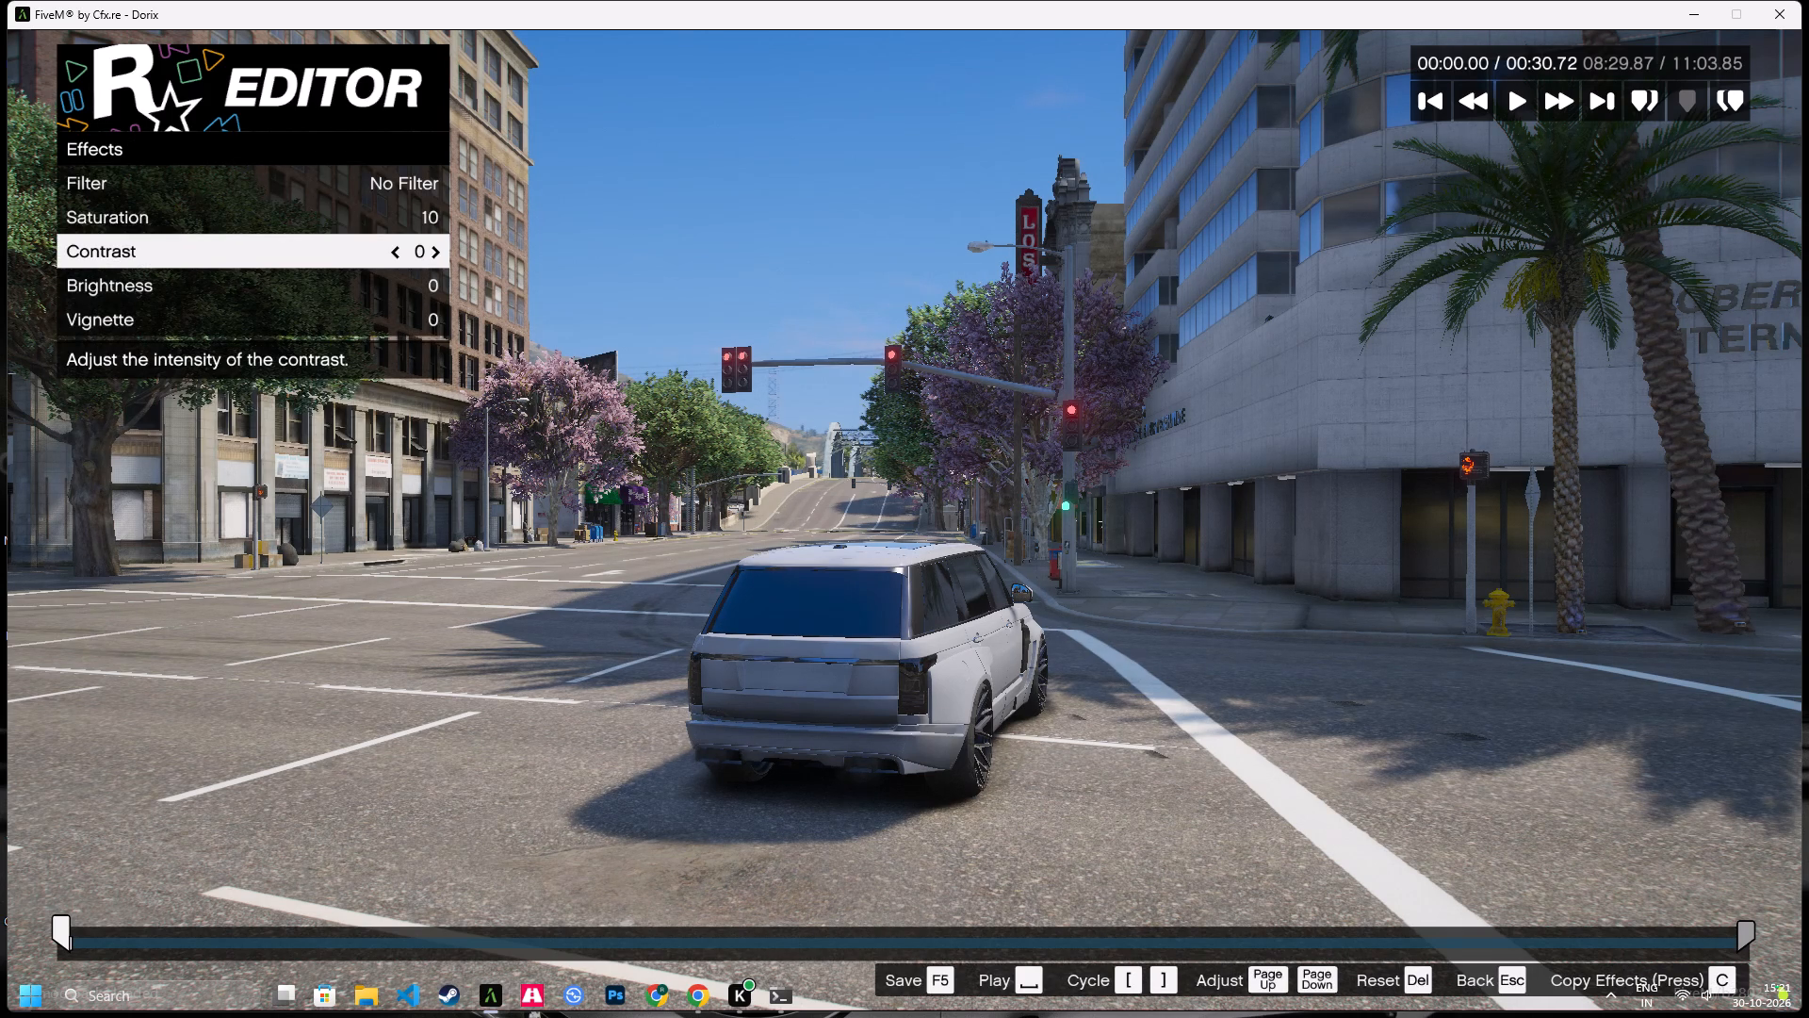
key(Right)
key(Right)
Switch the depth of field setting of the twenty-third clip's start marker to the following option.
key(BackSpace)
key(Up)
key(Return)
key(Right)
key(BackSpace)
Set the twenty-third clip's start marker to Free Camera with Move with Target on Player.
key(Up)
key(Return)
key(Right)
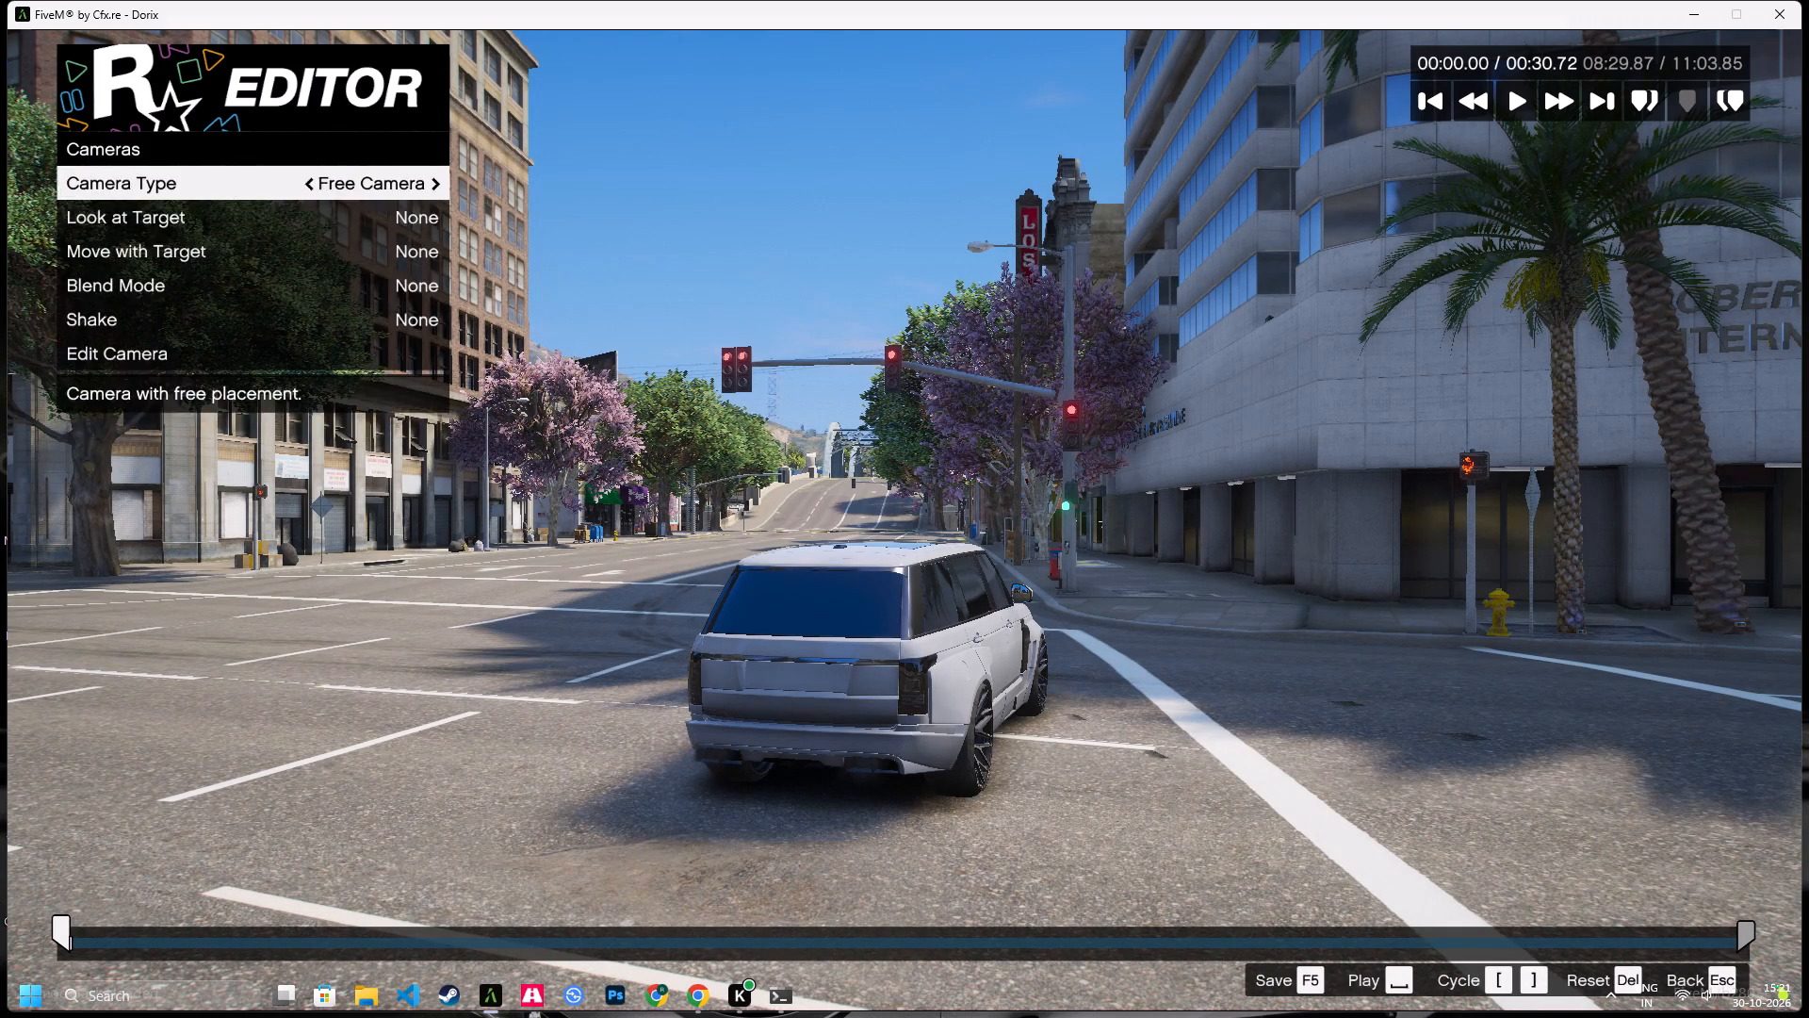
key(Down)
key(Down)
key(Right)
Edit the twenty-third clip's free camera, zooming it out behind the silver SUV at the intersection.
key(Down)
key(Down)
key(Down)
key(Down)
key(Return)
key(ctrl+z)
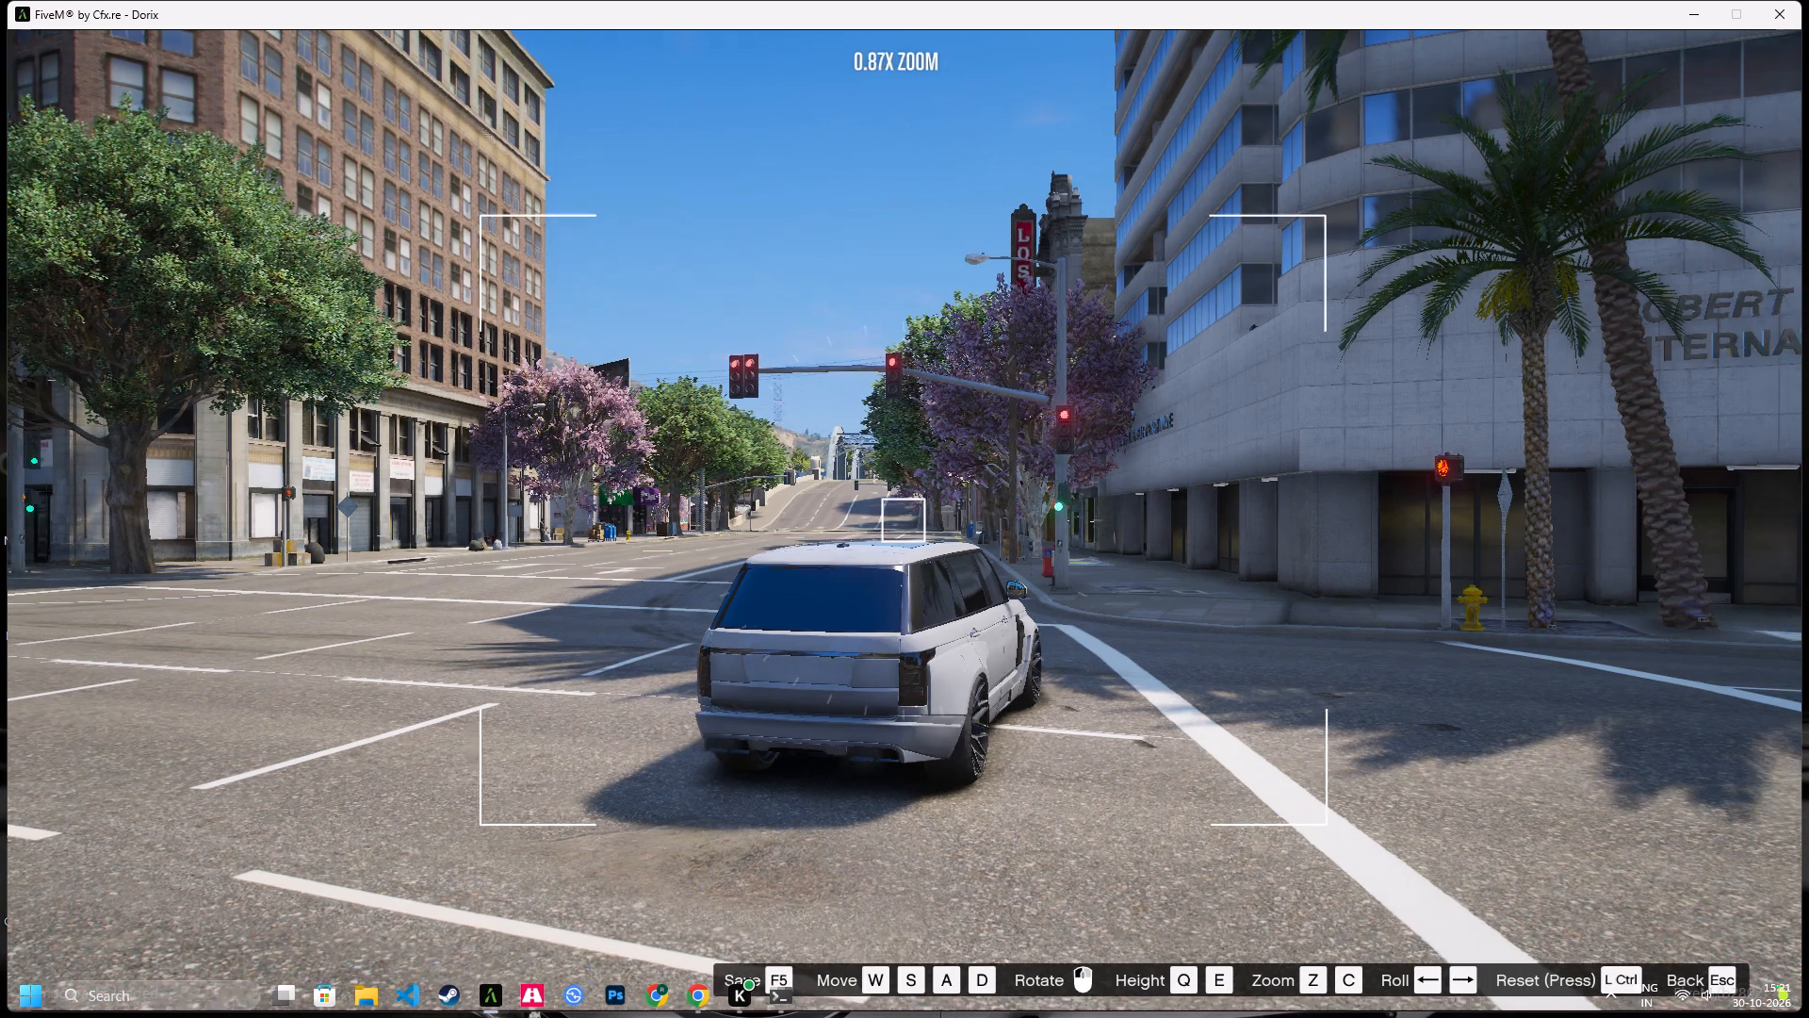
Start playback of the twenty-third clip, save its edits and return to the project timeline.
key(Escape)
key(space)
key(F5)
key(F5)
key(F5)
key(F5)
key(F5)
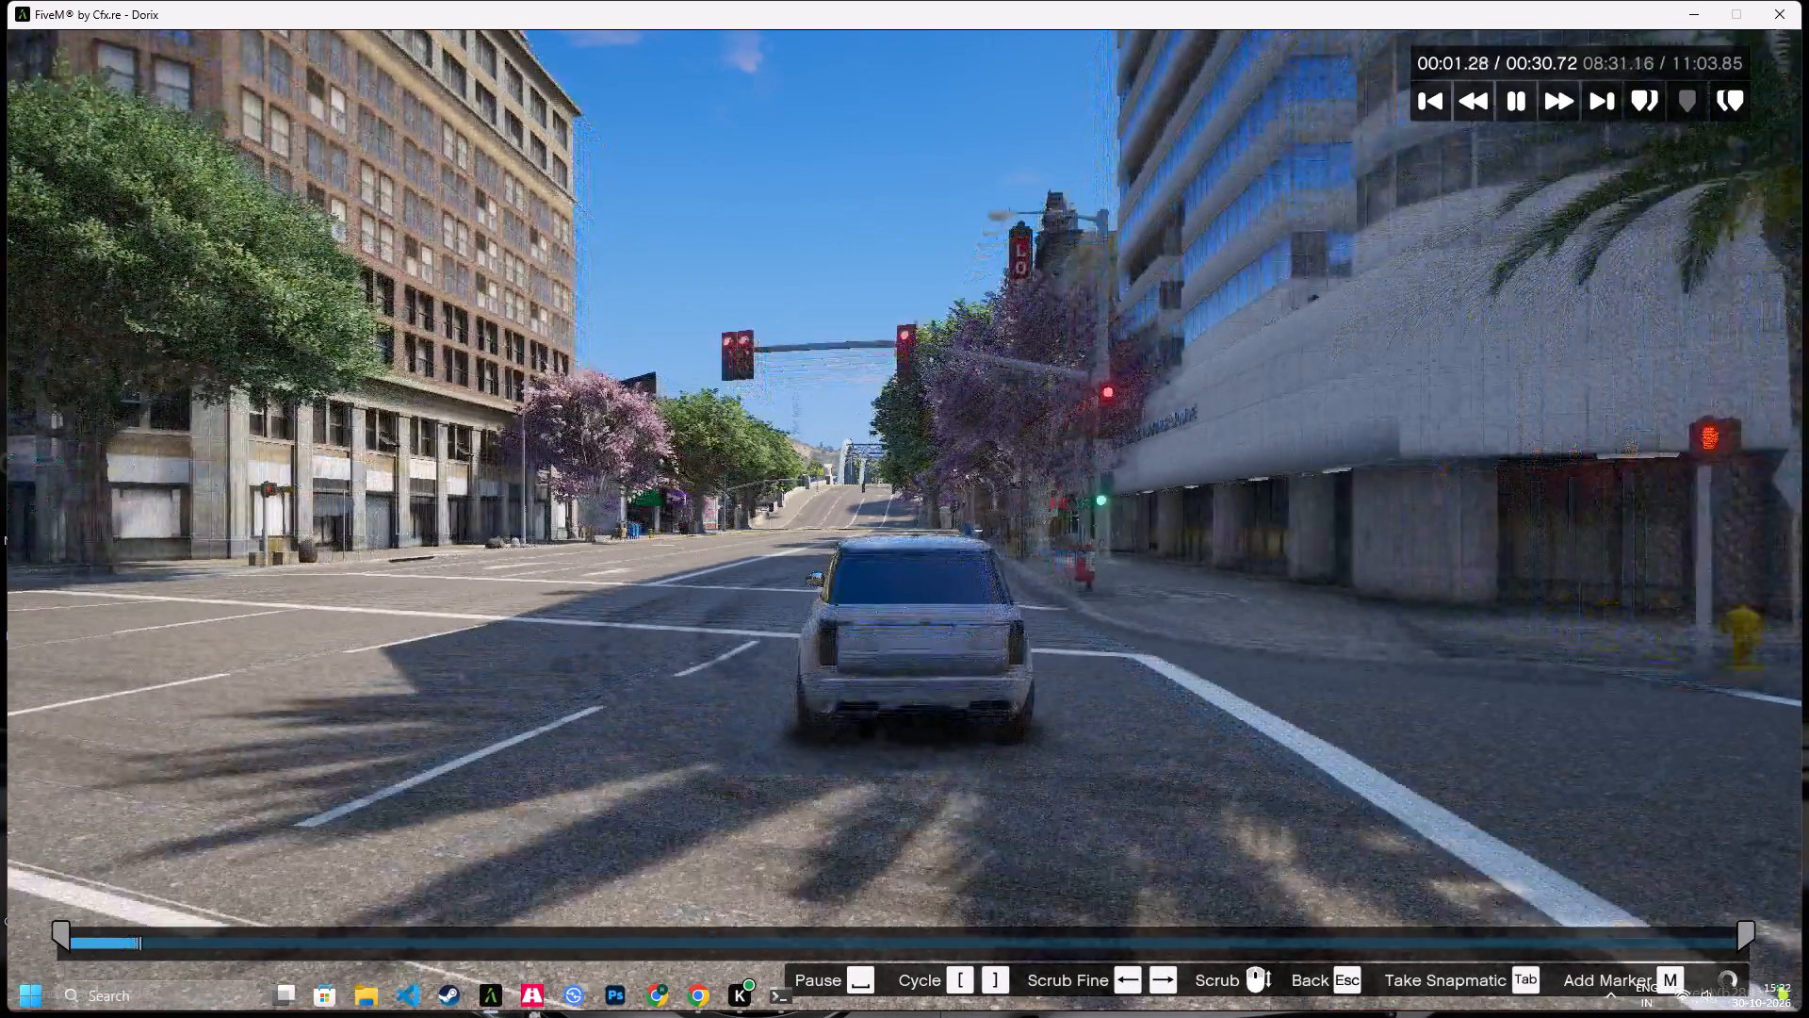
key(F5)
key(F5)
key(F5)
key(F5)
key(F5)
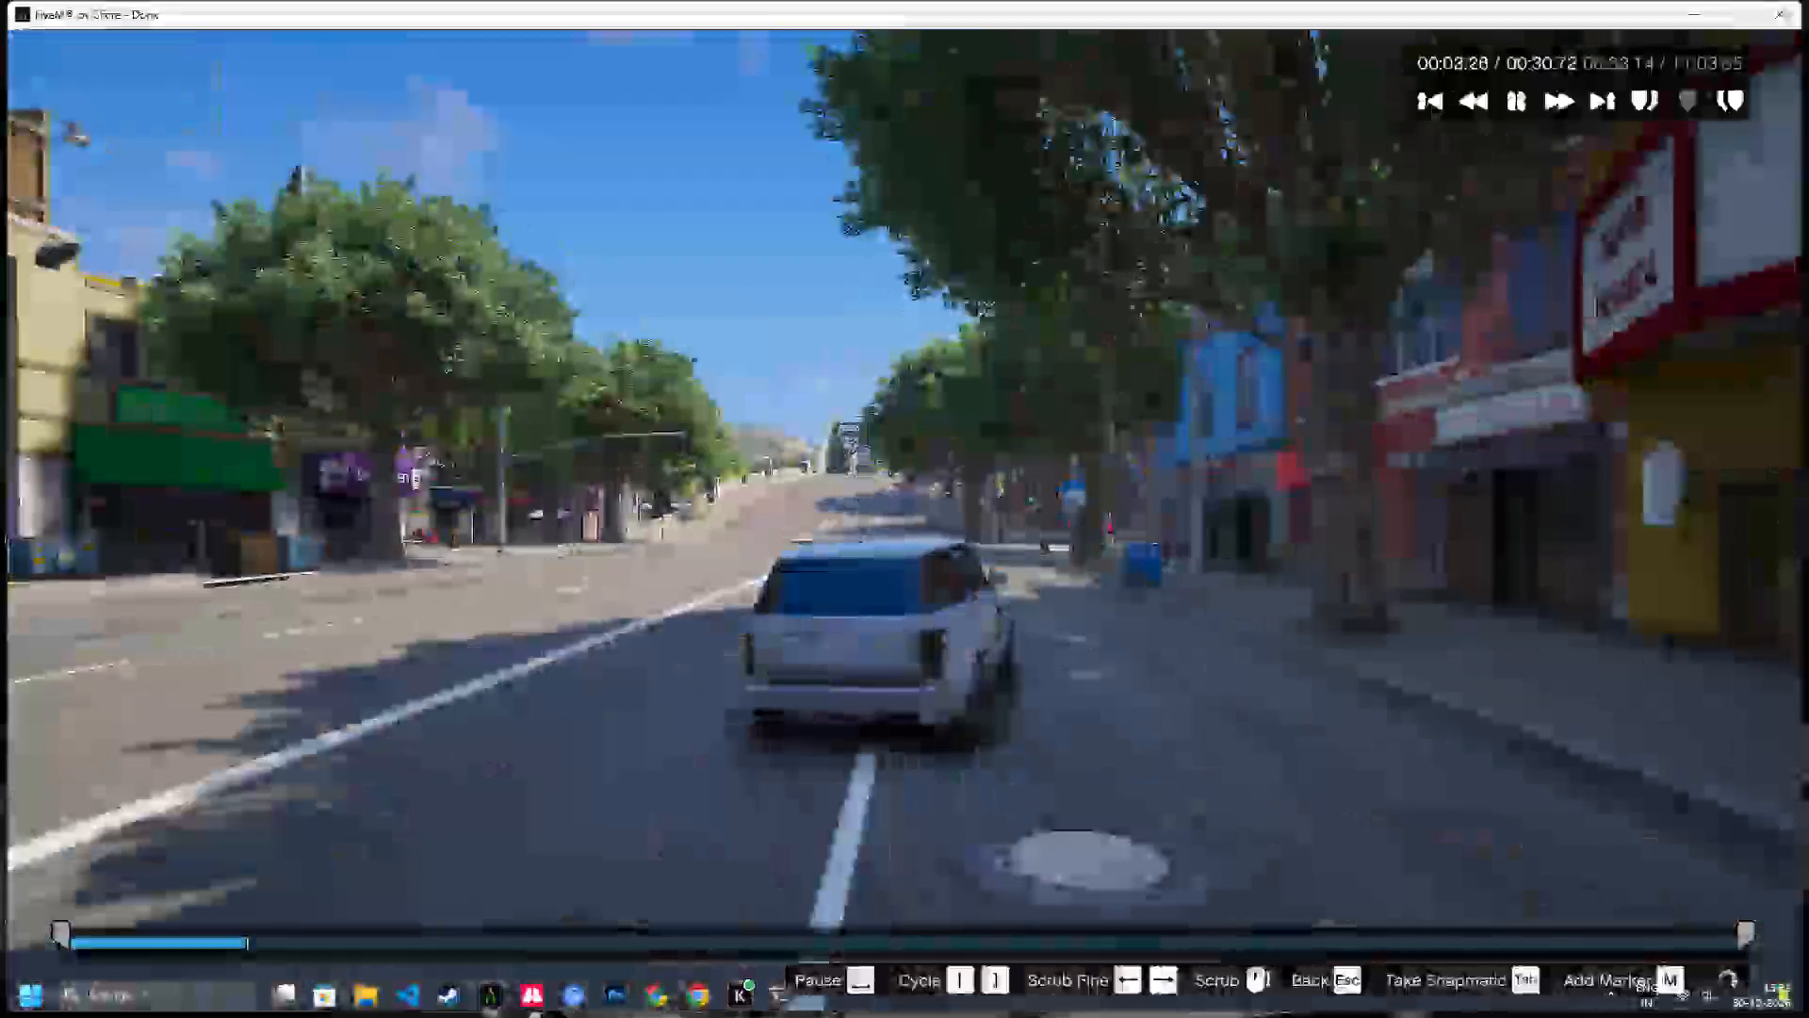
key(Escape)
key(Return)
Open the twenty-fourth timeline clip for editing.
key(Right)
key(Return)
key(Return)
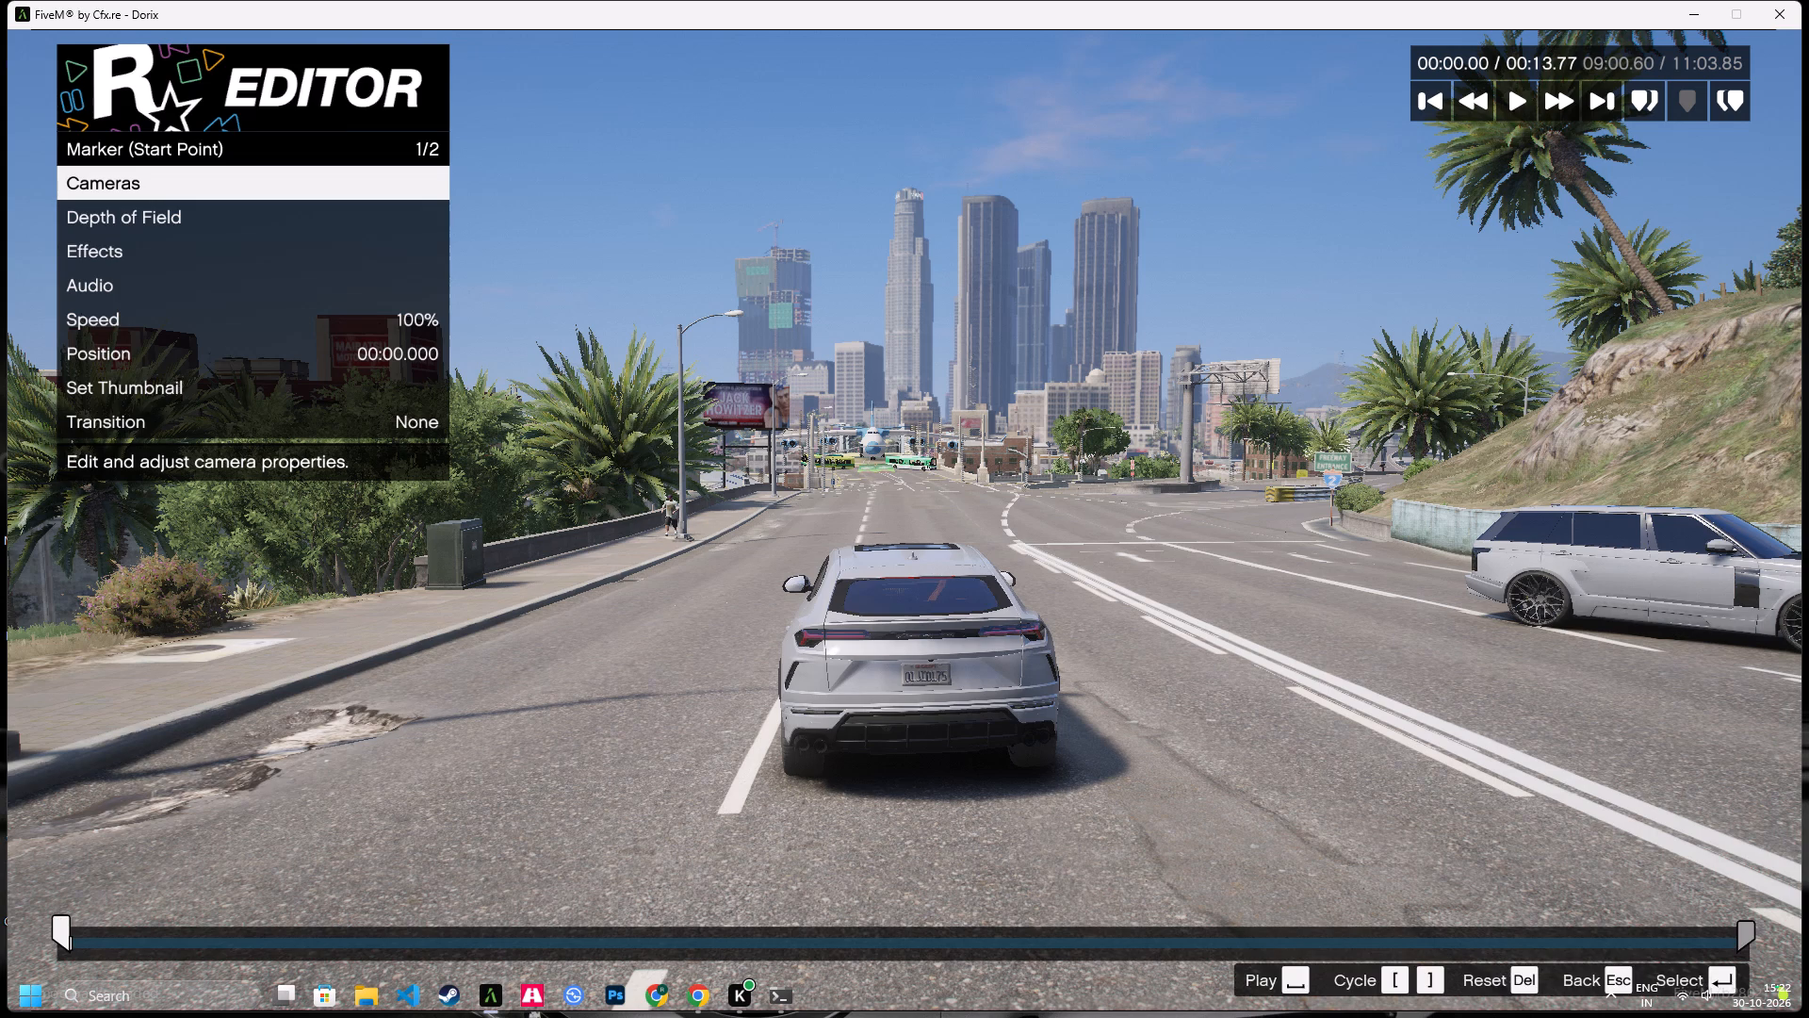
Set the effects of the twenty-fourth clip's start marker to saturation 10 and contrast 1.
key(Down)
key(Down)
key(Return)
key(Down)
key(Right)
key(Right)
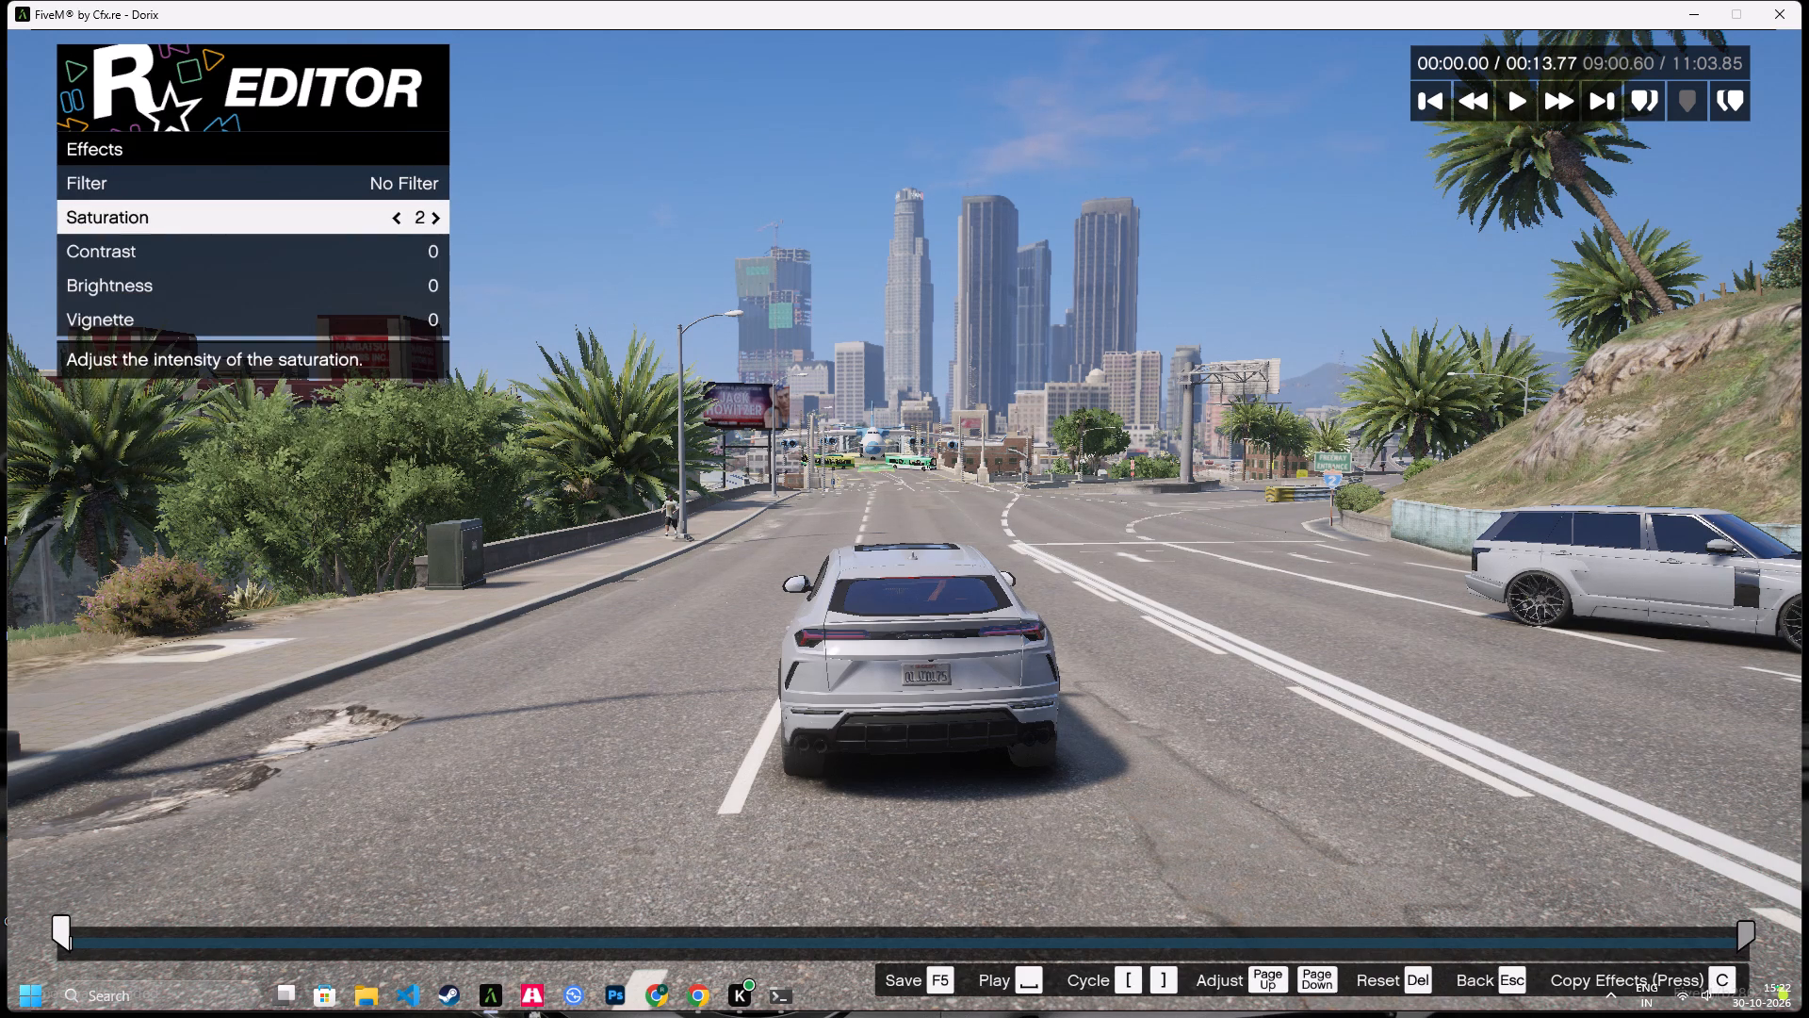
key(Right)
key(Right)
key(Right)
key(Right)
key(Right)
key(Right)
key(Right)
key(Right)
key(Down)
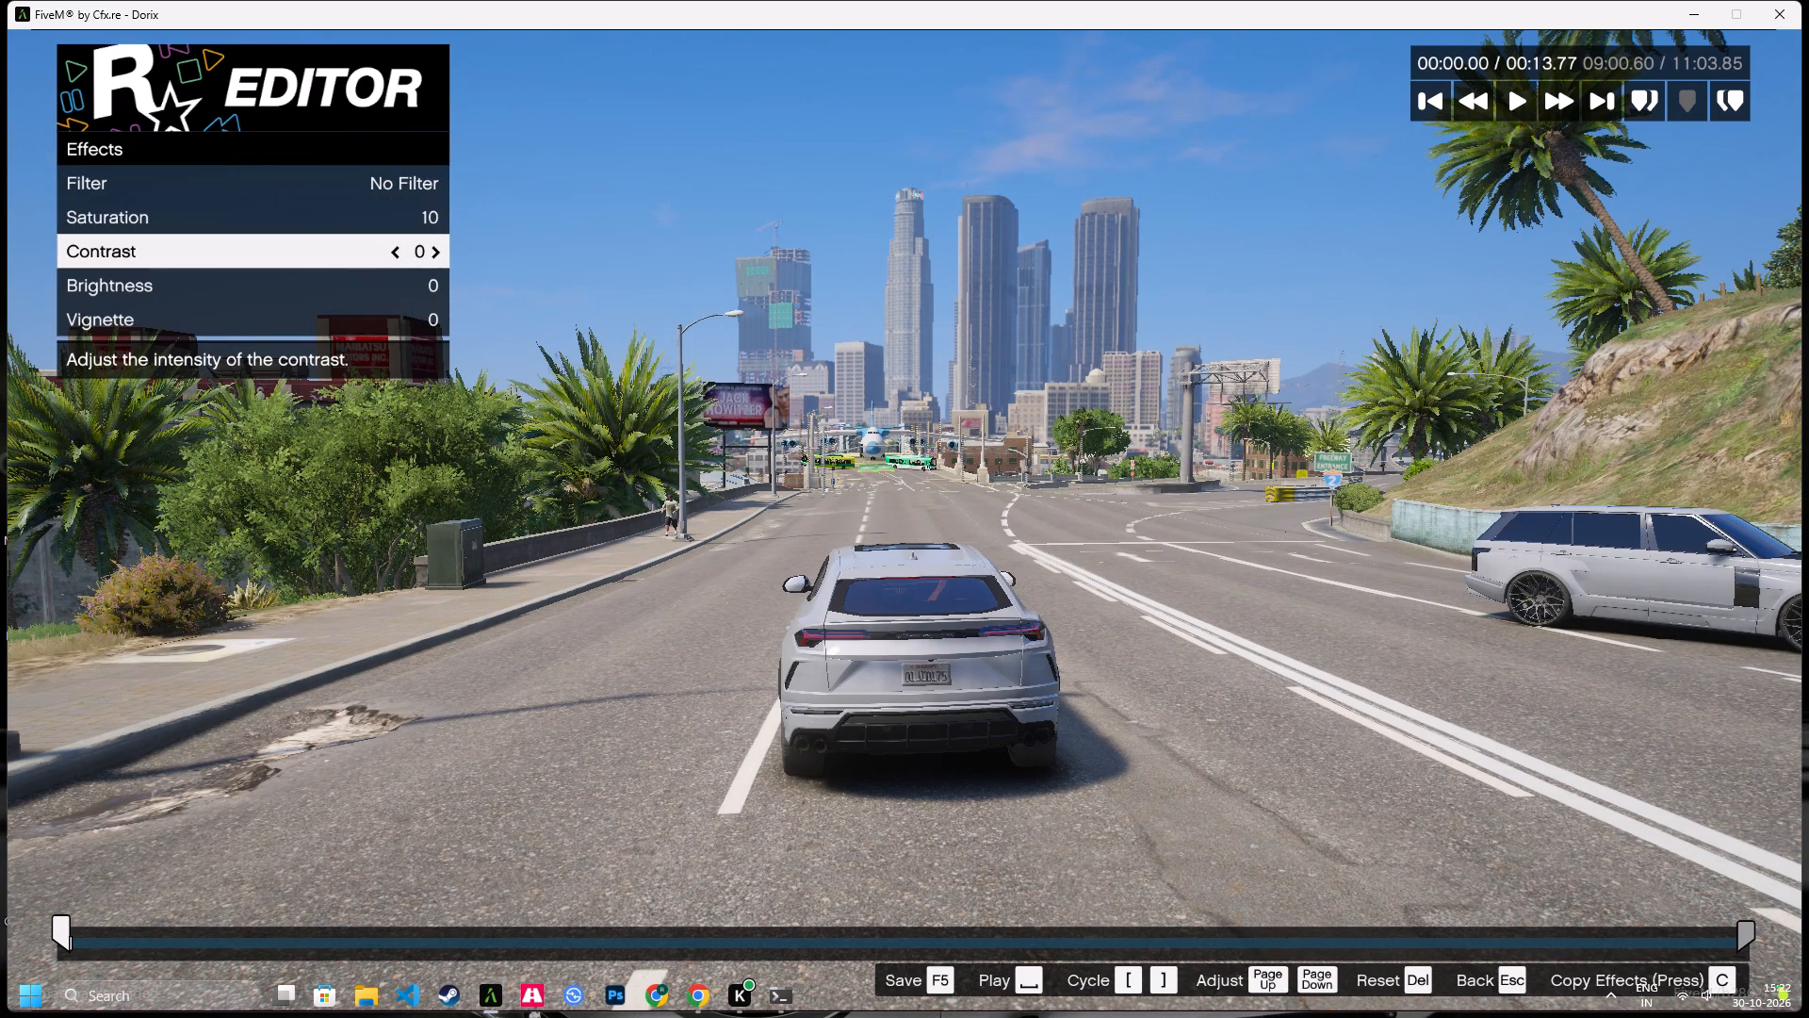
key(Right)
Switch the depth of field setting of the twenty-fourth clip's start marker to the following option.
key(BackSpace)
key(Up)
key(Return)
key(Right)
key(BackSpace)
Set the twenty-fourth clip's start marker to Free Camera with Move with Target on Player.
key(Up)
key(Return)
key(Right)
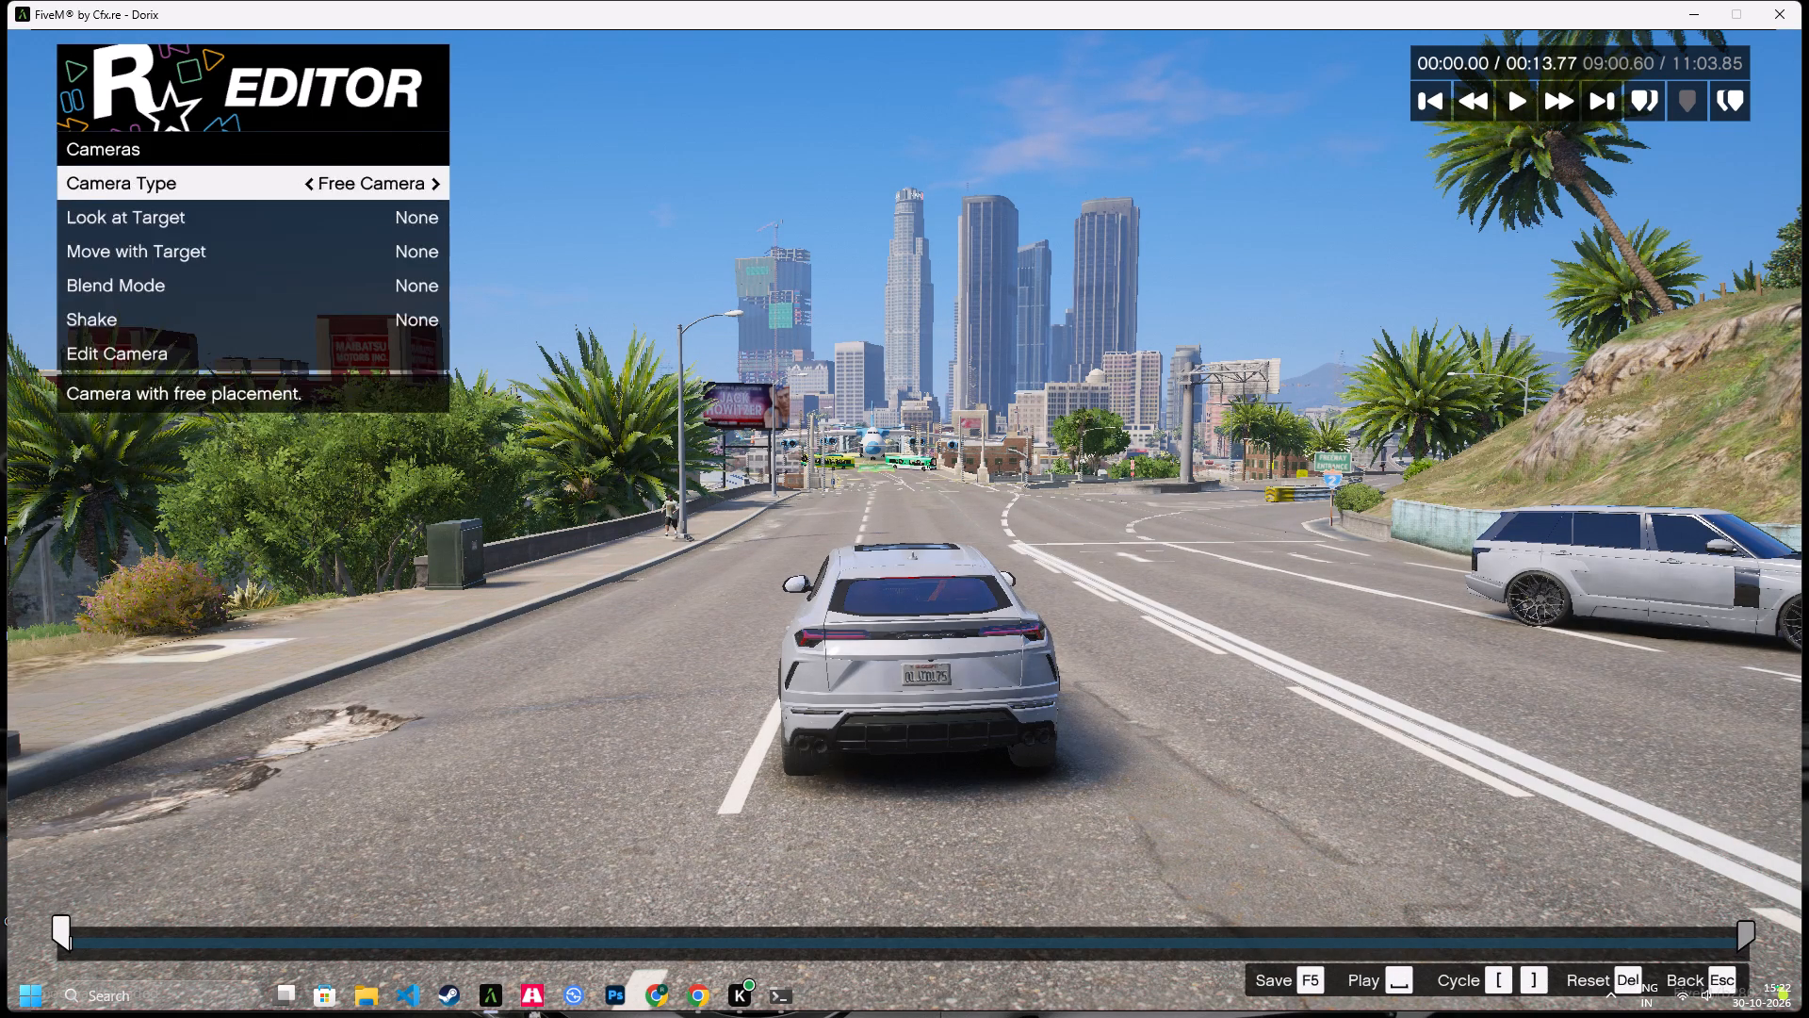
key(Down)
key(Down)
key(Right)
Edit the twenty-fourth clip's free camera, zooming it out behind the silver car on the highway.
key(Down)
key(Down)
key(Down)
key(Down)
key(Return)
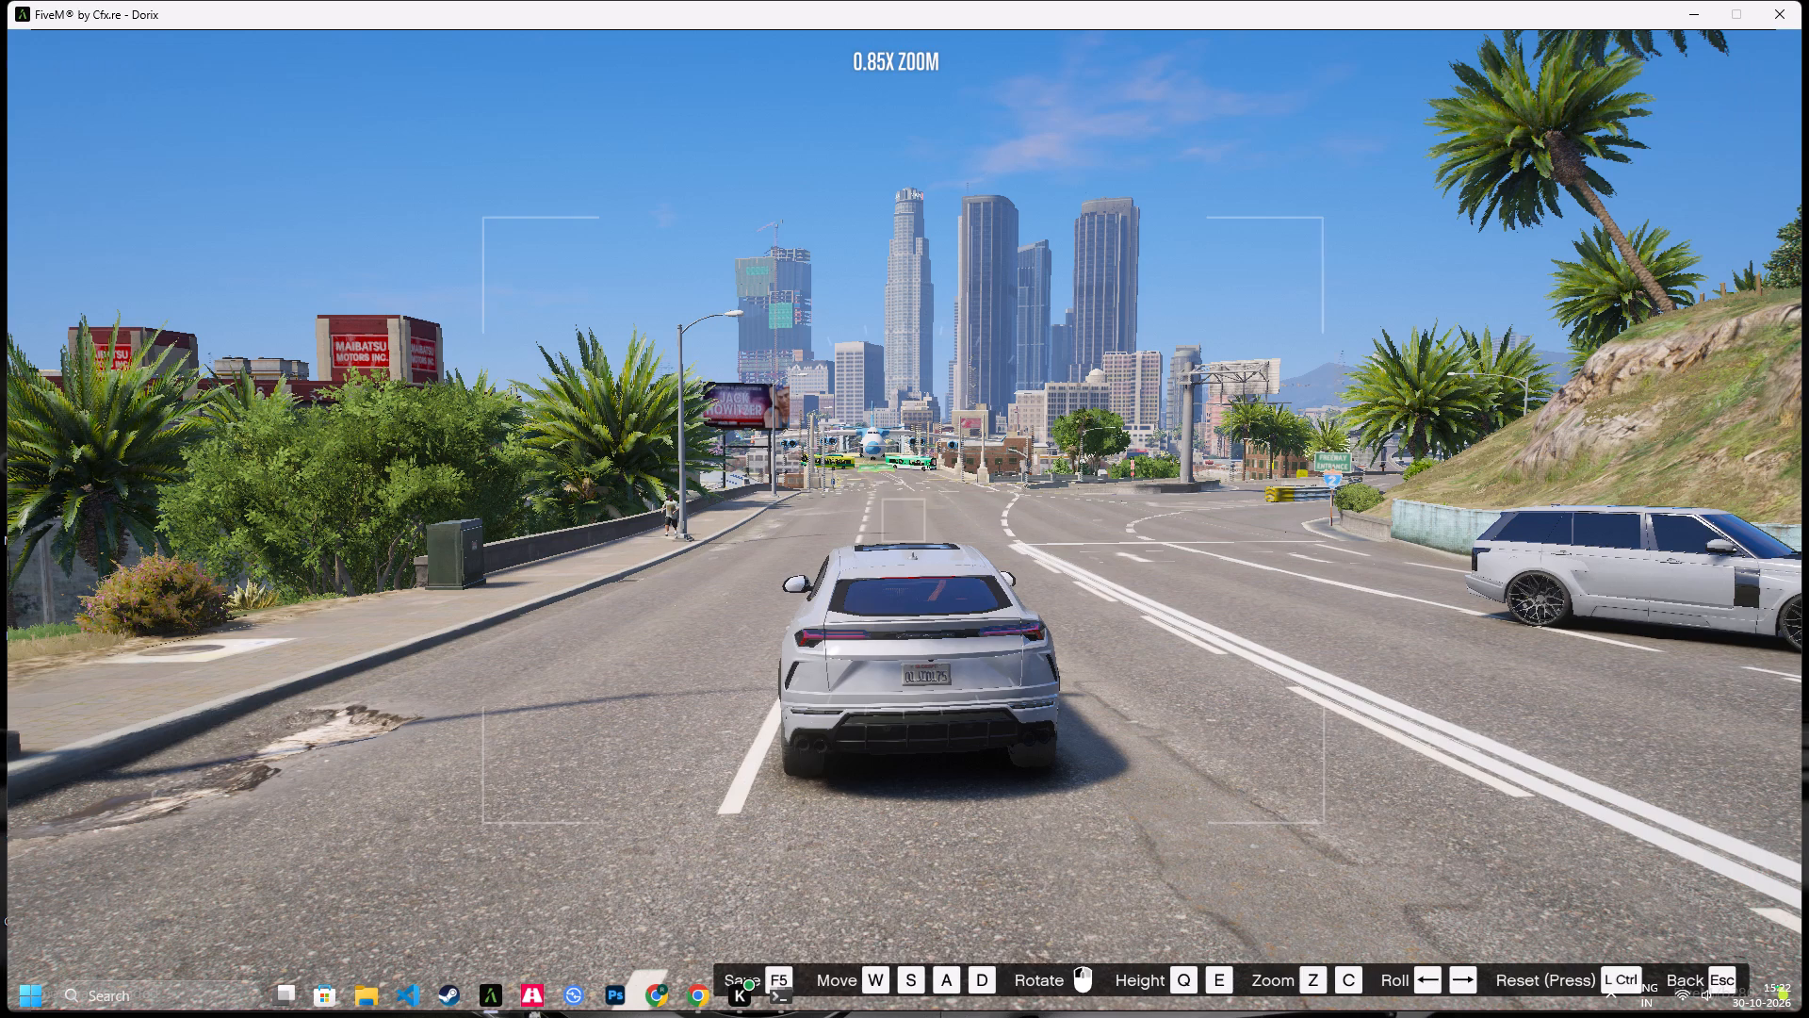
key(ctrl+z)
key(ctrl+z)
key(ctrl+z)
key(ctrl+z)
Start playback of the twenty-fourth clip, save its edits and return to the project timeline.
key(Escape)
key(space)
key(F5)
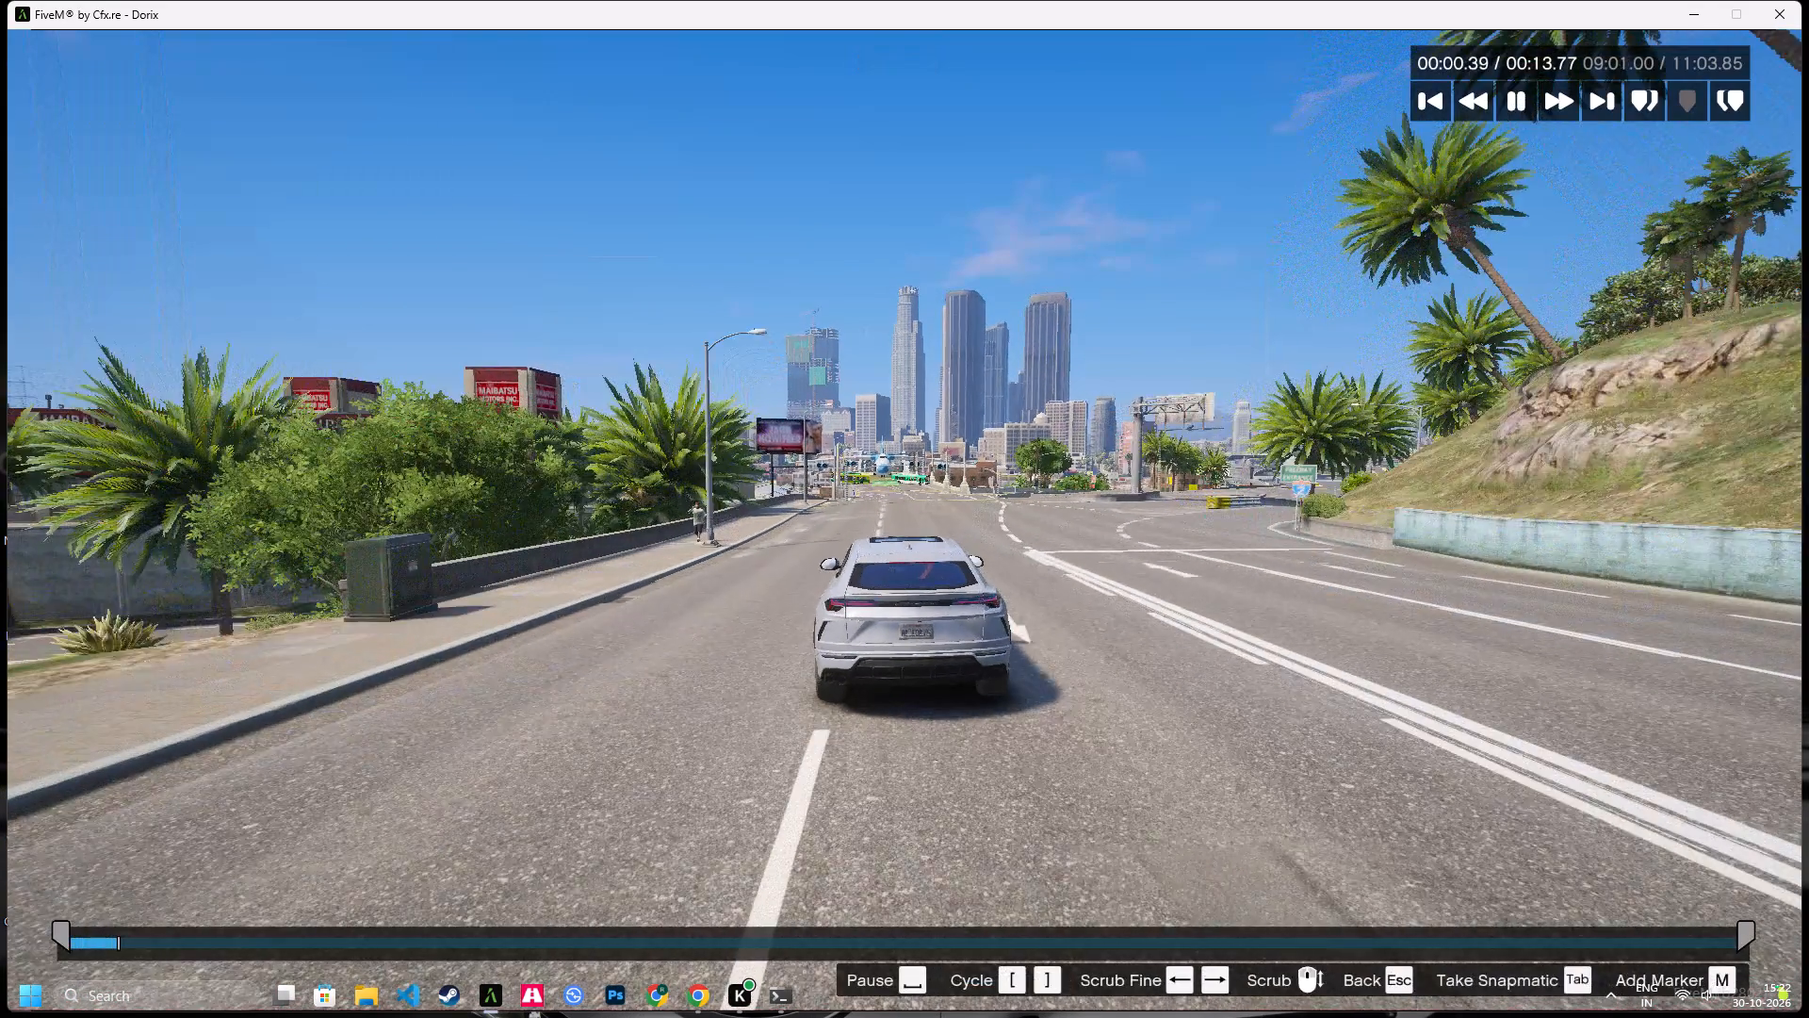
key(F5)
key(F5)
key(F5)
key(Escape)
key(Return)
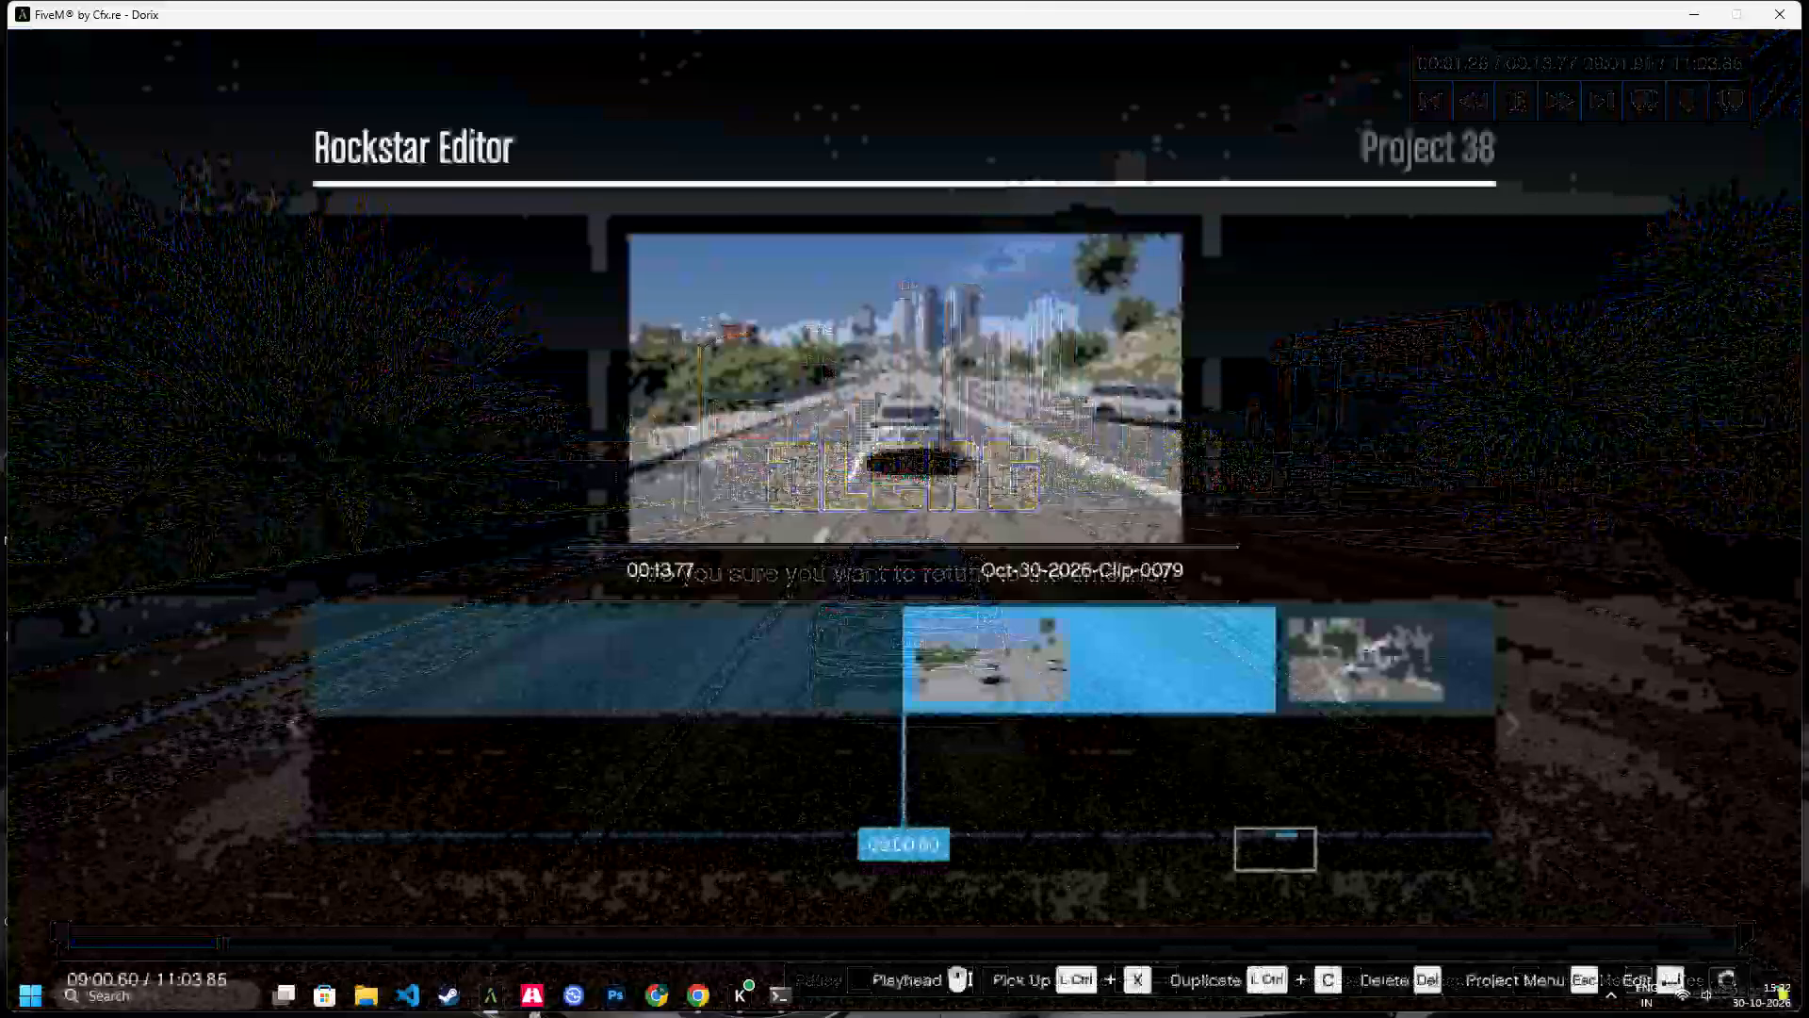
Open the twenty-fifth clip and set its start marker's saturation to 10 and contrast to 1.
key(Right)
key(Return)
key(Return)
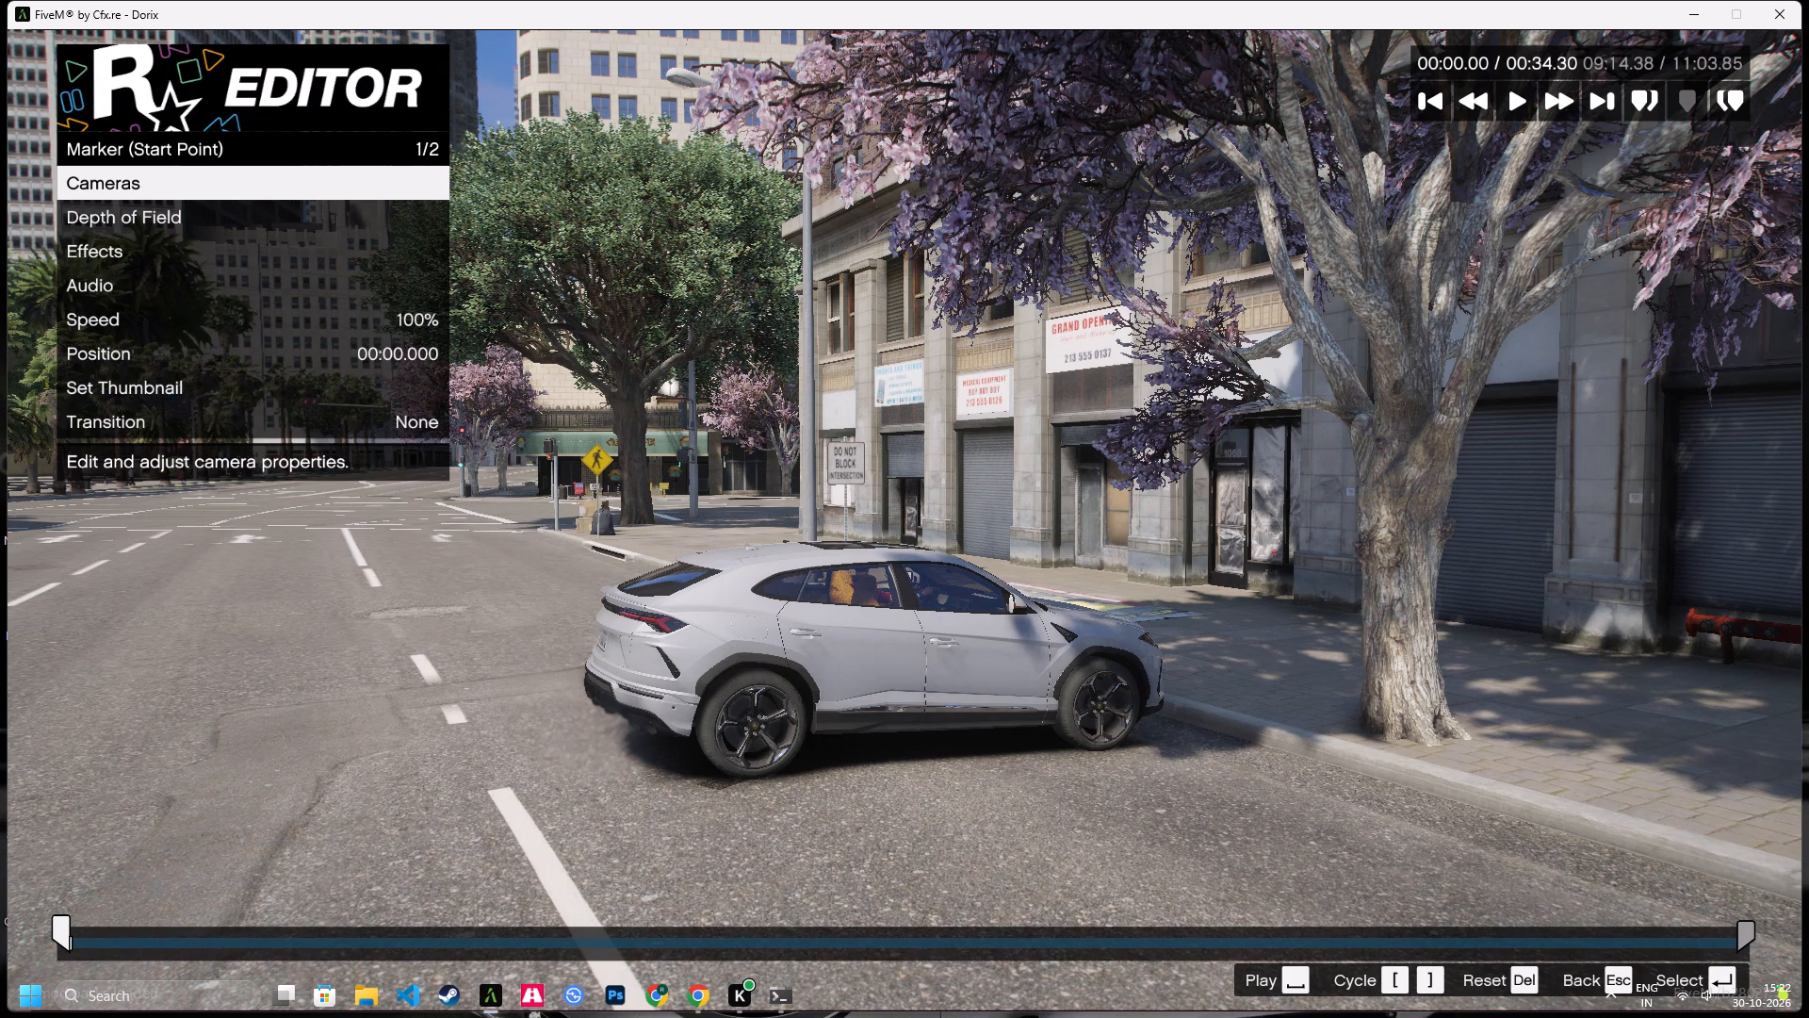
key(Down)
key(Down)
key(Return)
key(Down)
key(Right)
key(Right)
key(Right)
key(Right)
key(Right)
key(Right)
key(Right)
key(Right)
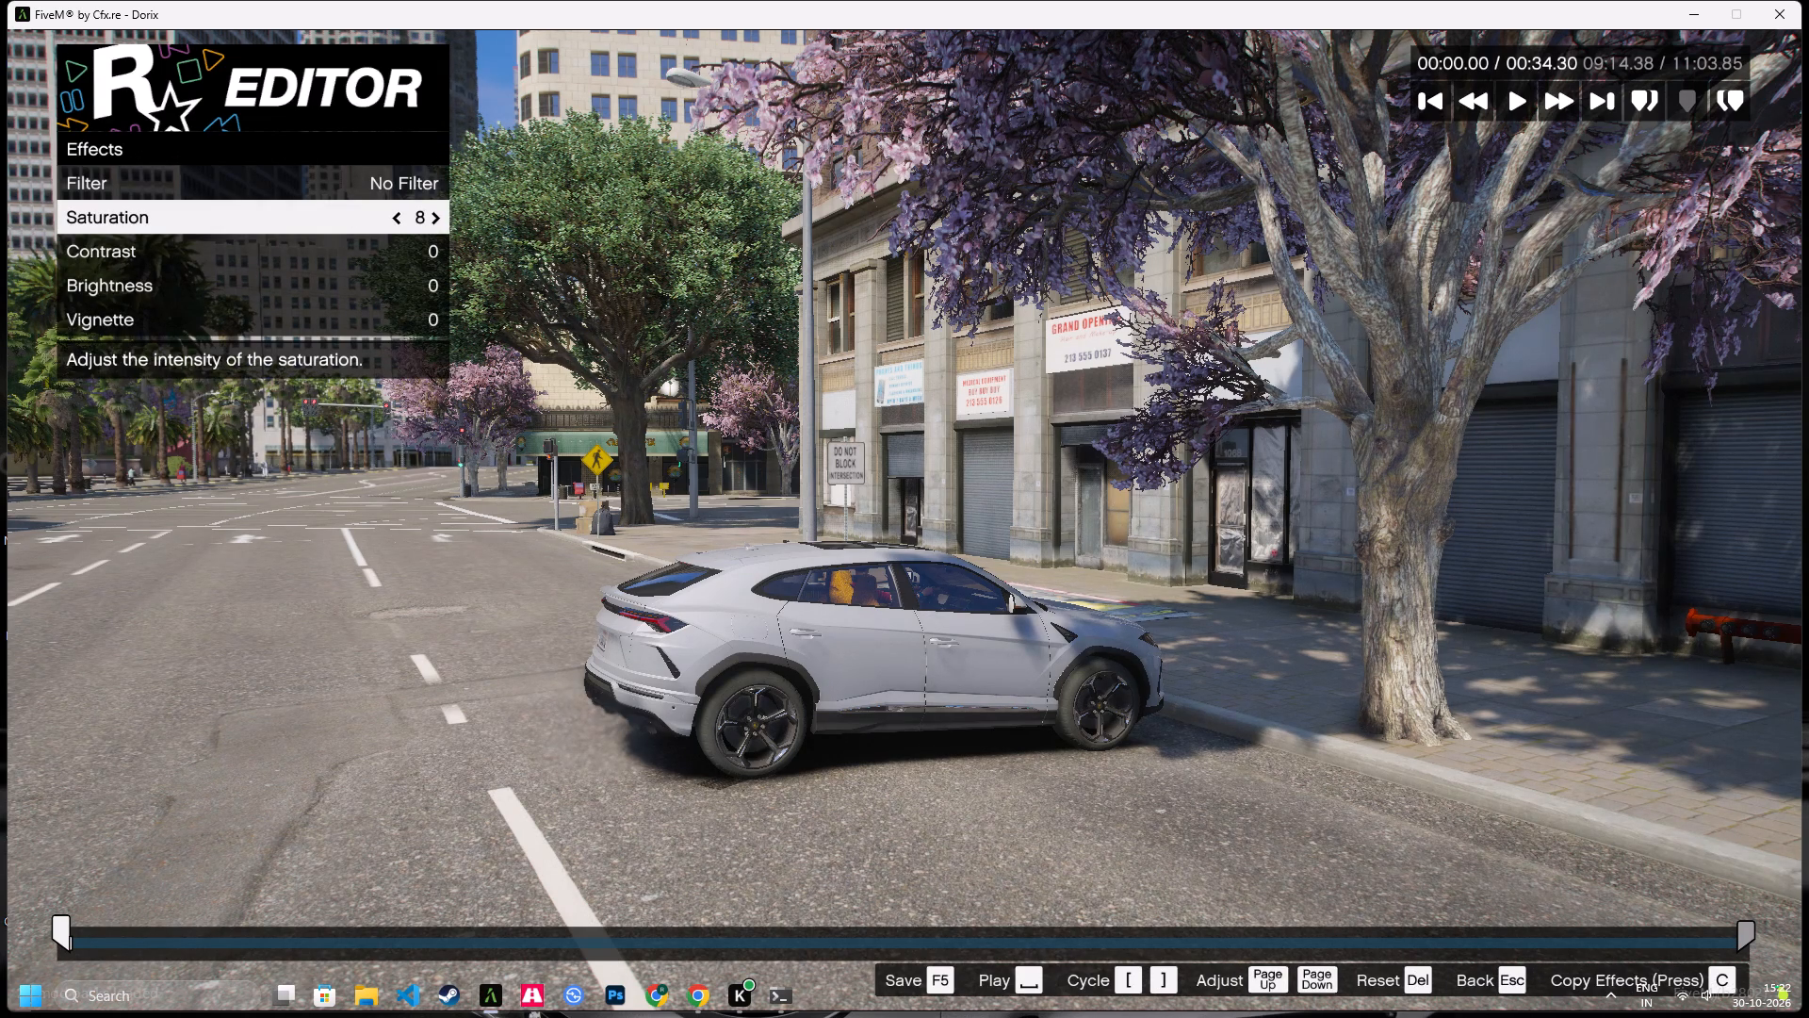
key(Right)
key(Right)
key(Down)
key(Right)
key(BackSpace)
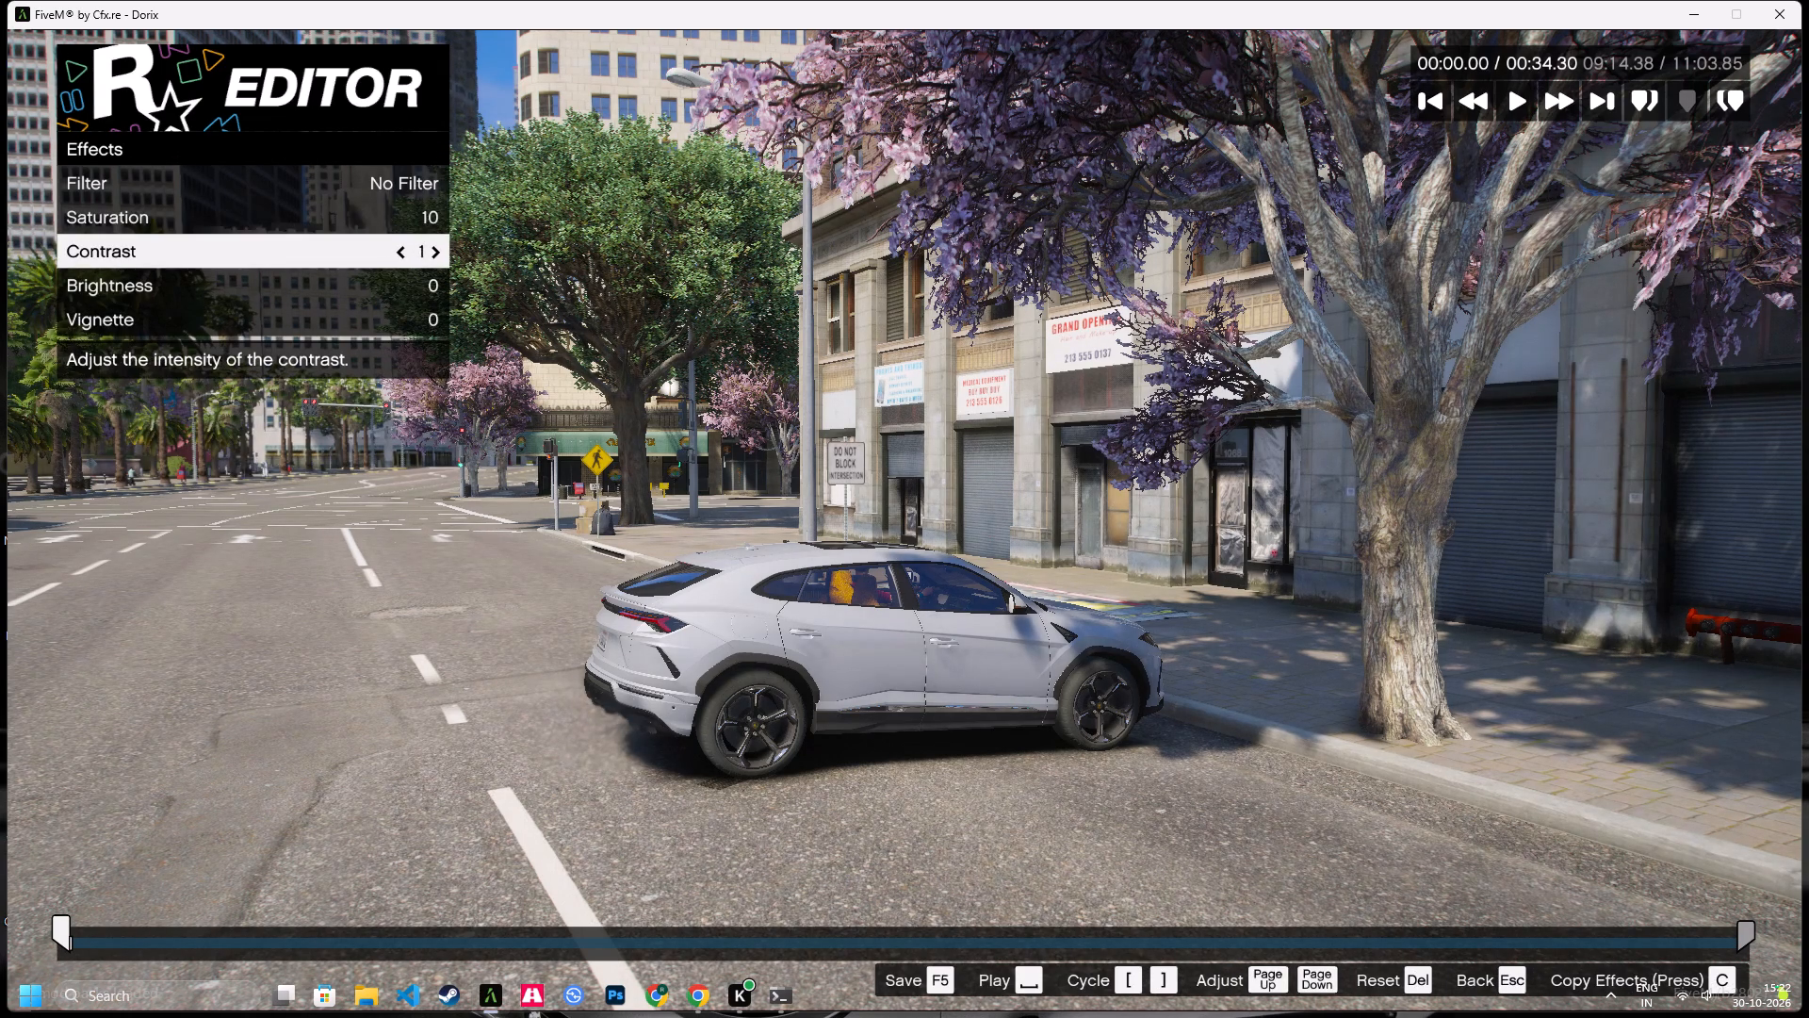
Switch the depth of field setting of the twenty-fifth clip's start marker to the following option.
key(Up)
key(Return)
key(Right)
key(BackSpace)
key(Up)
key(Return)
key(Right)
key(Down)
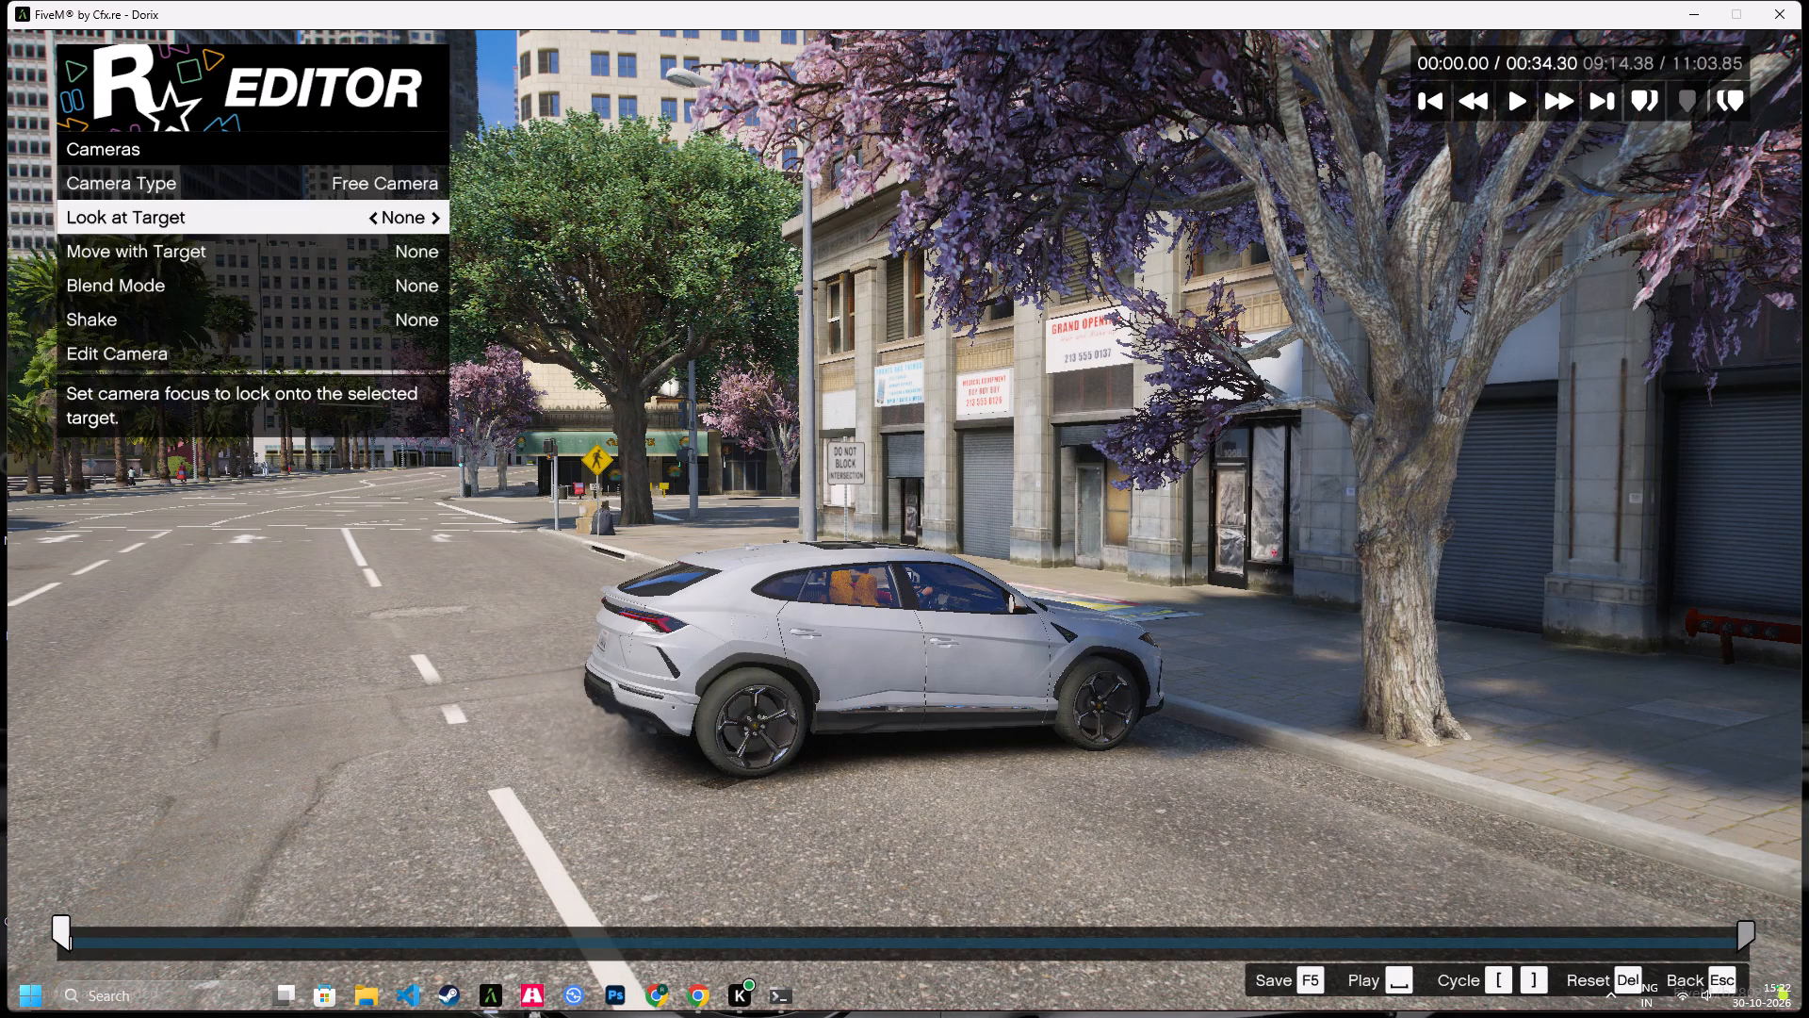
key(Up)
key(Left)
Save the twenty-fifth clip's edits and return to the project timeline.
key(F5)
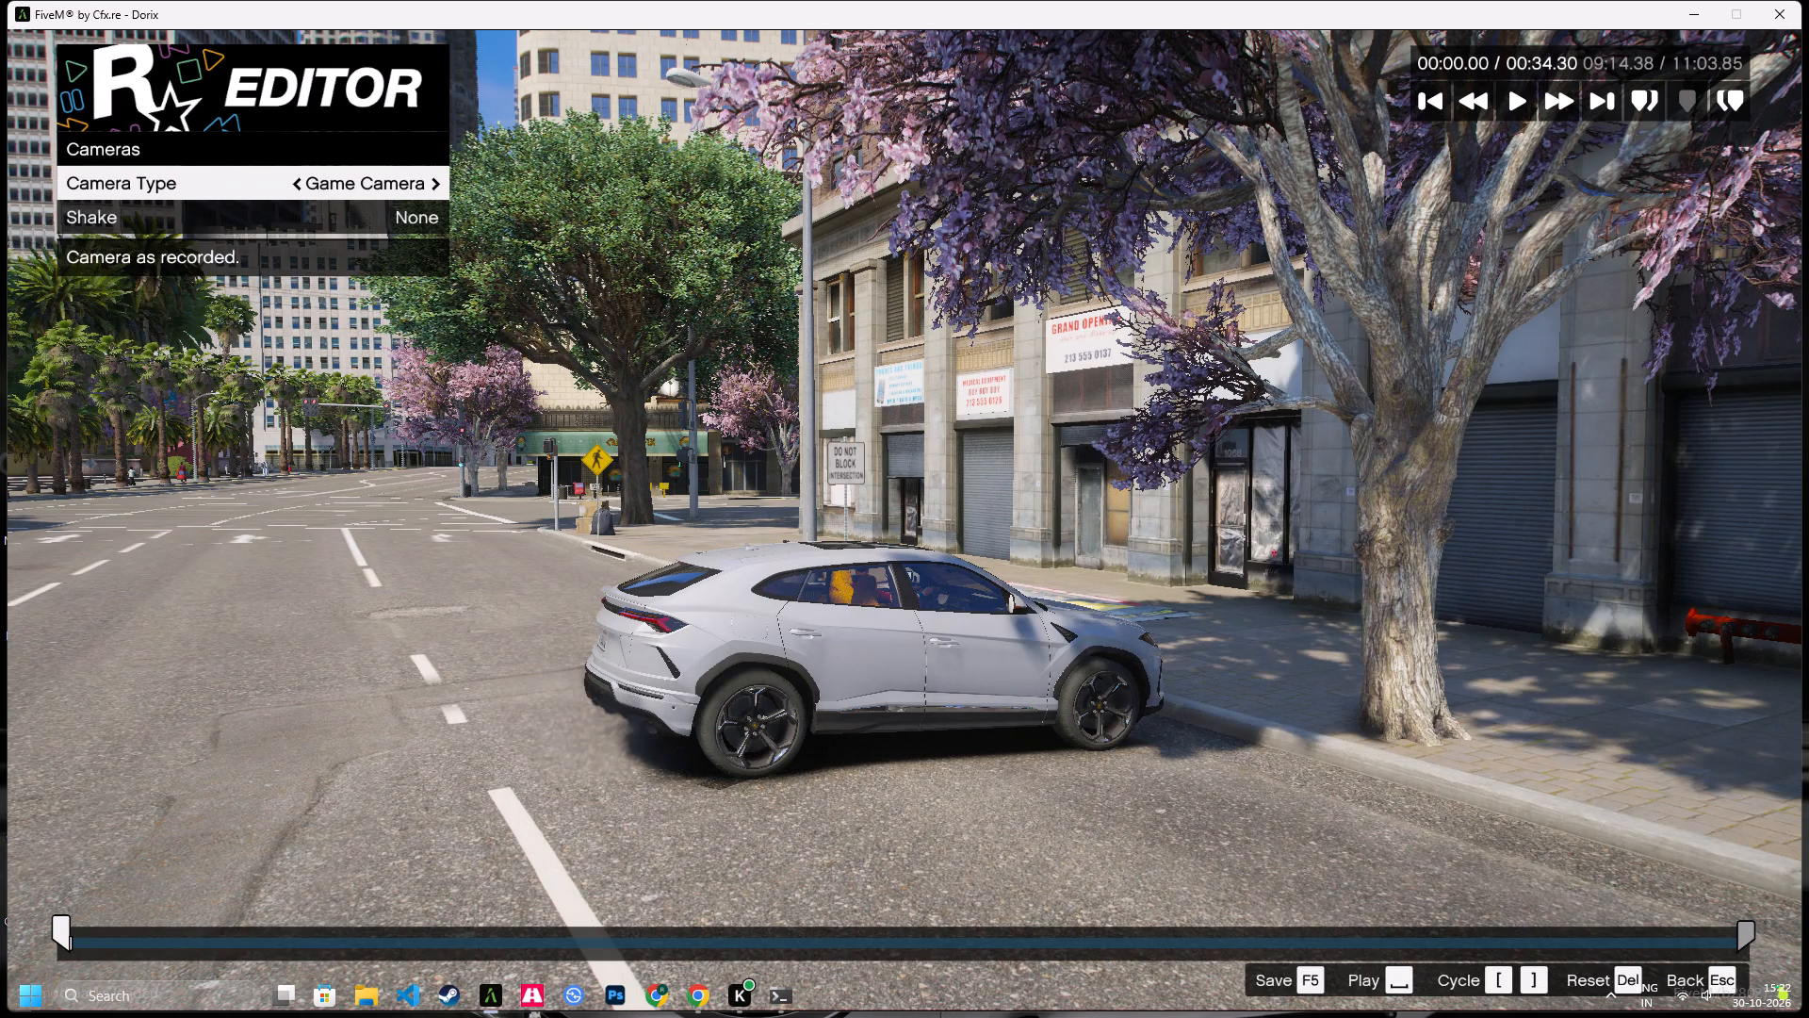
key(F5)
key(F5)
key(Escape)
key(Escape)
key(Escape)
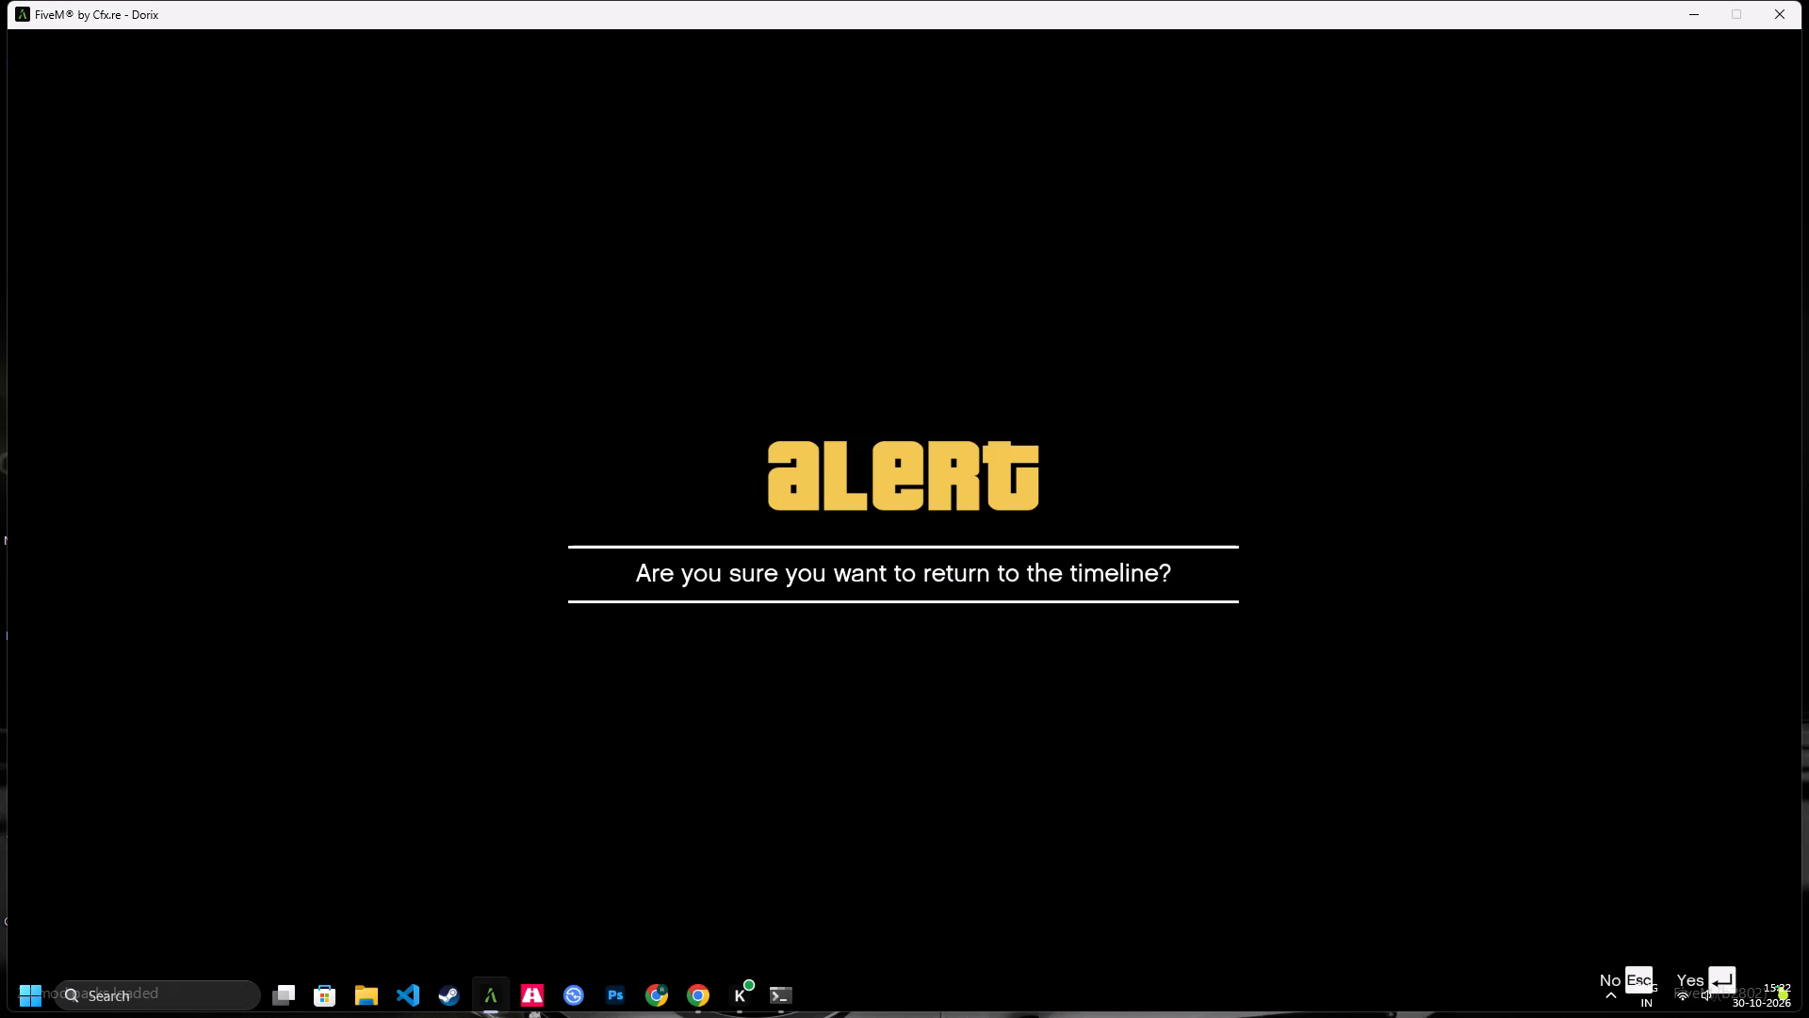
key(Return)
Open the twenty-sixth clip and set its start marker's saturation to 10 and contrast to 1.
key(Right)
key(Return)
key(Return)
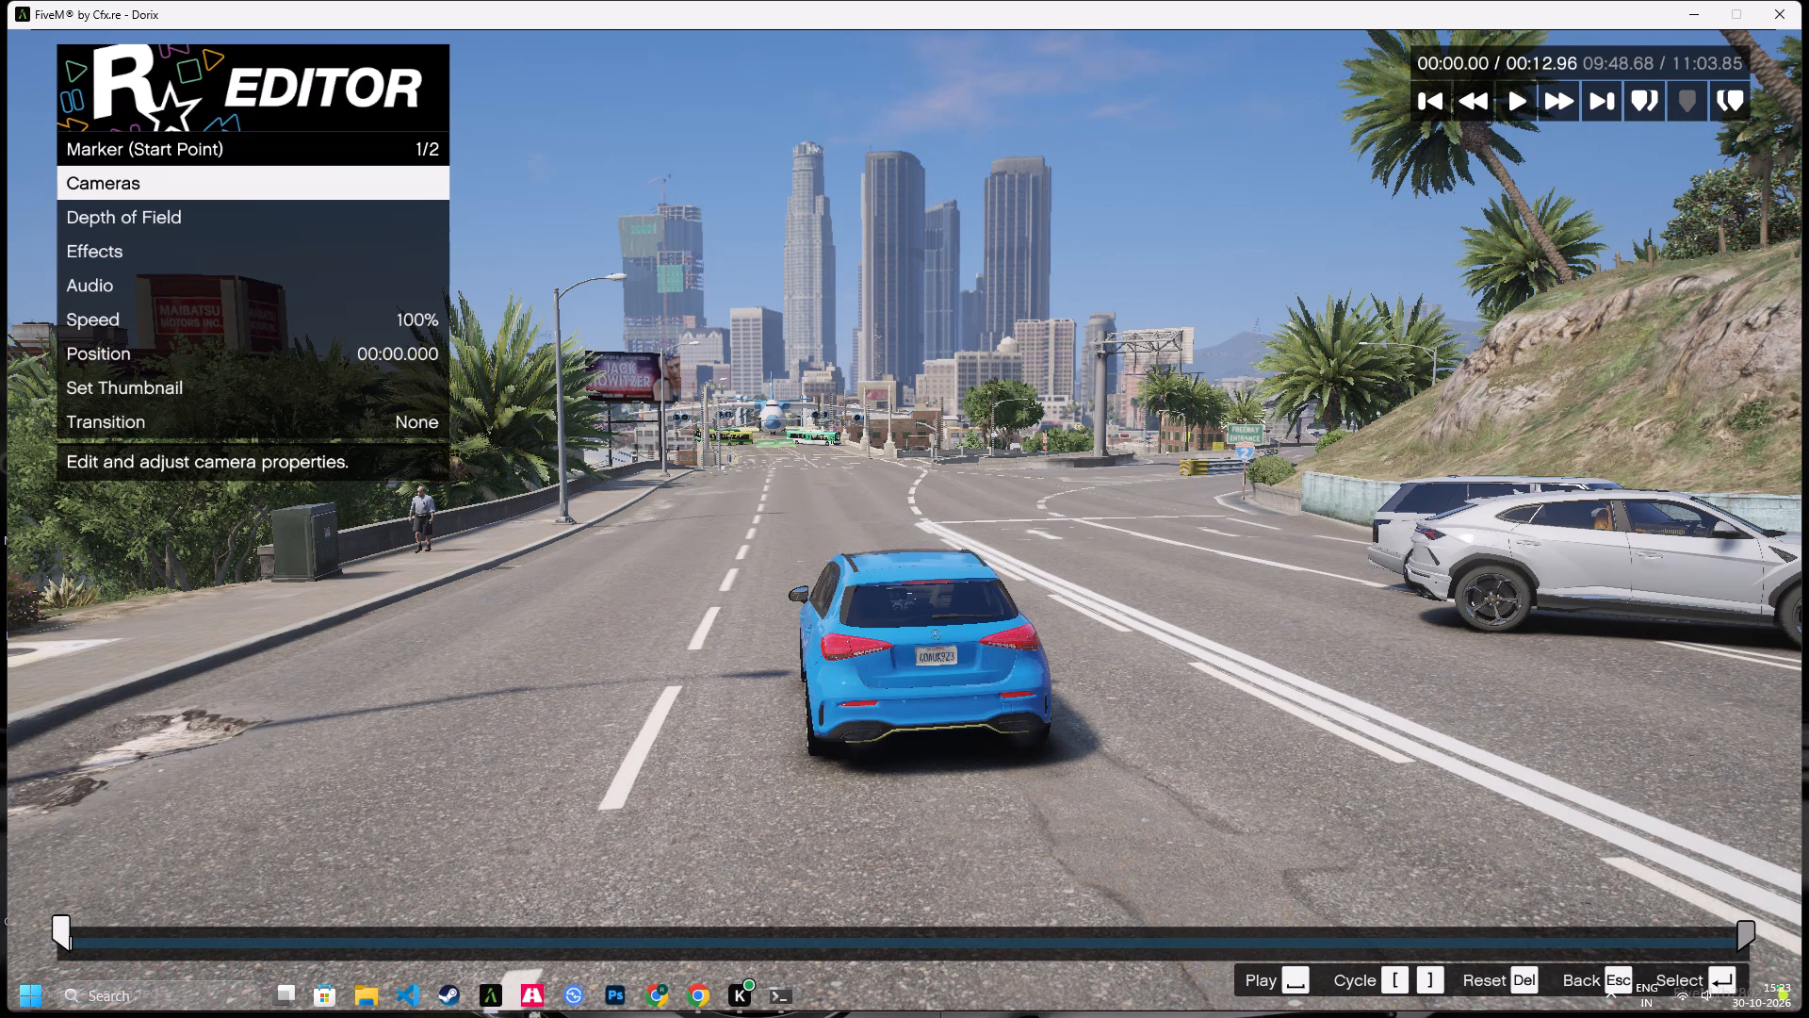
key(Down)
key(Down)
key(Return)
key(Down)
key(Right)
key(Right)
key(Right)
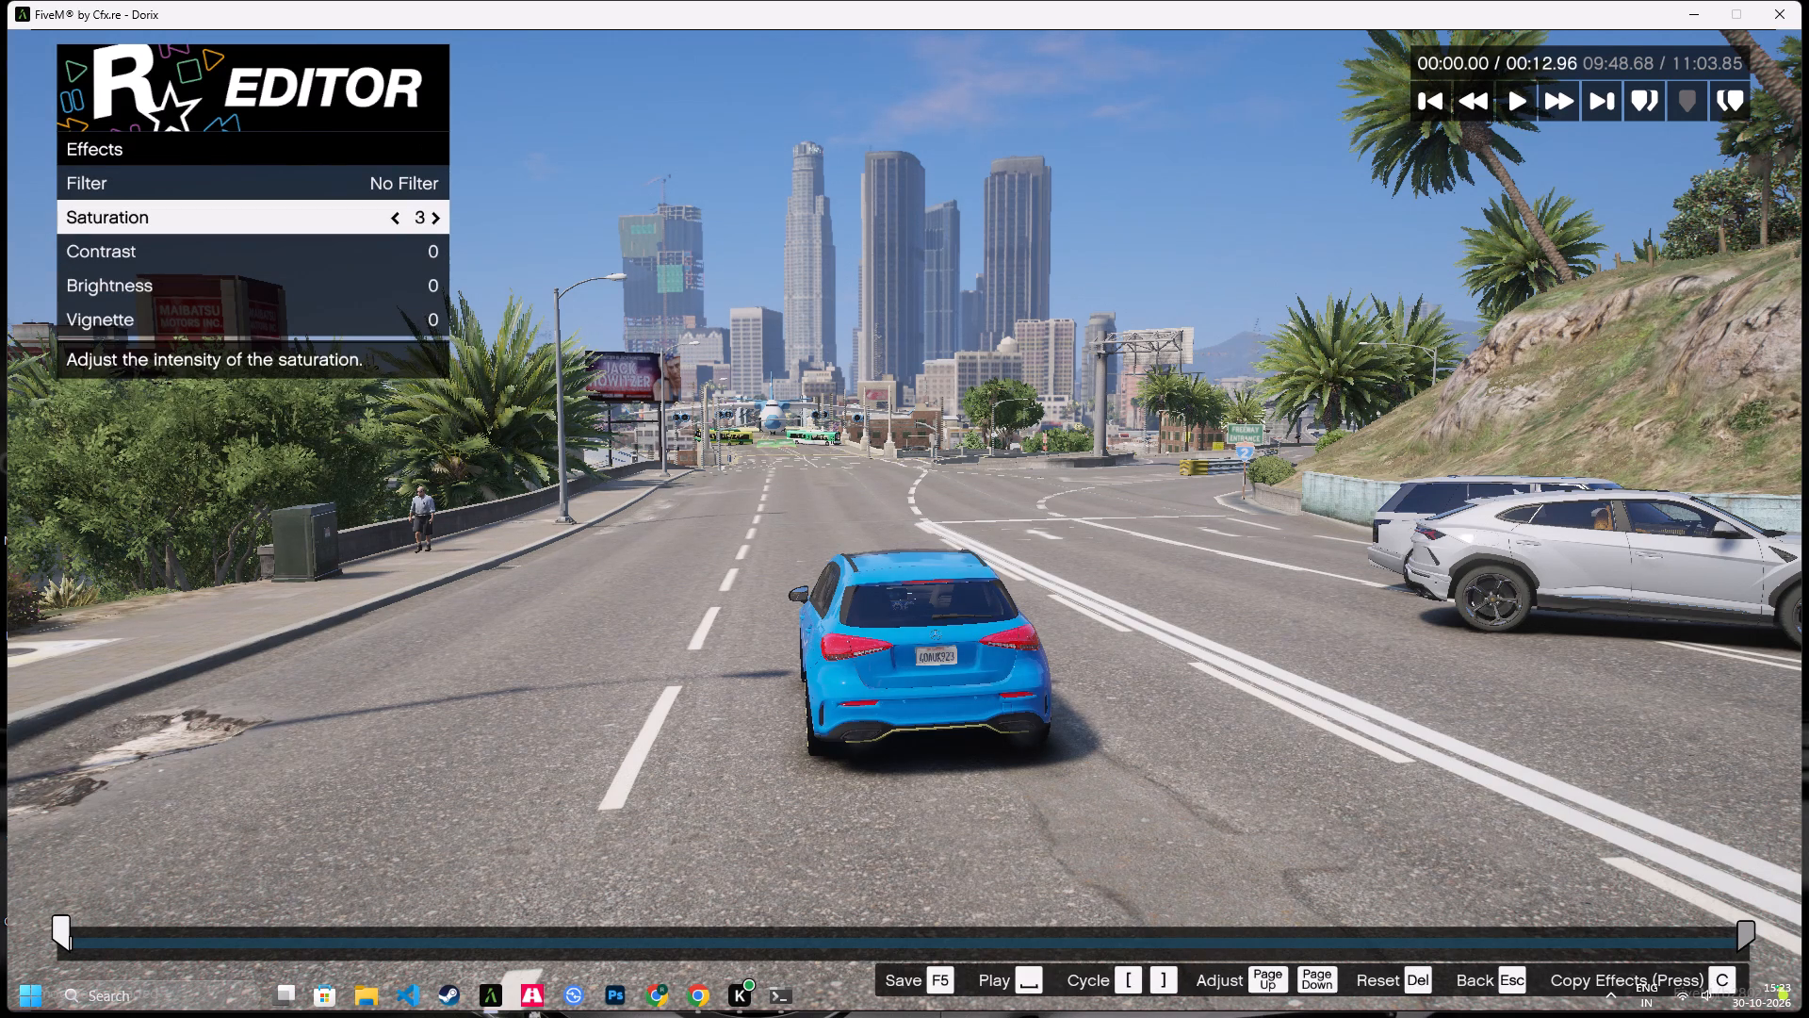
key(Right)
key(Right)
key(Right)
key(Right)
key(Right)
key(Right)
key(Right)
key(Down)
key(Right)
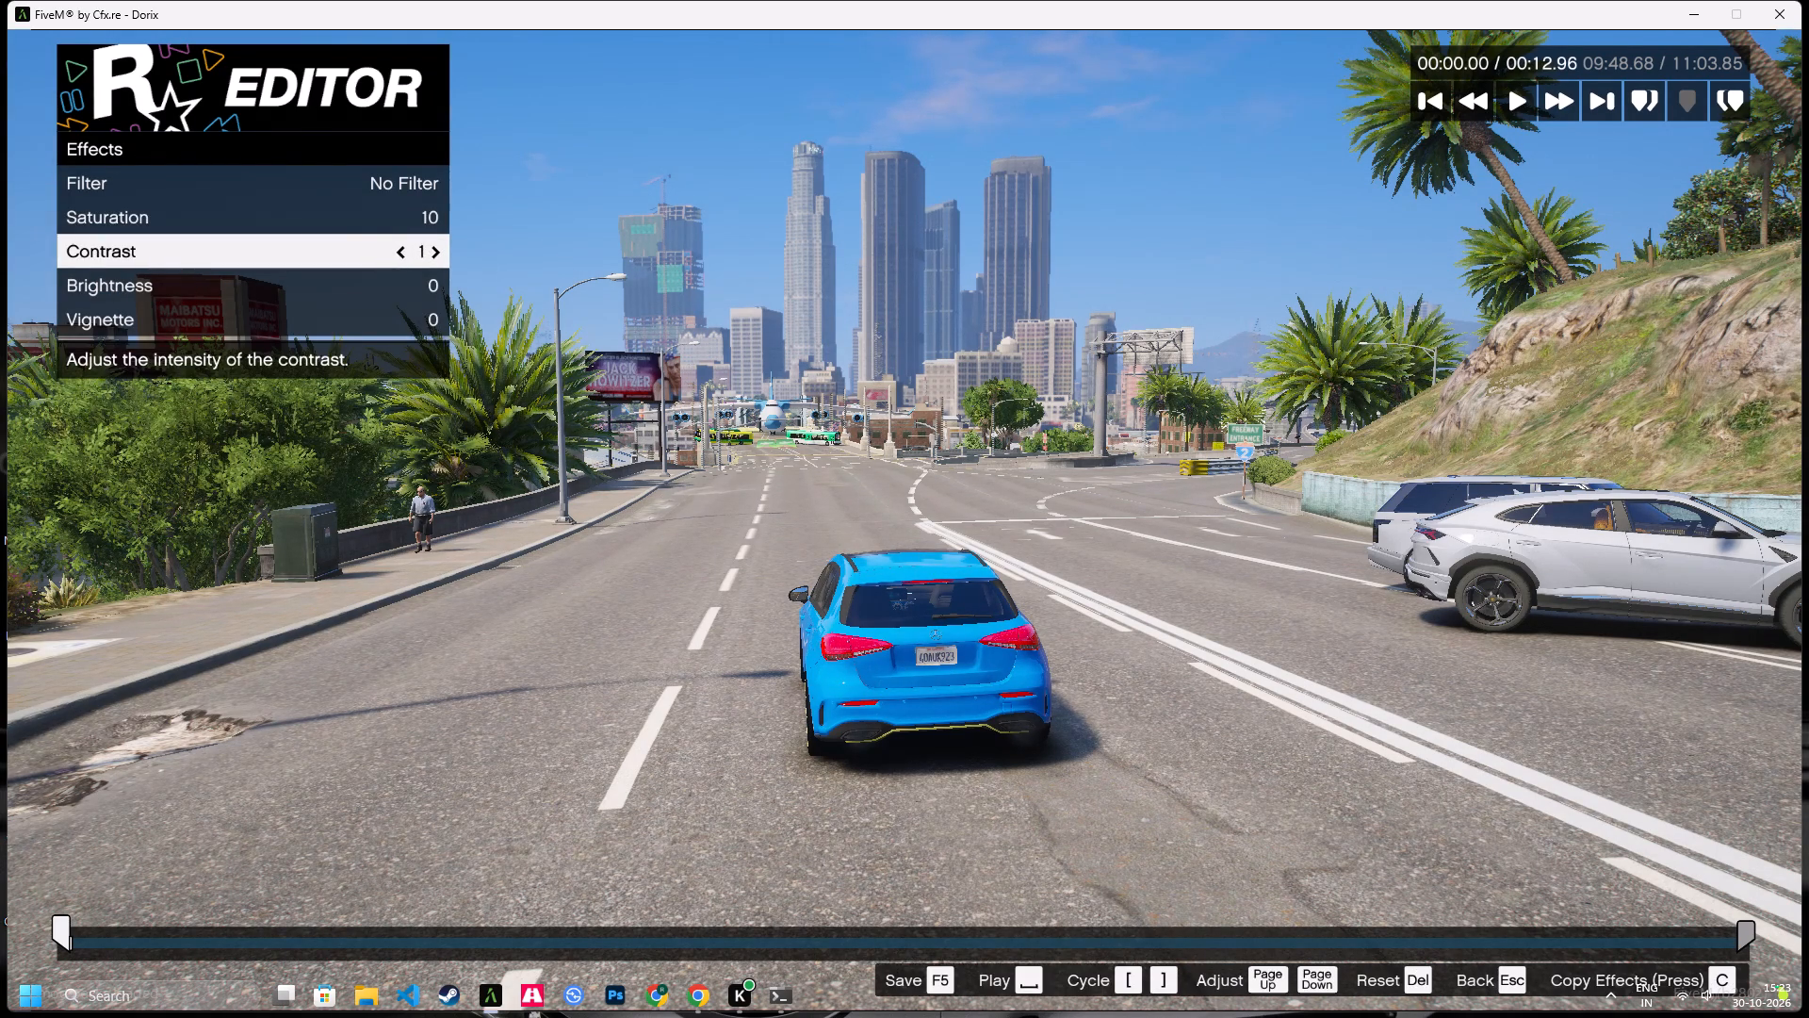
key(BackSpace)
Switch the depth of field setting of the twenty-sixth clip's start marker to the following option.
key(Up)
key(Return)
key(Right)
key(BackSpace)
Set the twenty-sixth clip's start marker to Free Camera with Move with Target on Player.
key(Up)
key(Return)
key(Right)
key(Down)
key(Down)
key(Right)
Edit the twenty-sixth clip's free camera, zooming out to 0.68x and repositioning it centrally behind the light blue car.
key(Down)
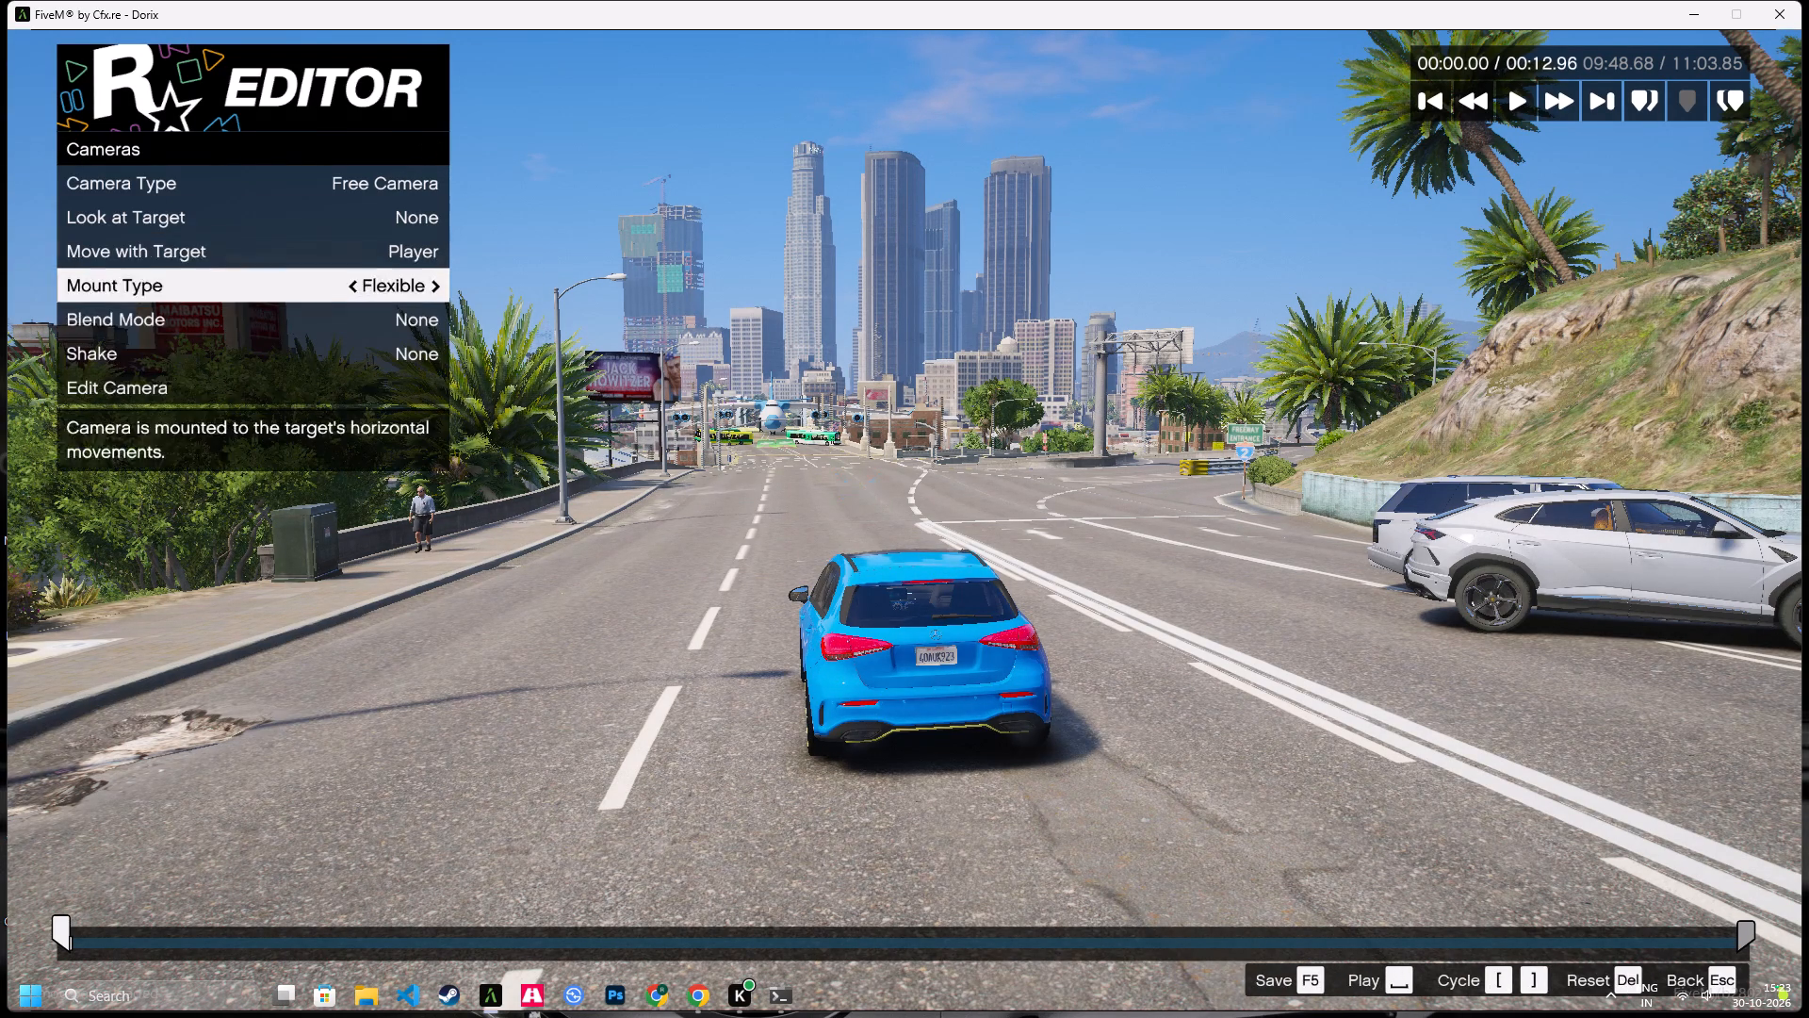
key(Down)
key(Down)
key(Down)
key(Return)
key(ctrl+z)
key(ctrl+z)
key(ctrl+z)
key(ctrl+z)
text(da)
drag(1580, 561, 1566, 564)
key(a)
key(w)
key(w)
key(d)
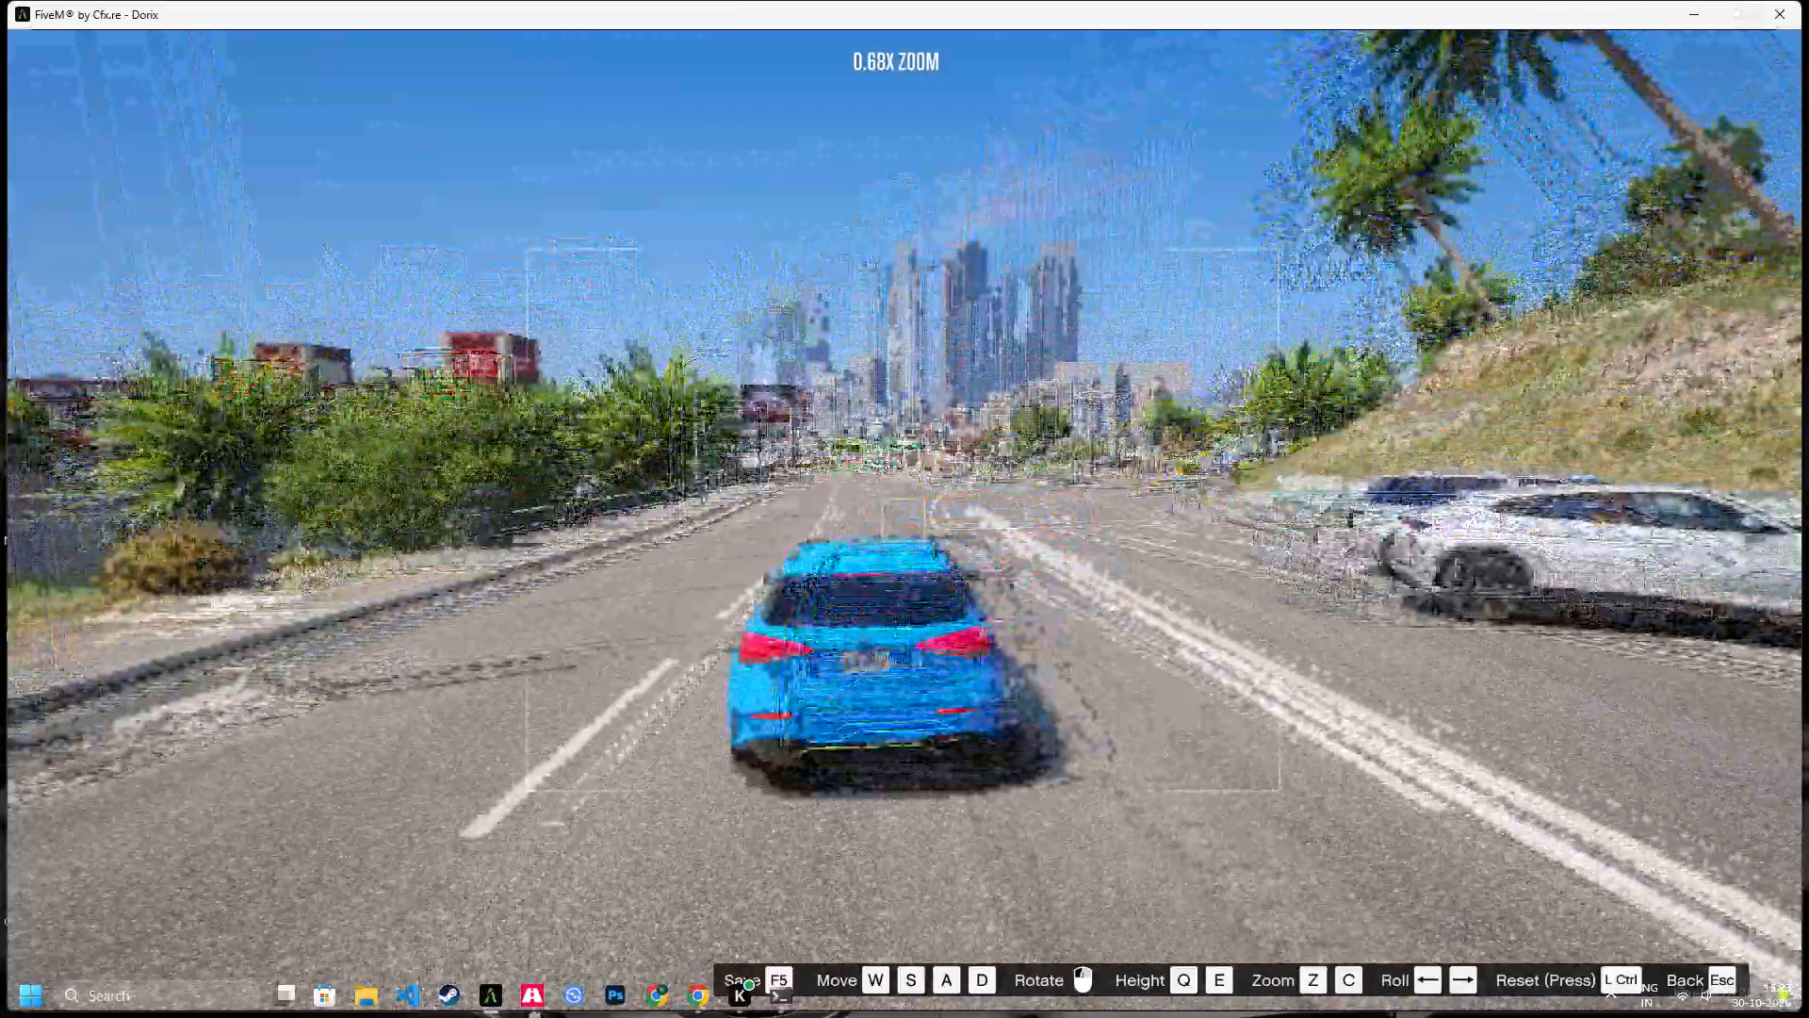
drag(1566, 564, 1560, 564)
key(a)
text(asas)
key(a)
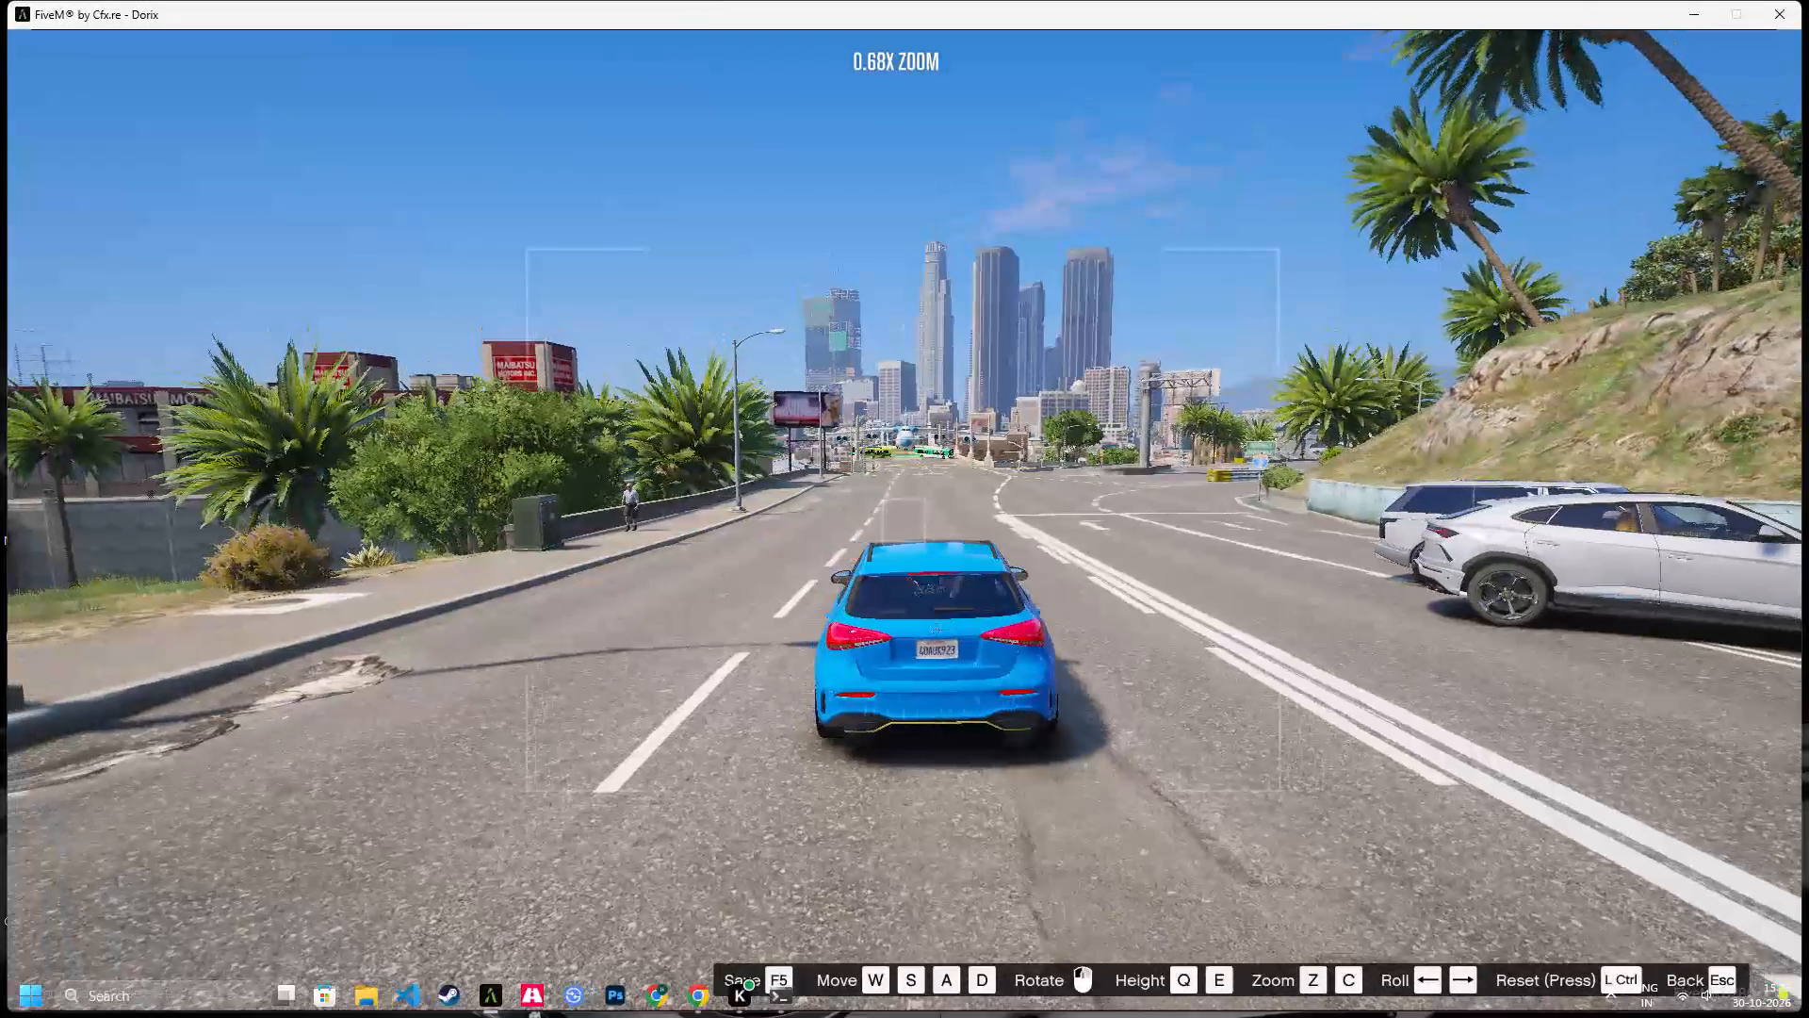
drag(1560, 564, 1560, 563)
key(Escape)
Start playback of the twenty-sixth clip, save its edits and return to the project timeline.
key(space)
key(F5)
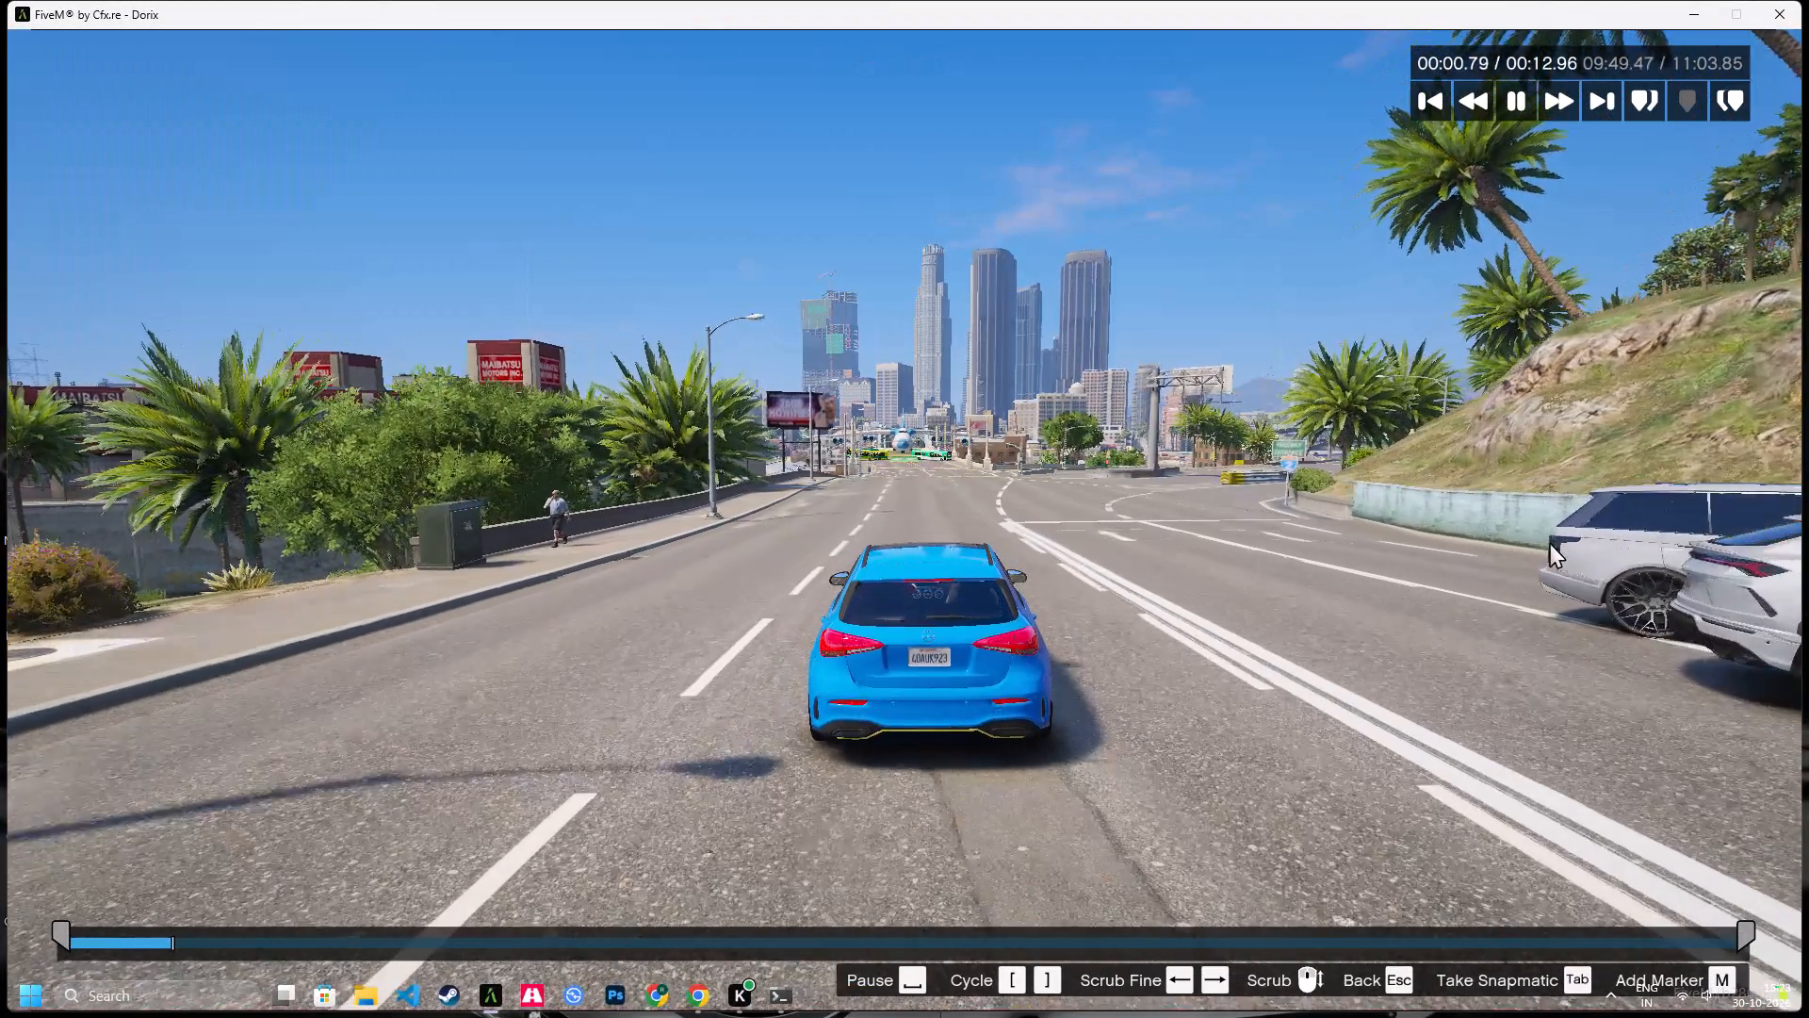
key(F5)
key(F5)
key(F5)
key(F5)
key(F5)
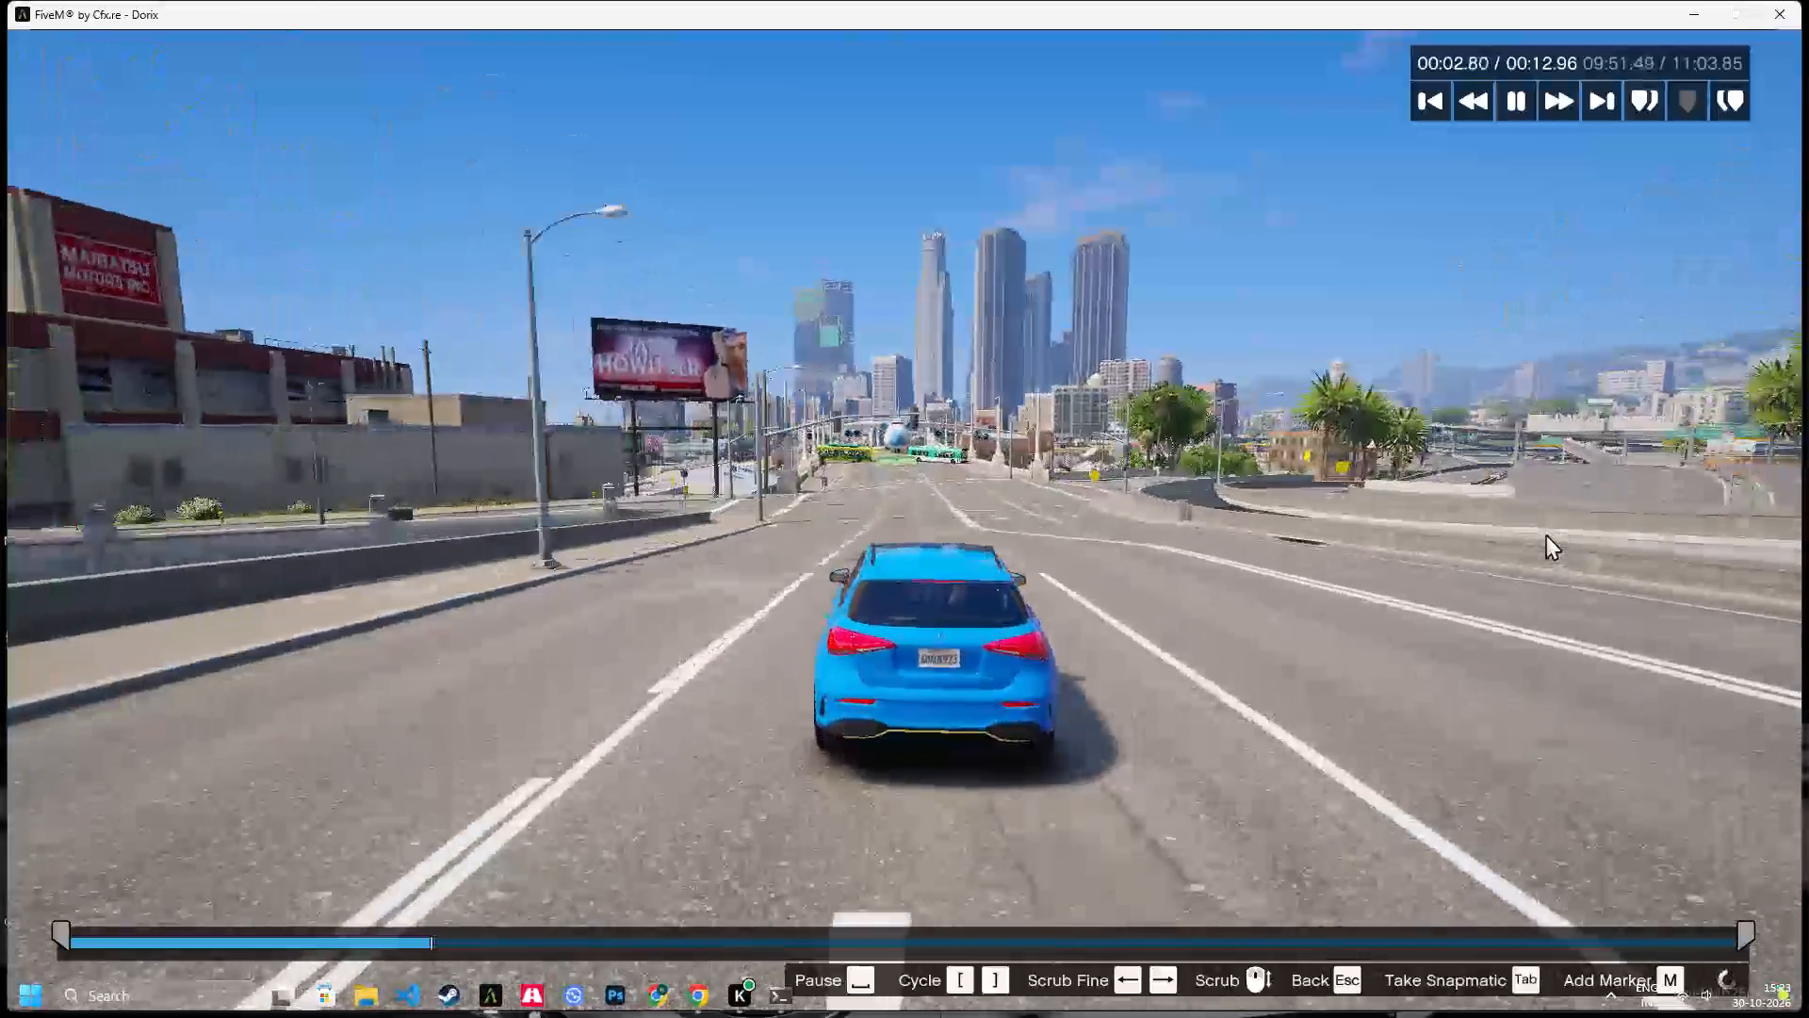
key(Escape)
key(Return)
Open the twenty-seventh clip, Oct-30-2026-Clip-0082, and set its start marker's saturation to 10 and contrast to 1.
key(Right)
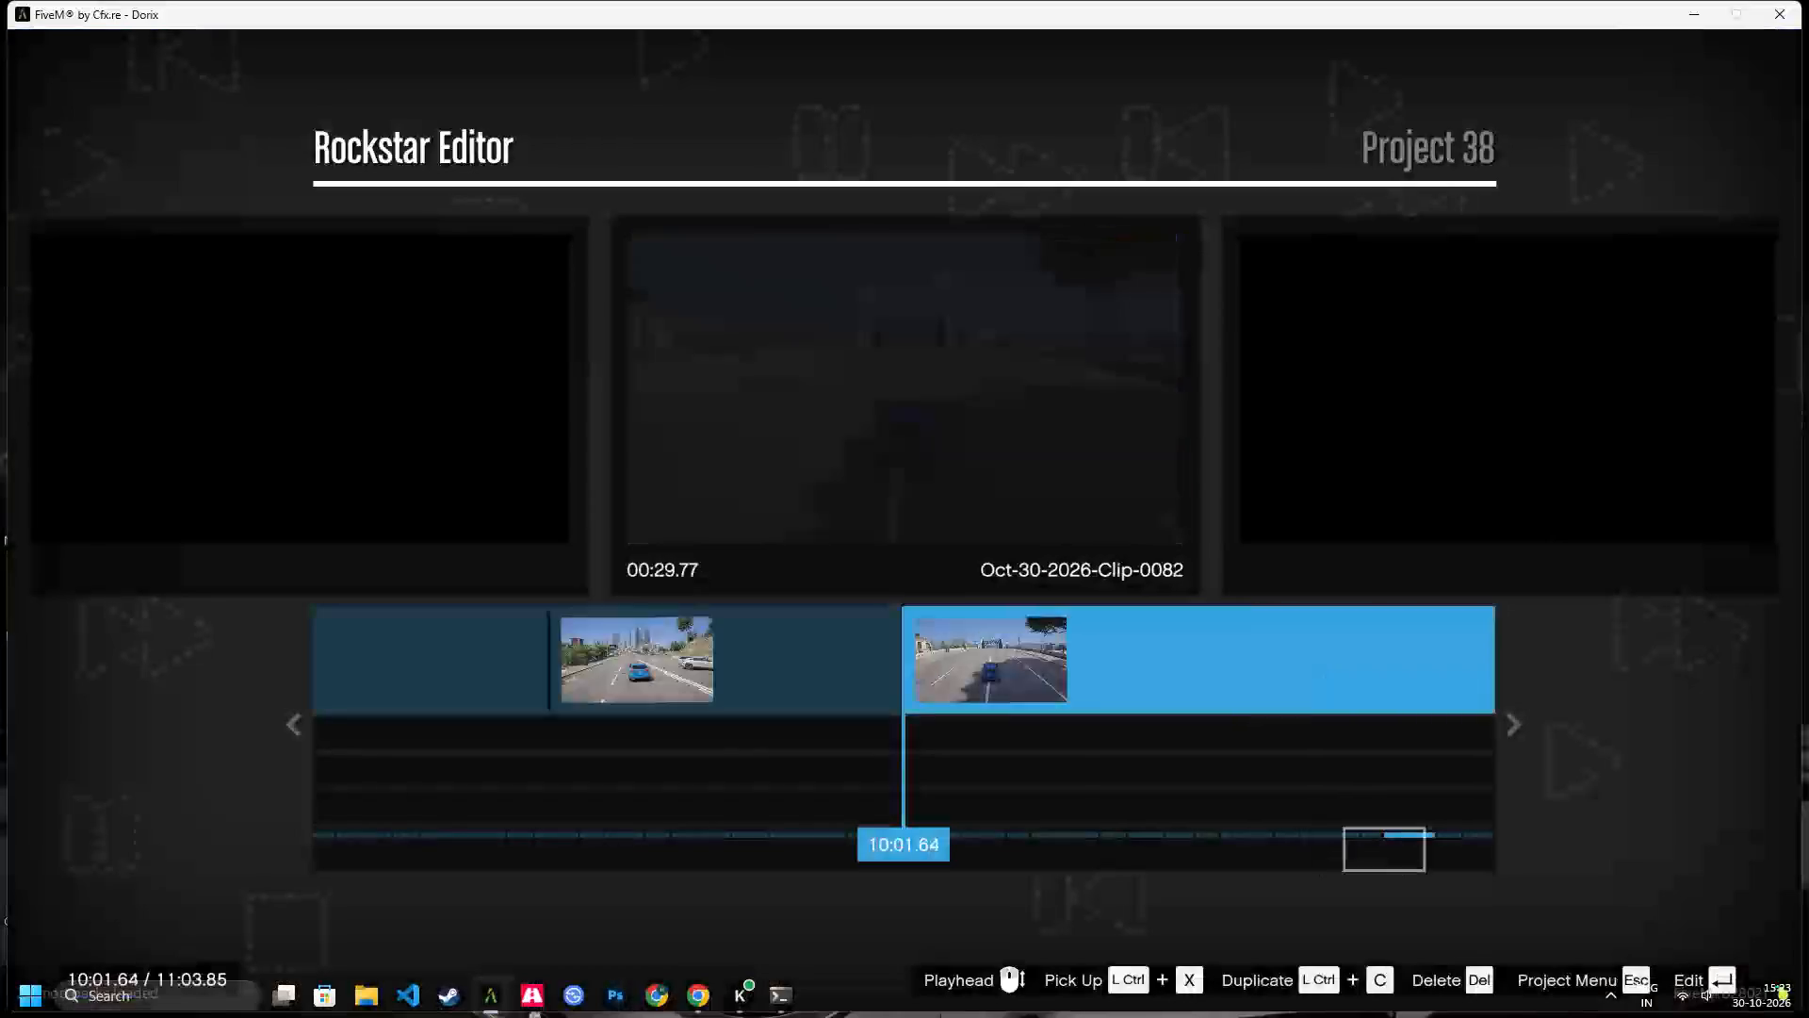
key(Return)
key(Return)
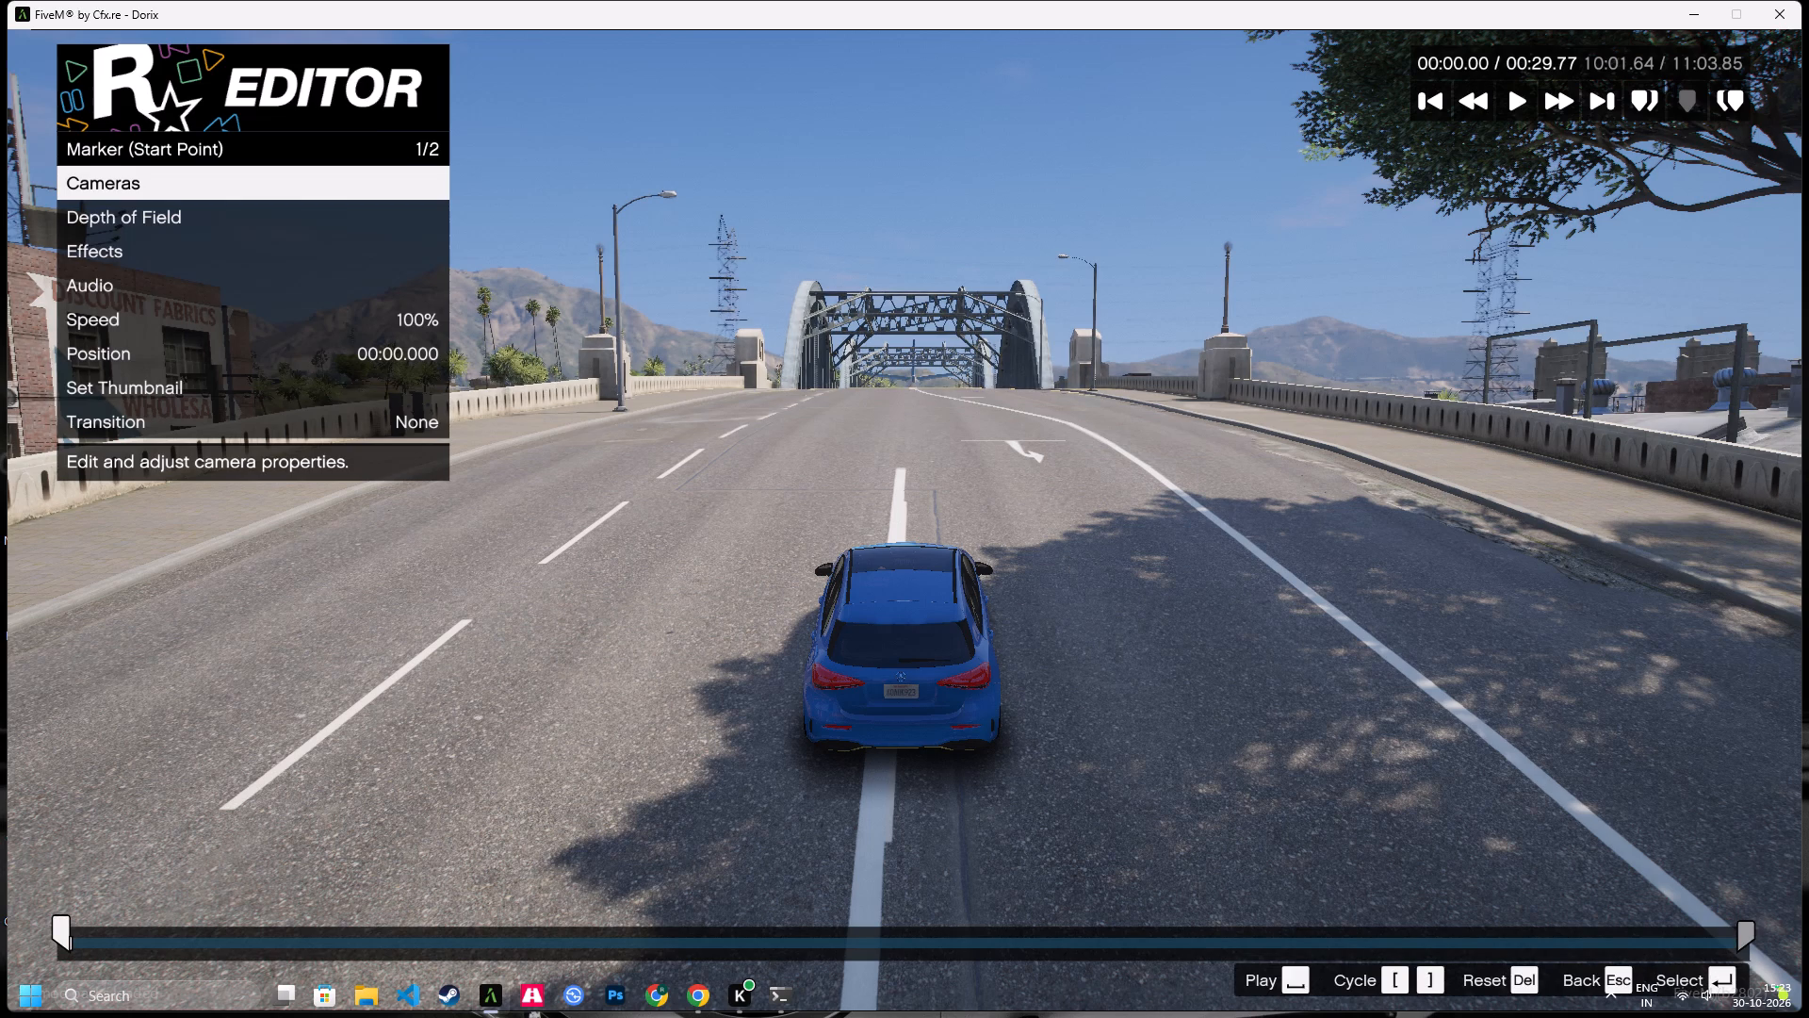
key(Down)
key(Down)
key(Return)
key(Down)
key(Right)
key(Right)
key(Right)
key(Right)
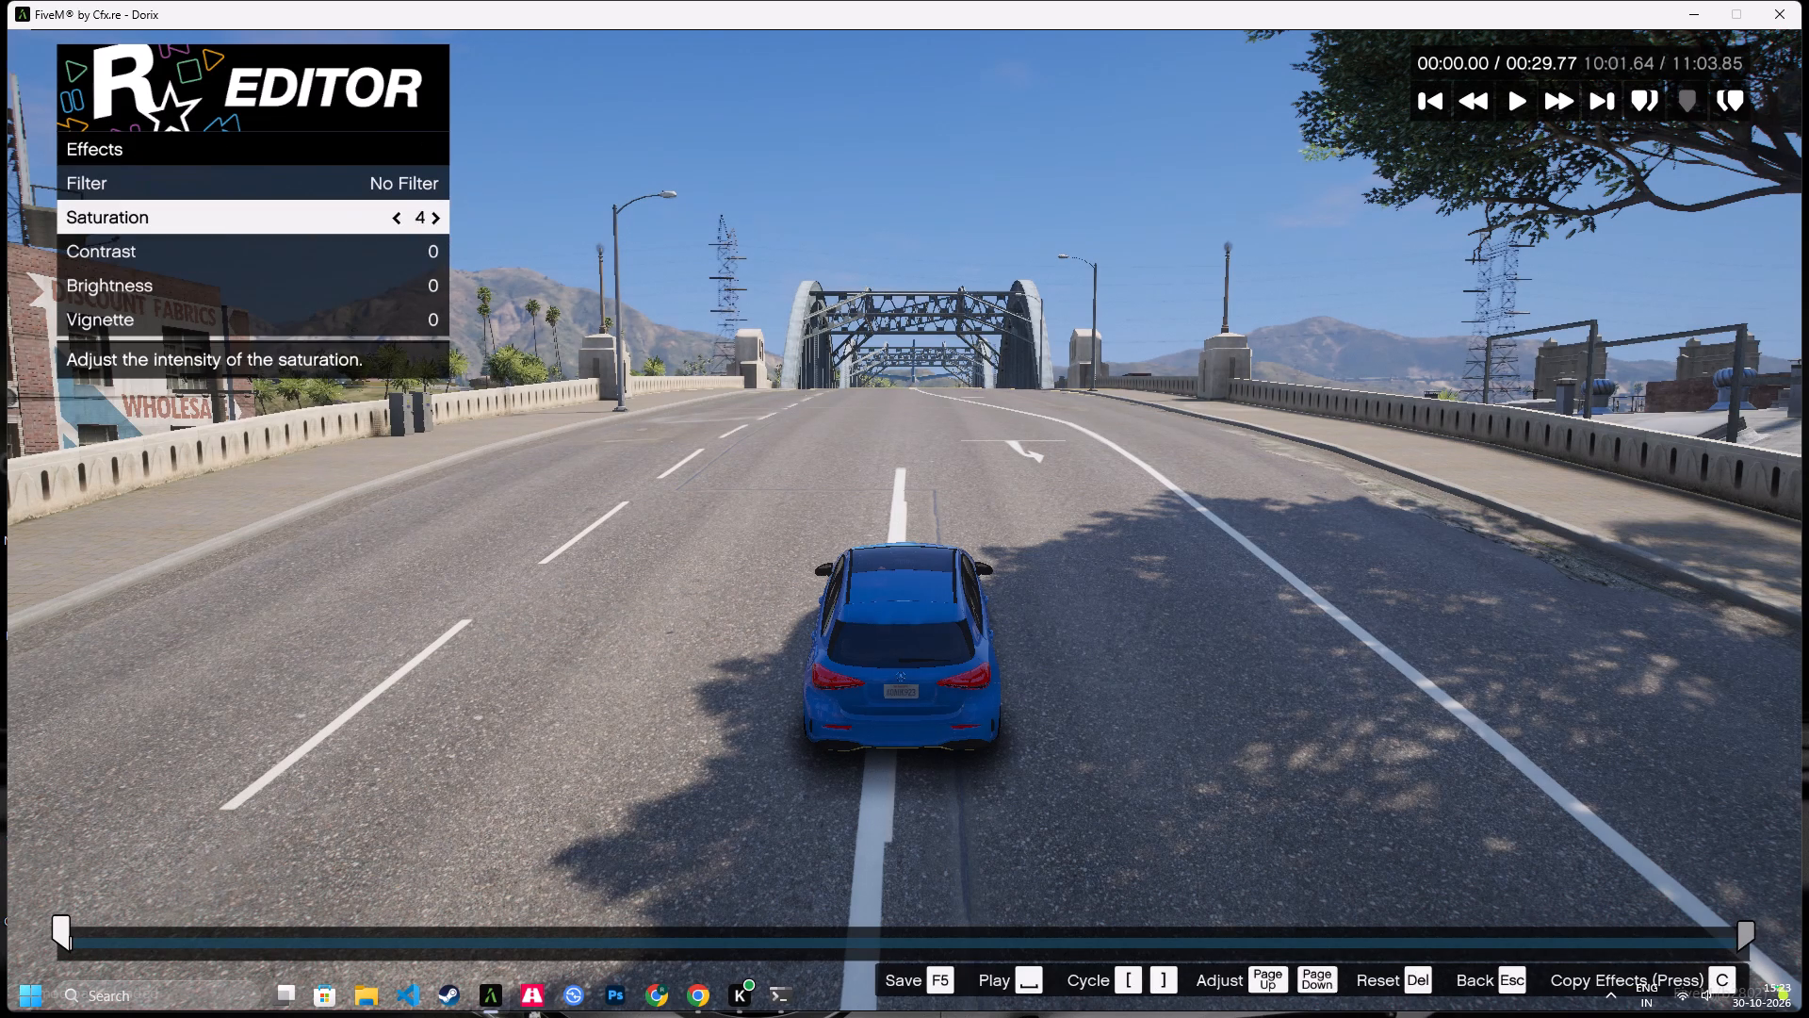
key(Right)
key(Right)
key(Right)
key(Right)
key(Right)
key(Right)
key(Down)
key(Right)
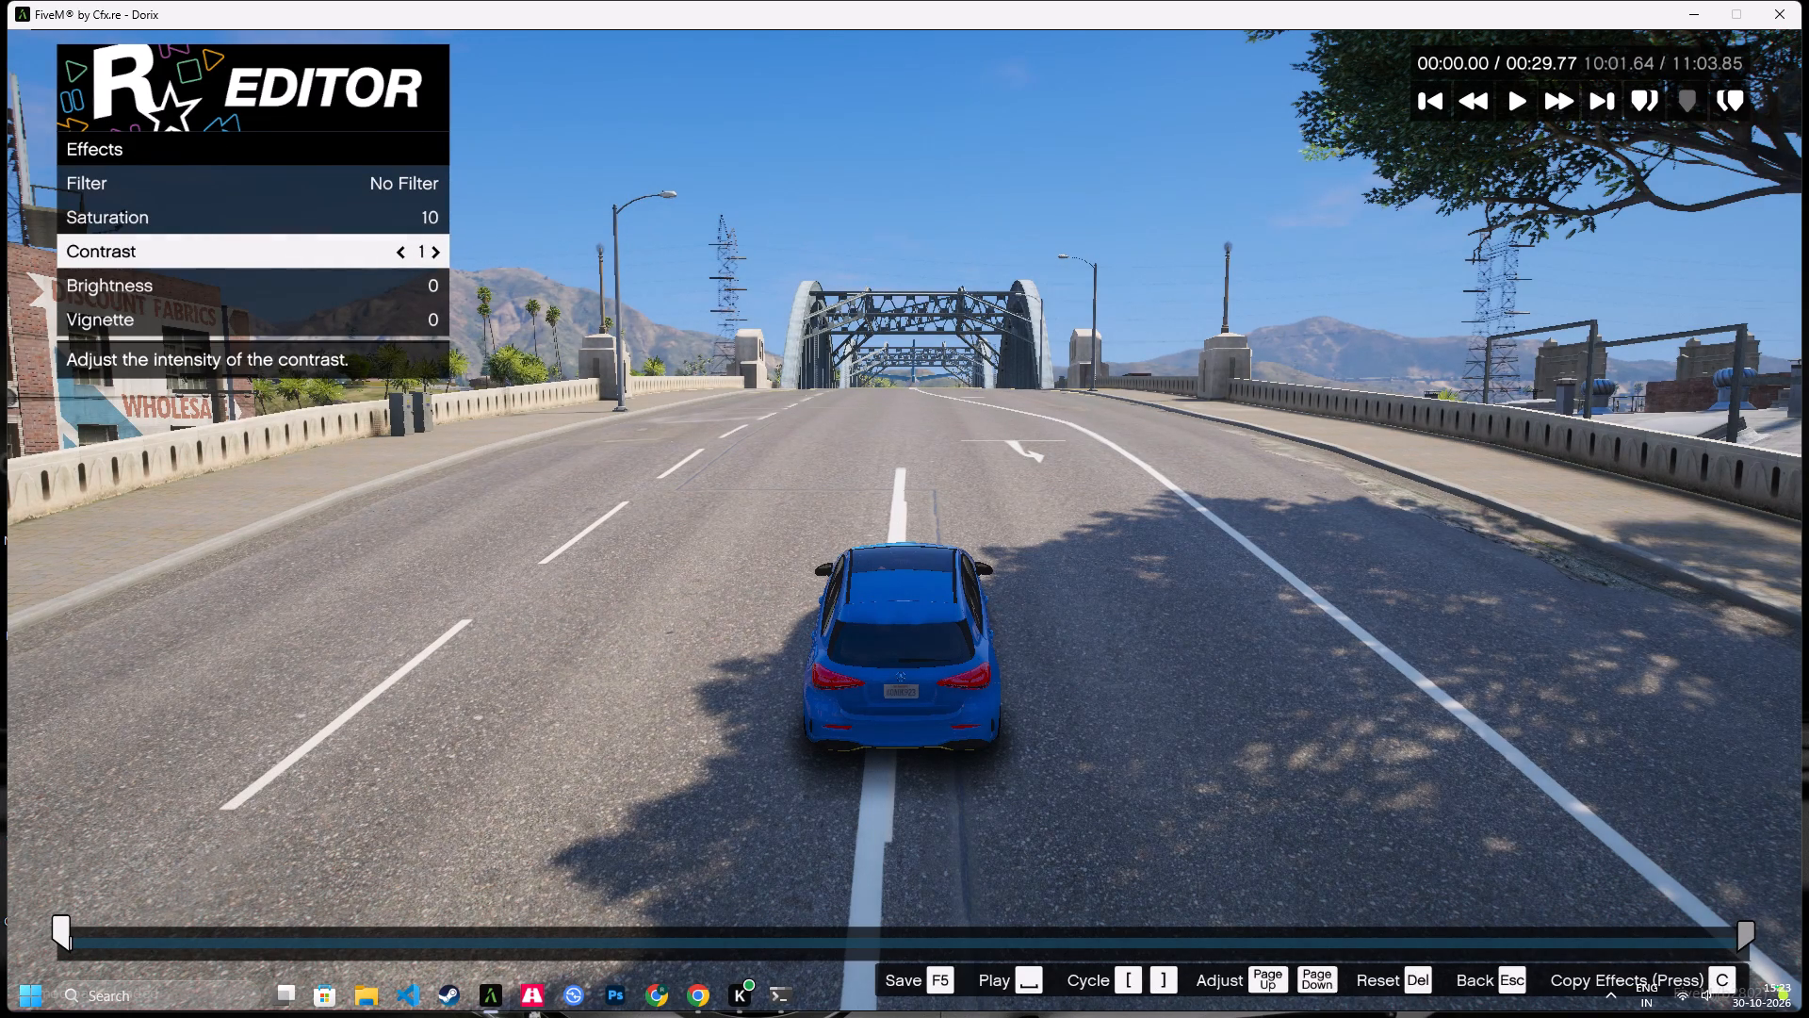
key(BackSpace)
Switch the depth of field setting of the twenty-seventh clip's start marker to the following option.
key(Up)
key(Return)
key(Right)
key(BackSpace)
Set the twenty-seventh clip's start marker to Free Camera with Move with Target on Player.
key(Up)
key(Return)
key(Right)
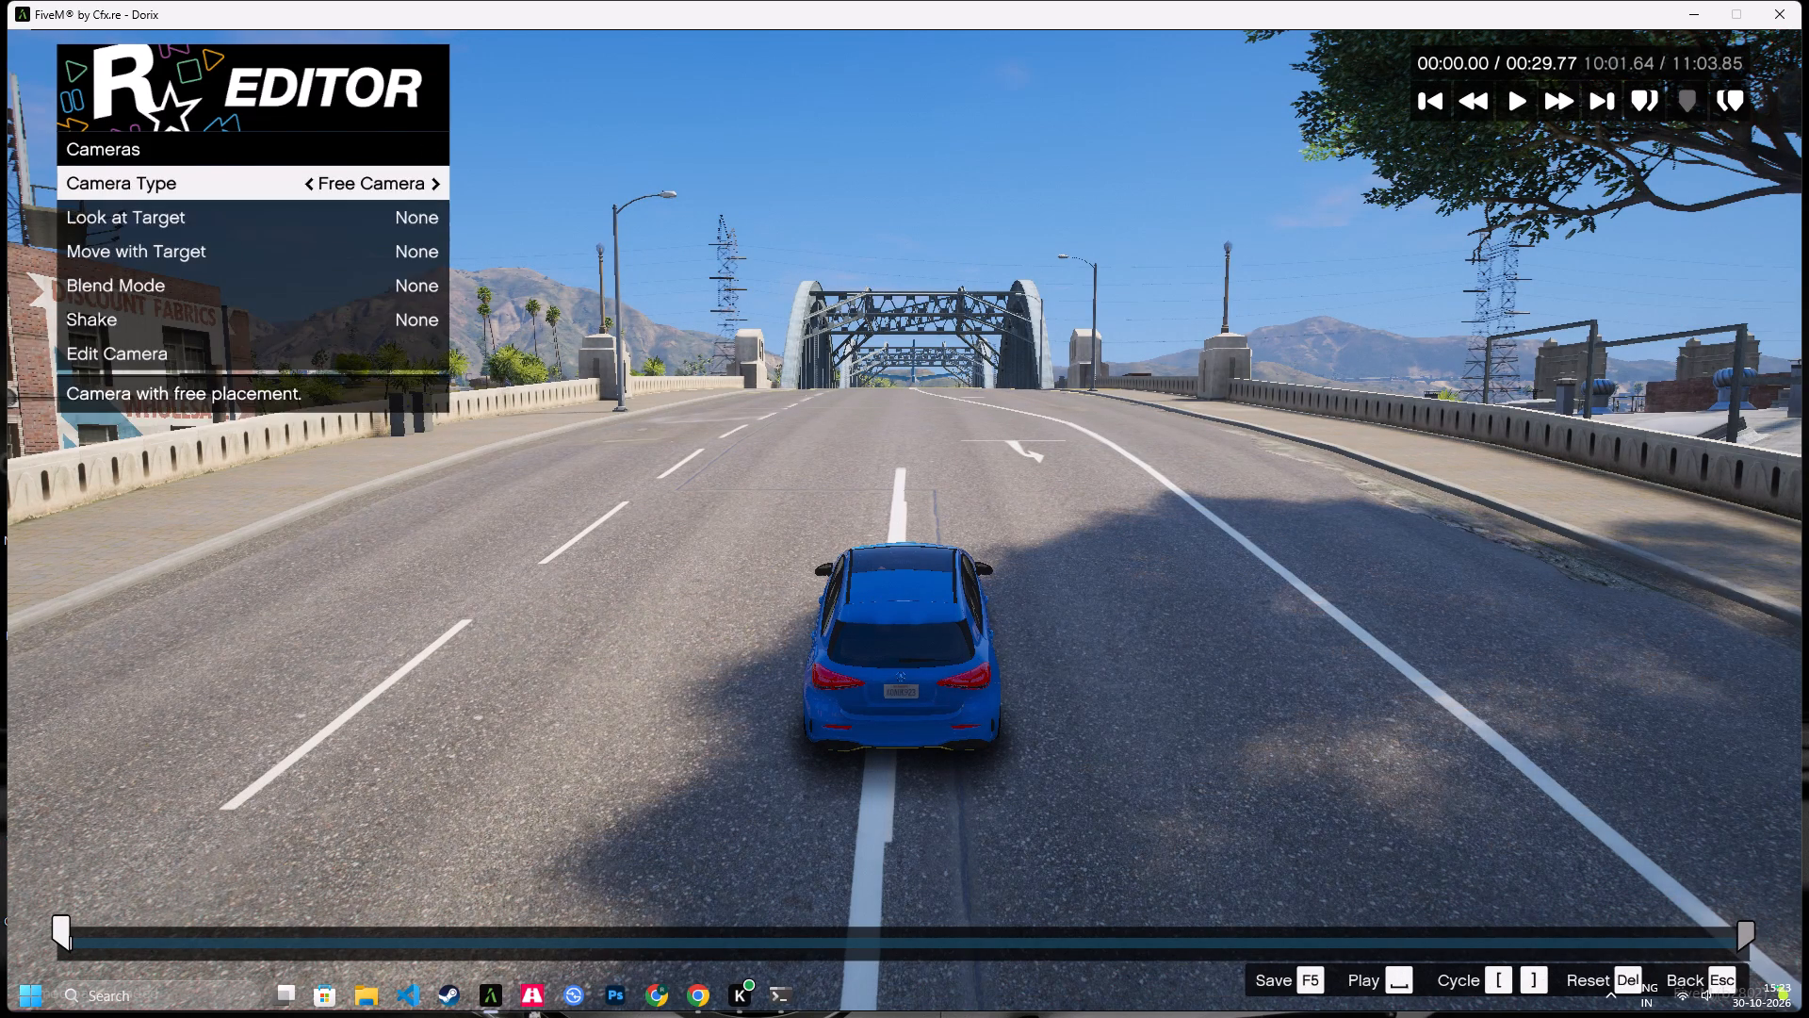
key(Down)
key(Down)
key(Right)
Edit the twenty-seventh clip's free camera, zooming it out behind the blue car approaching the bridge.
key(Down)
key(Down)
key(Down)
key(Down)
key(Return)
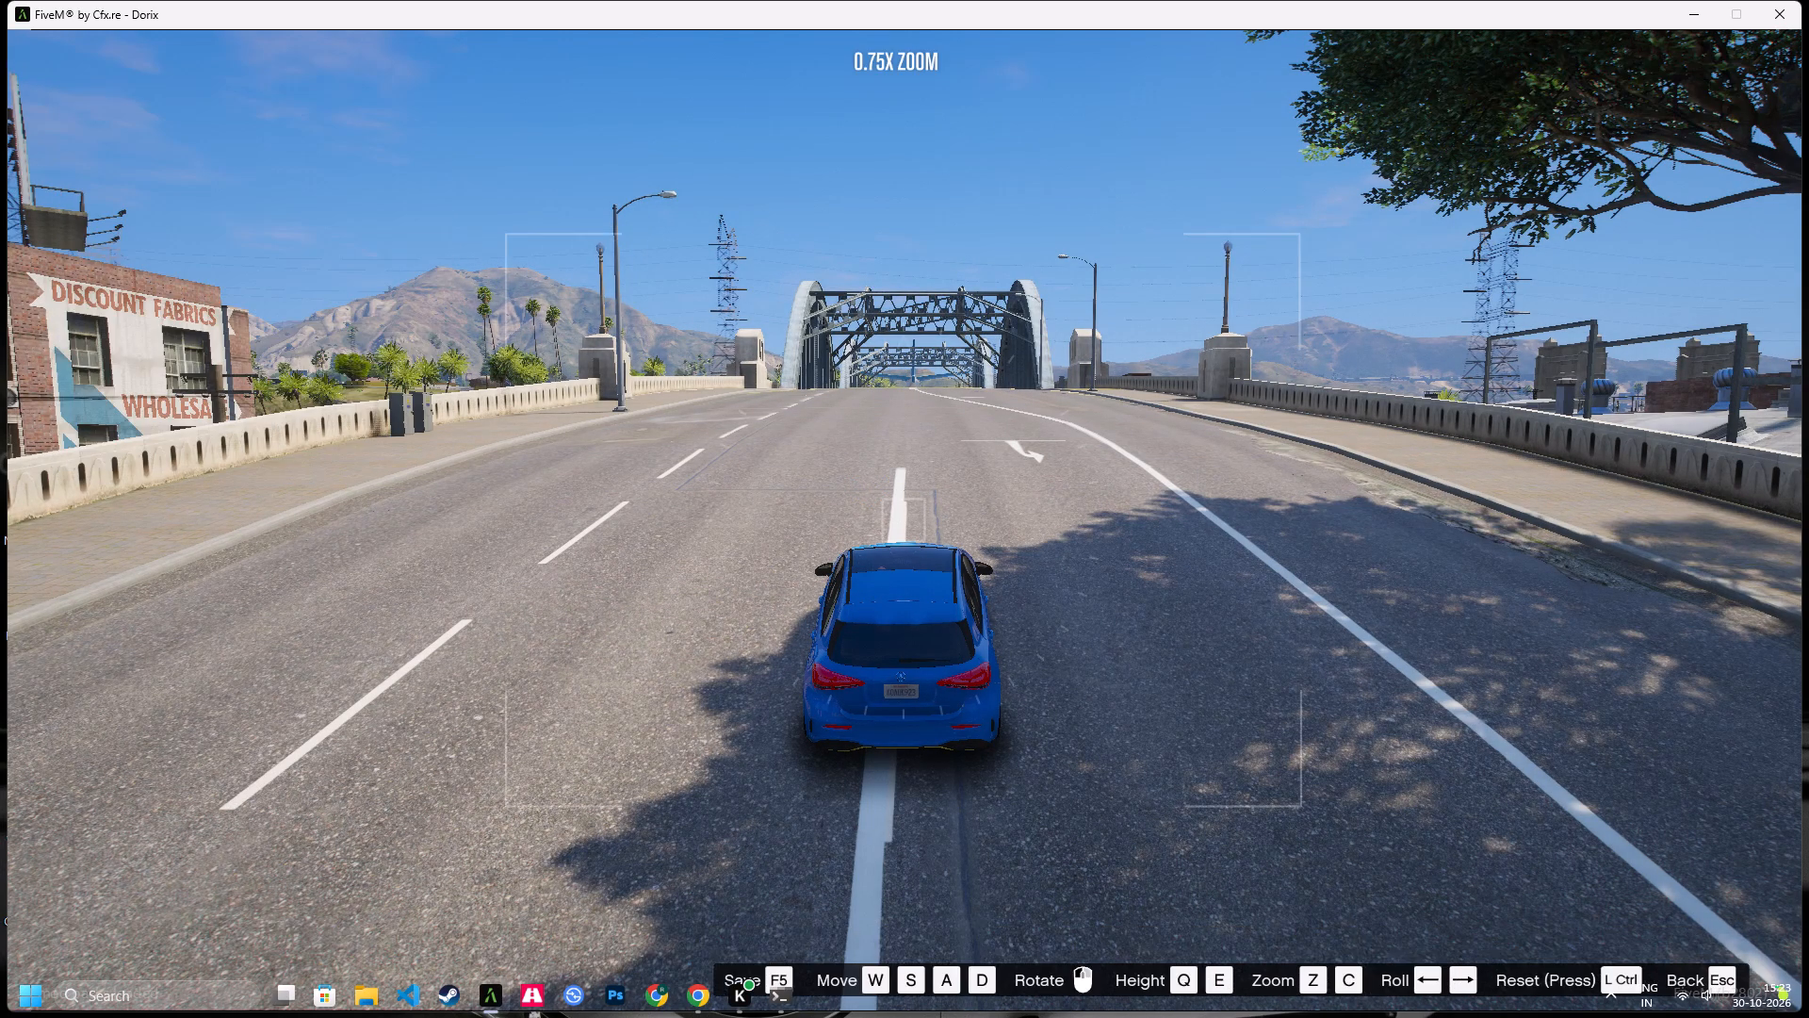
key(ctrl+z)
key(Escape)
Start playback of the twenty-seventh clip, save its edits and return to the project timeline.
key(space)
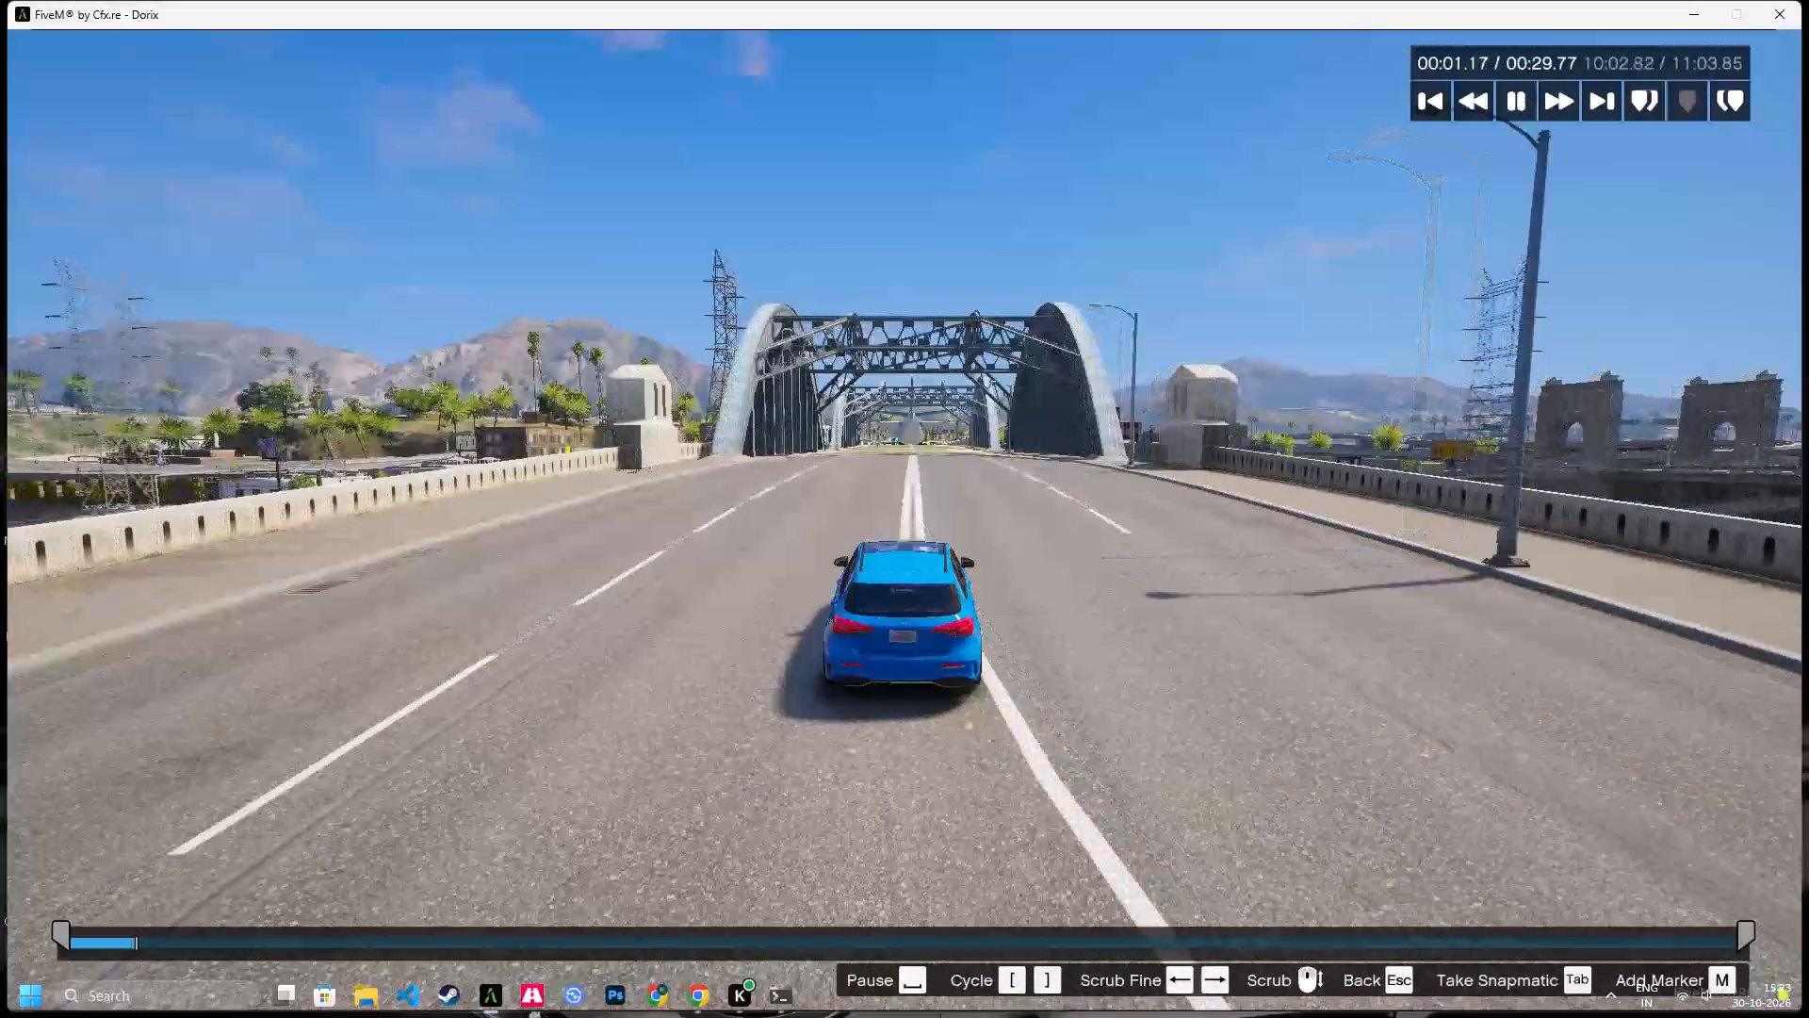
key(F5)
key(F5)
key(F5)
key(F5)
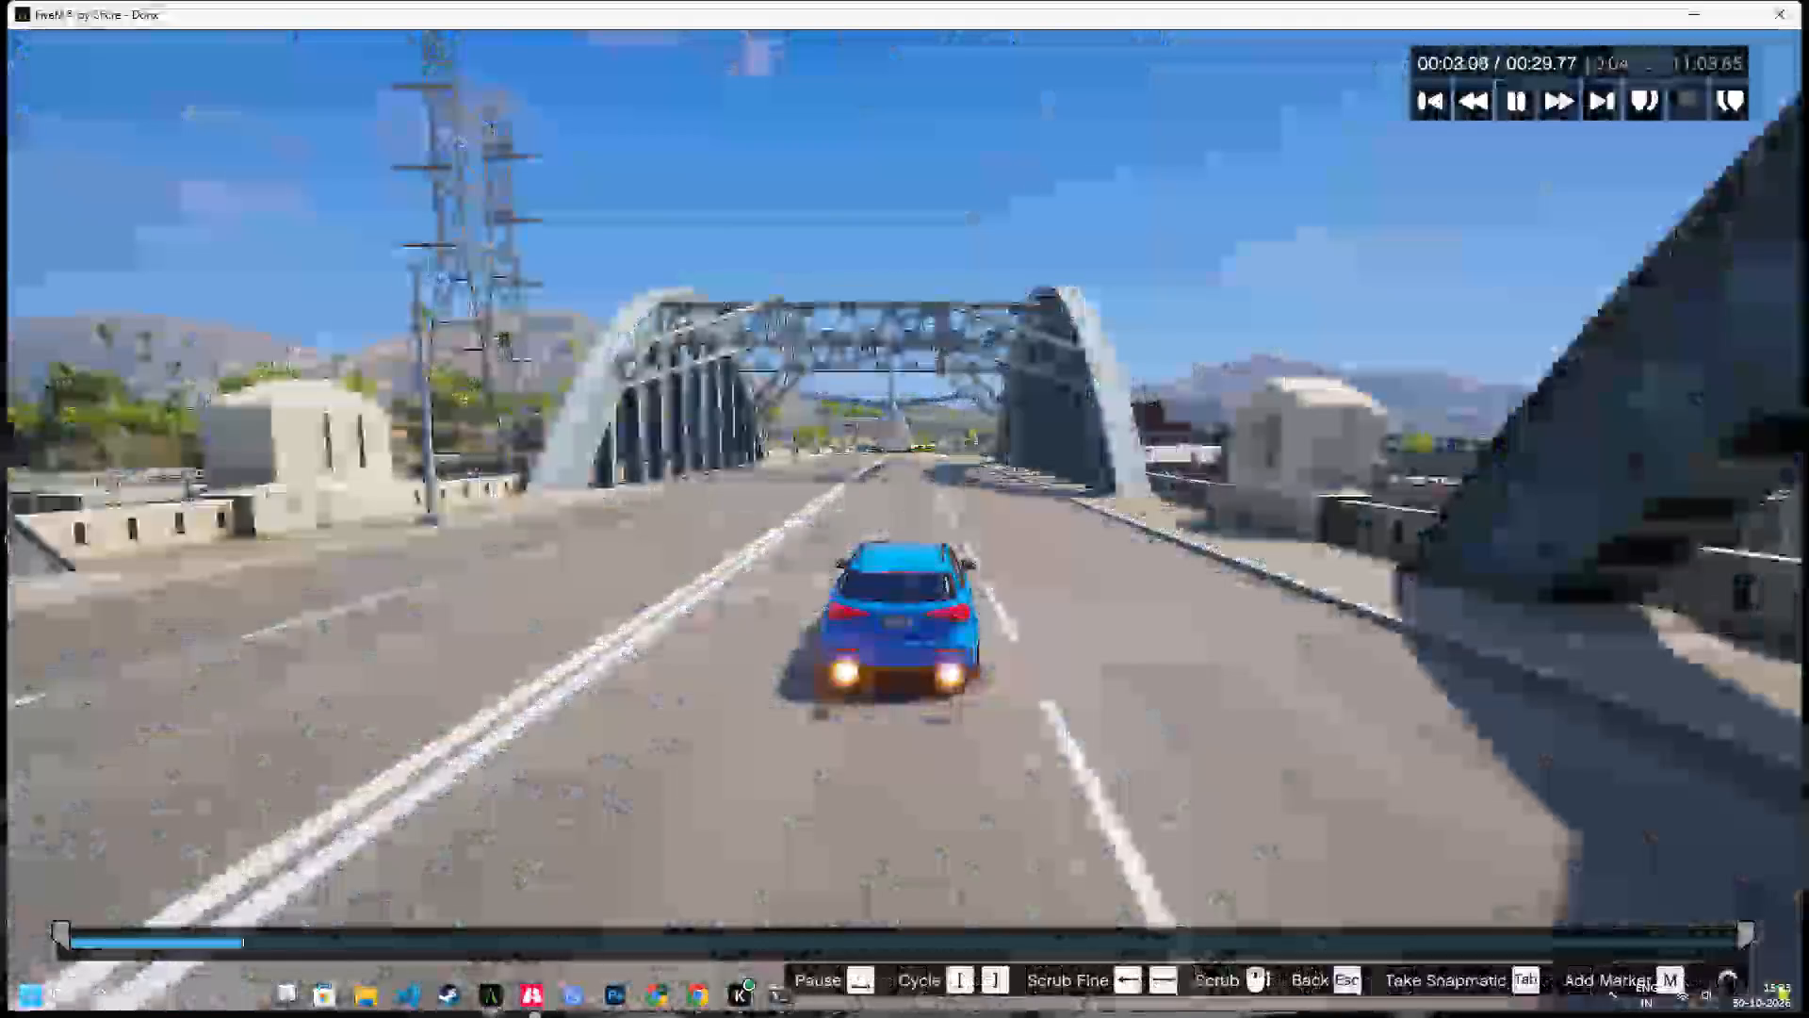
key(Escape)
key(Return)
Open the twenty-eighth clip, showing the dark blue SUV, and set its start marker's saturation to 10.
key(Right)
key(Return)
key(Return)
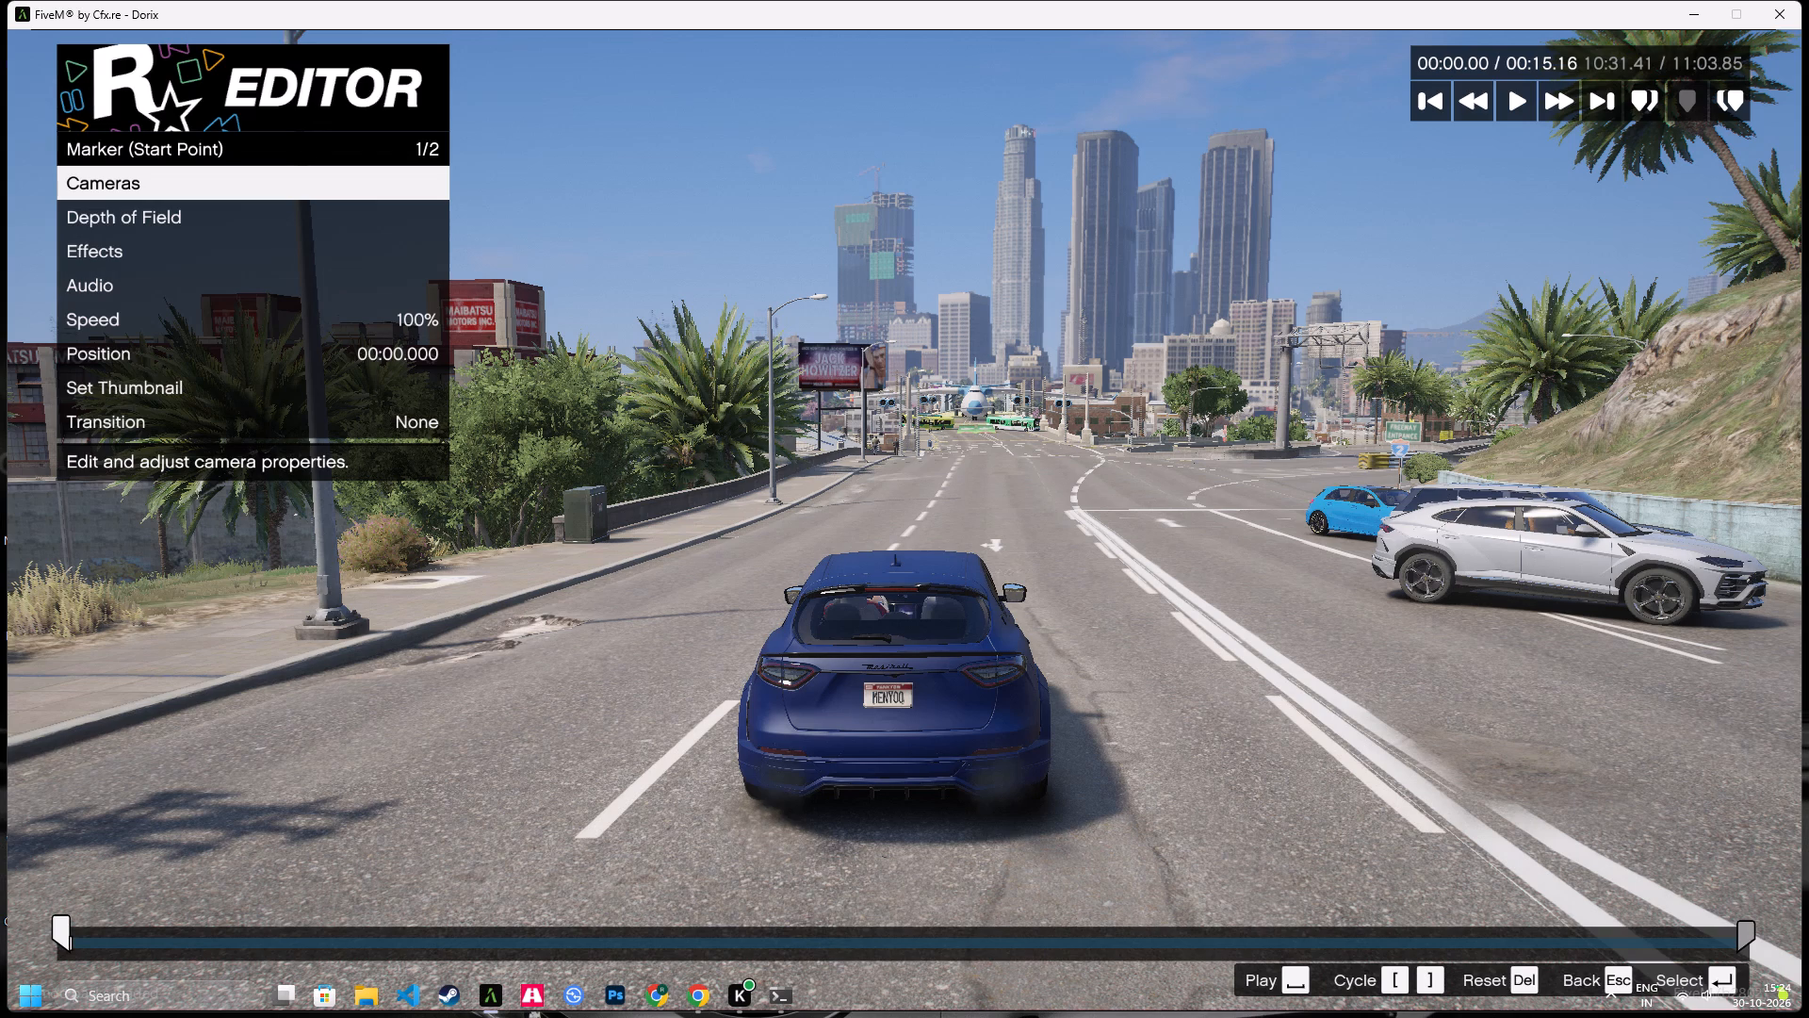
key(Down)
key(Down)
key(Return)
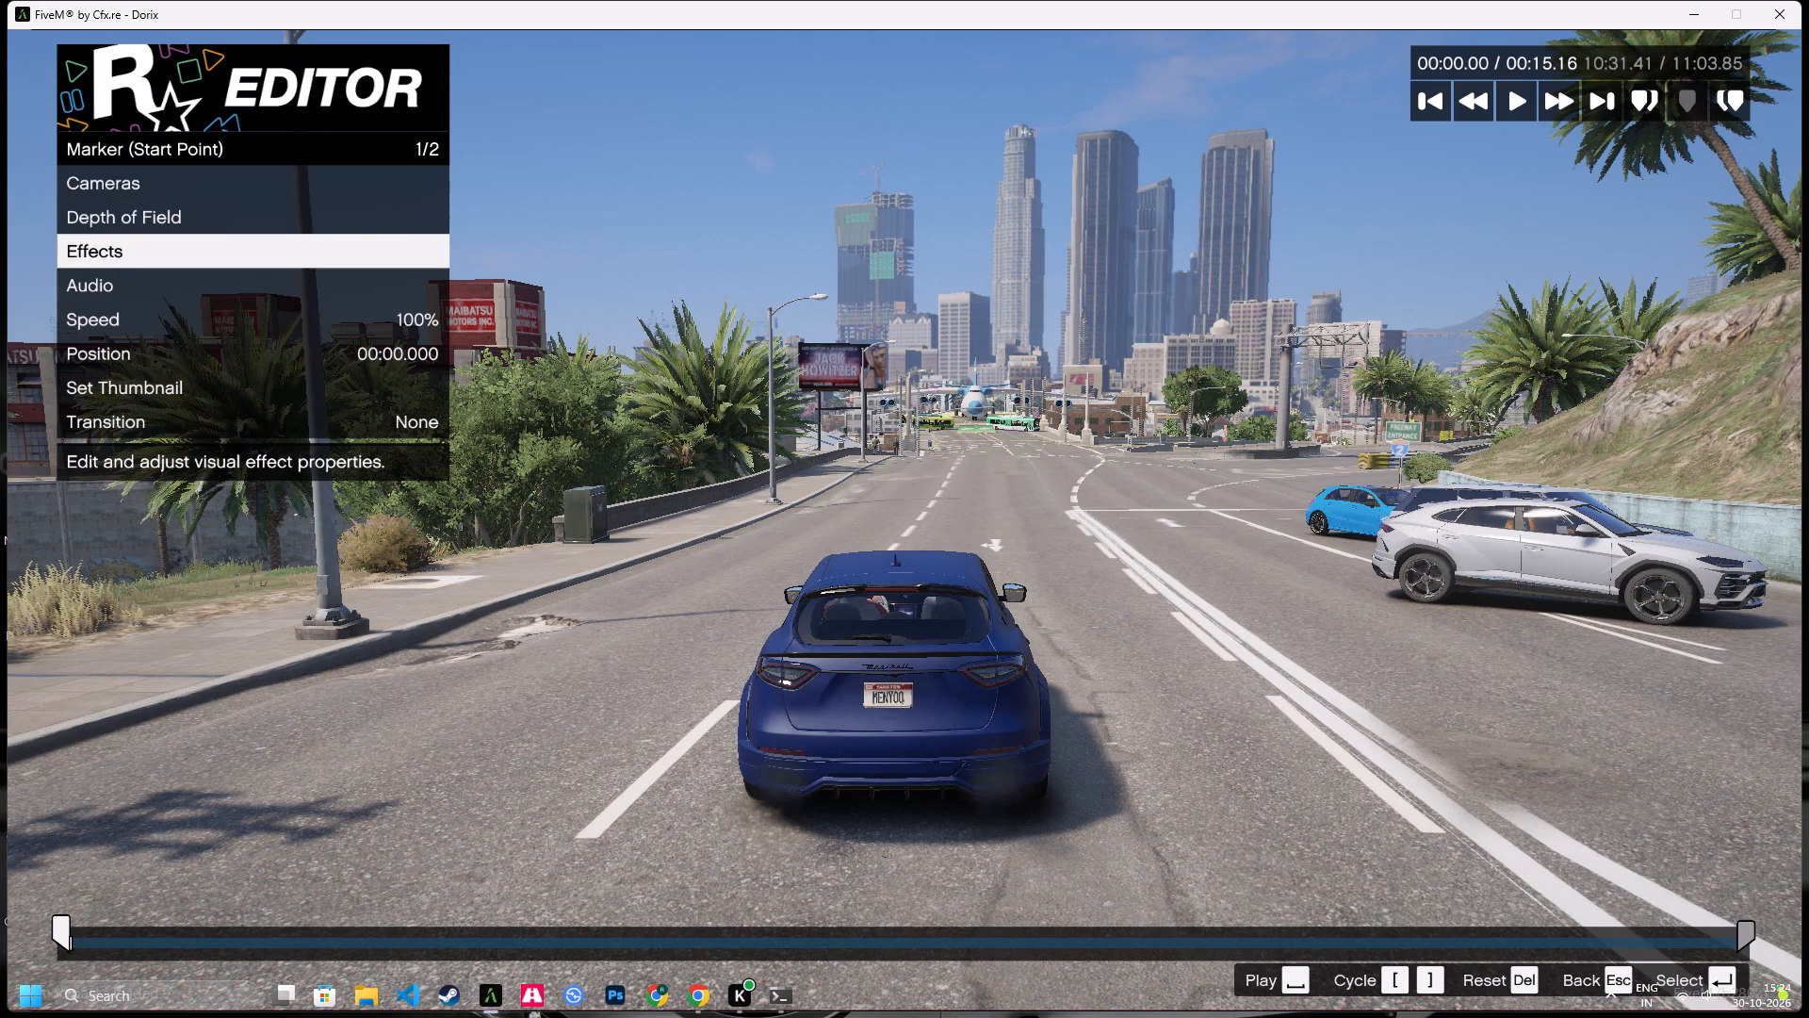
key(Down)
key(Right)
key(Right)
key(Right)
key(Right)
key(Right)
key(Right)
key(Right)
key(Right)
key(Right)
key(Right)
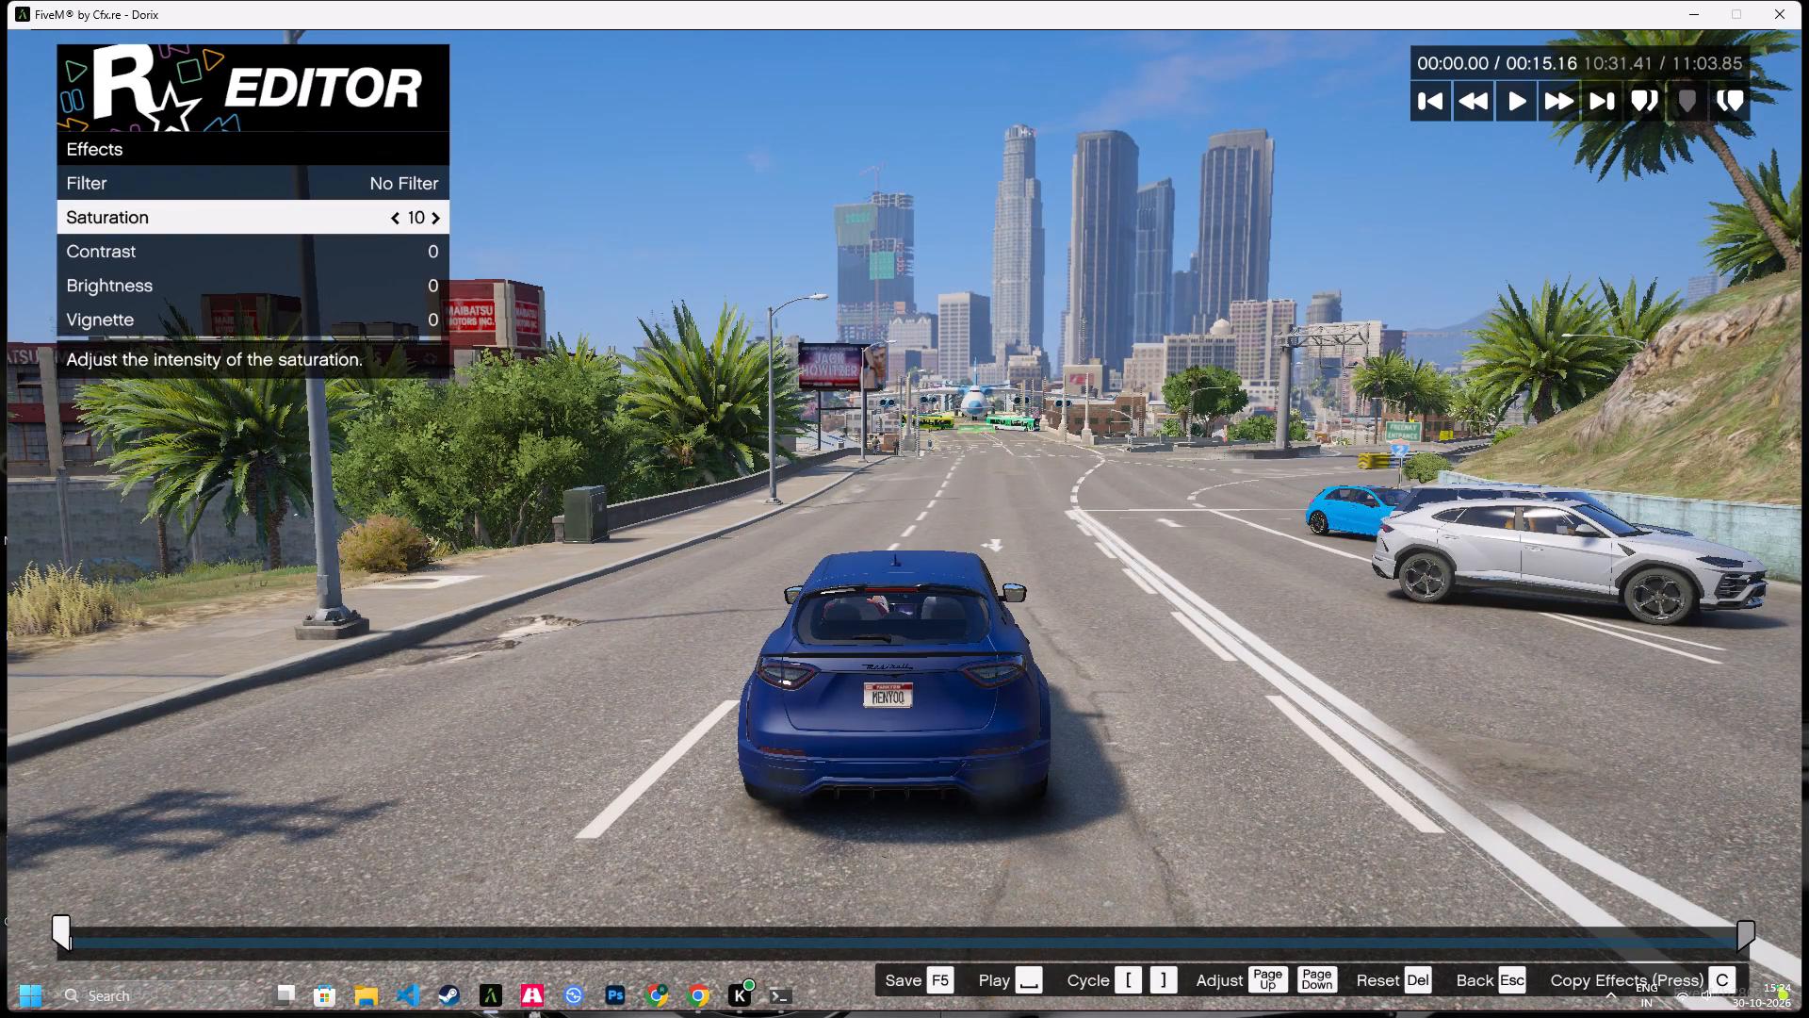
Raise the contrast of the twenty-eighth clip's start marker and change its depth of field setting.
key(Down)
key(Right)
key(BackSpace)
key(Up)
key(Return)
key(Right)
key(BackSpace)
Set the twenty-eighth clip's start marker to Free Camera and assign a target for Move with Target.
key(Up)
key(Return)
key(Right)
key(Down)
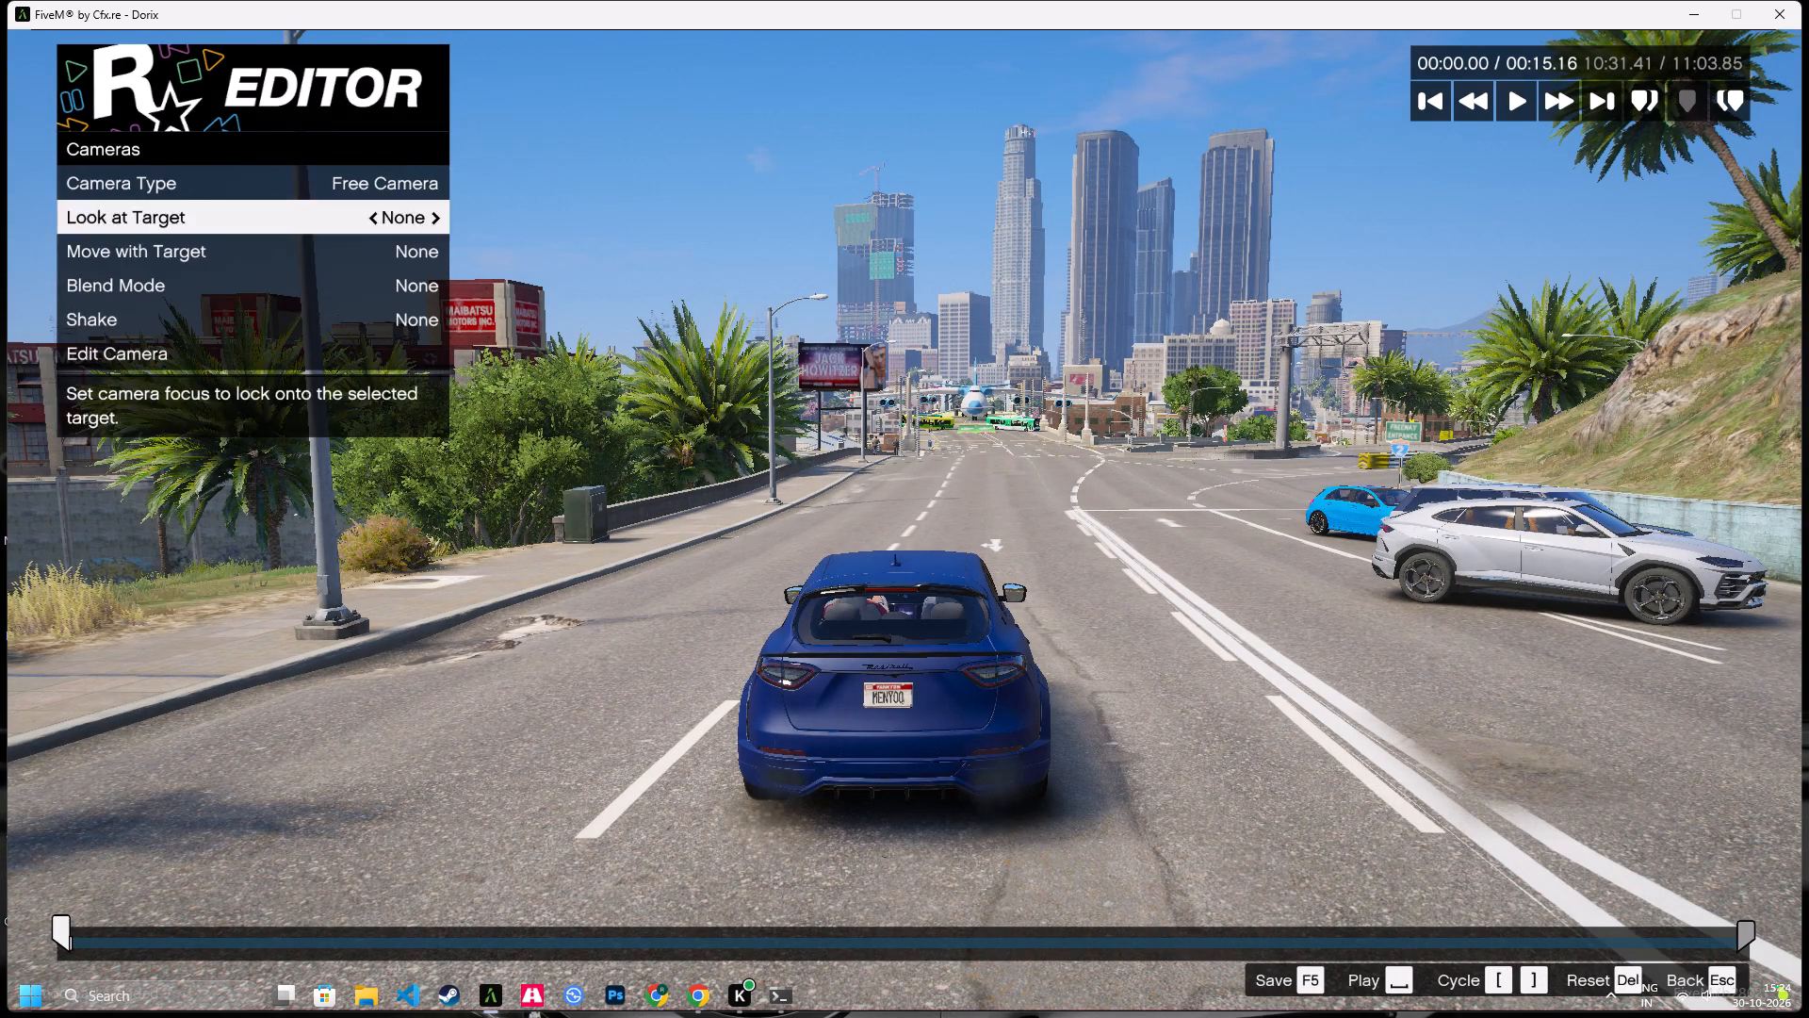
key(Down)
key(Right)
Edit the twenty-eighth clip's free camera, zooming it out behind the dark blue SUV on the road towards the skyscrapers.
key(Down)
key(Down)
key(Down)
key(Down)
key(Return)
key(ctrl+z)
key(ctrl+z)
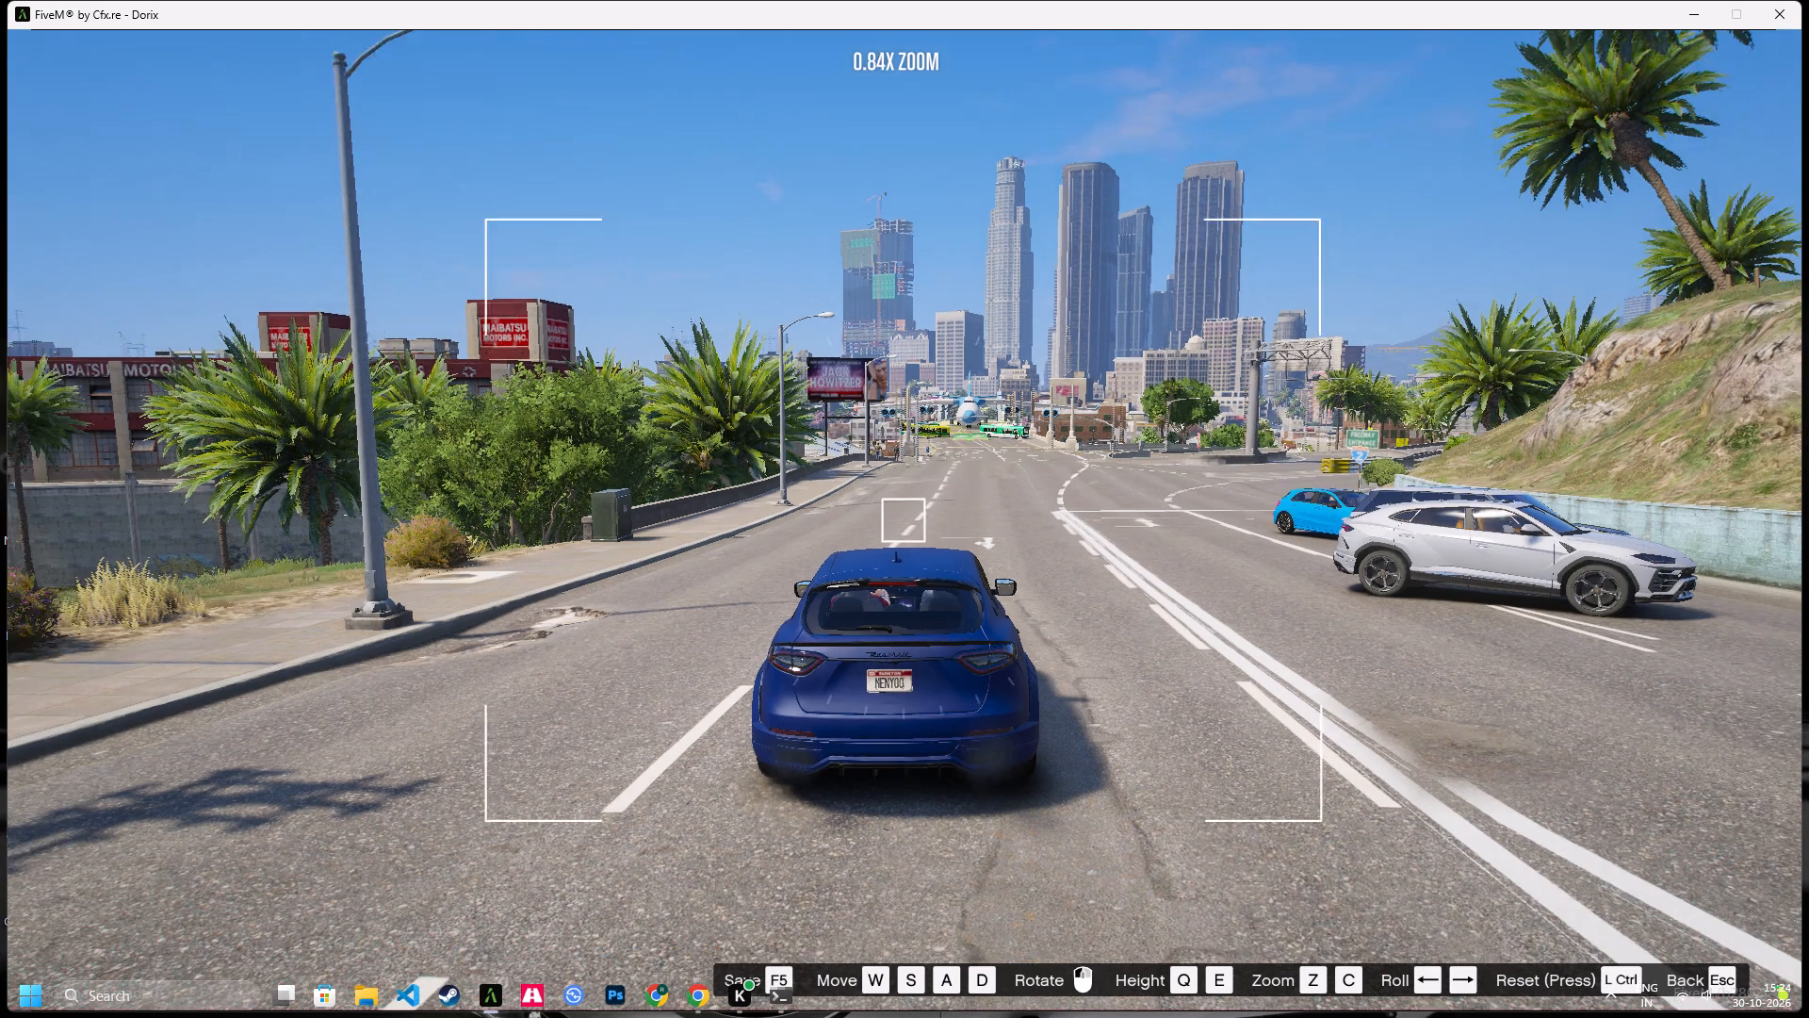
key(Escape)
Start playback of the twenty-eighth clip, save its edits and return to the project timeline.
key(space)
key(F5)
key(F5)
key(F5)
key(F5)
key(Escape)
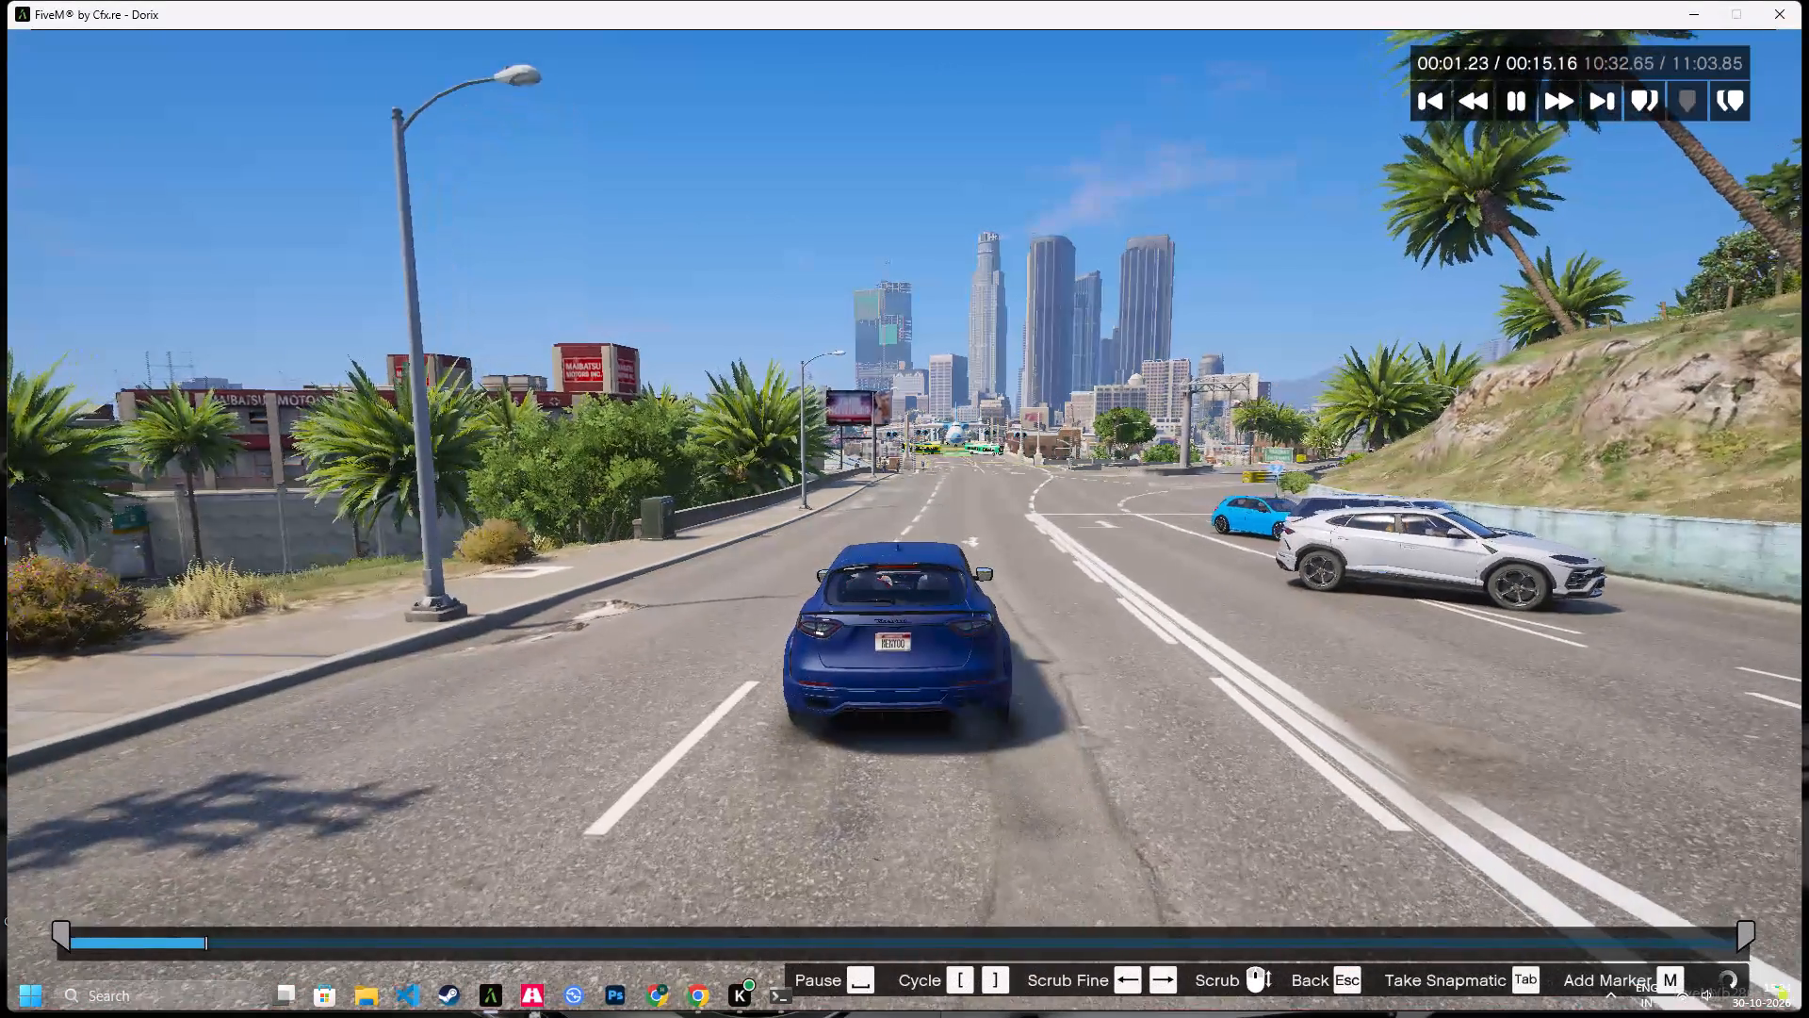
key(space)
key(Escape)
key(Escape)
key(Return)
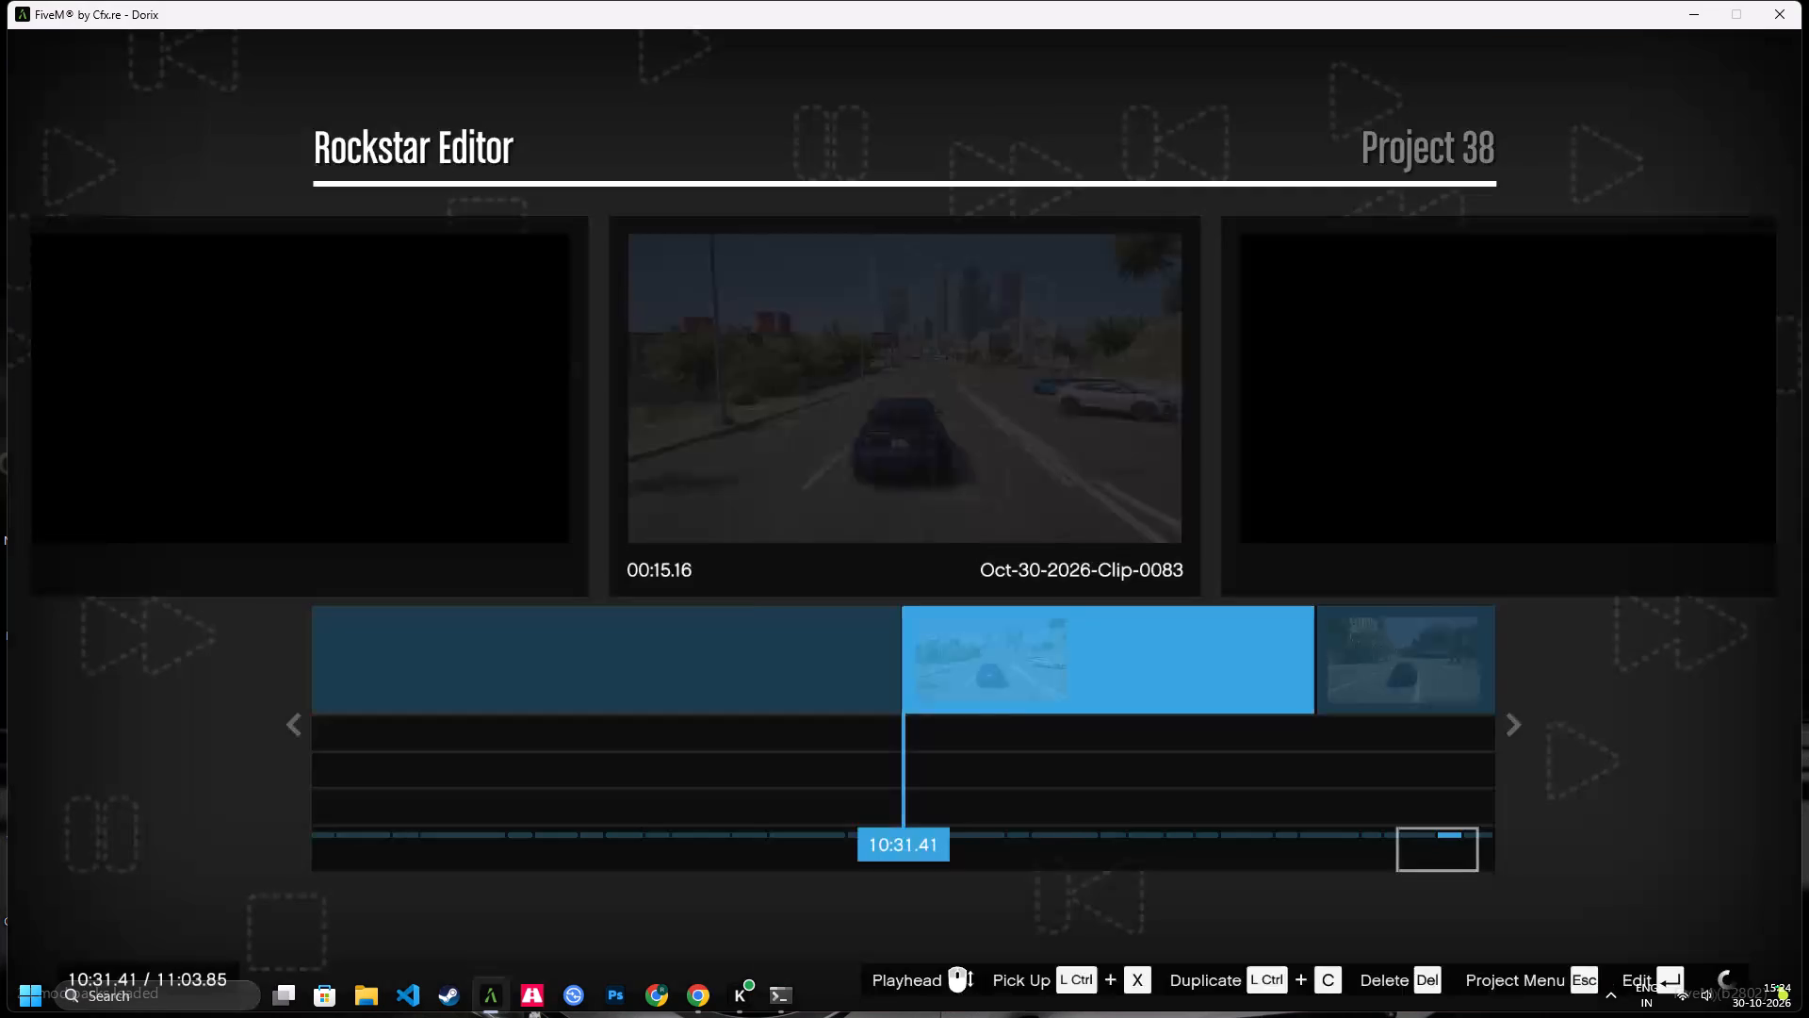
Open the twenty-ninth clip, the next one on the Project 38 timeline, for editing.
key(Right)
key(Return)
key(Return)
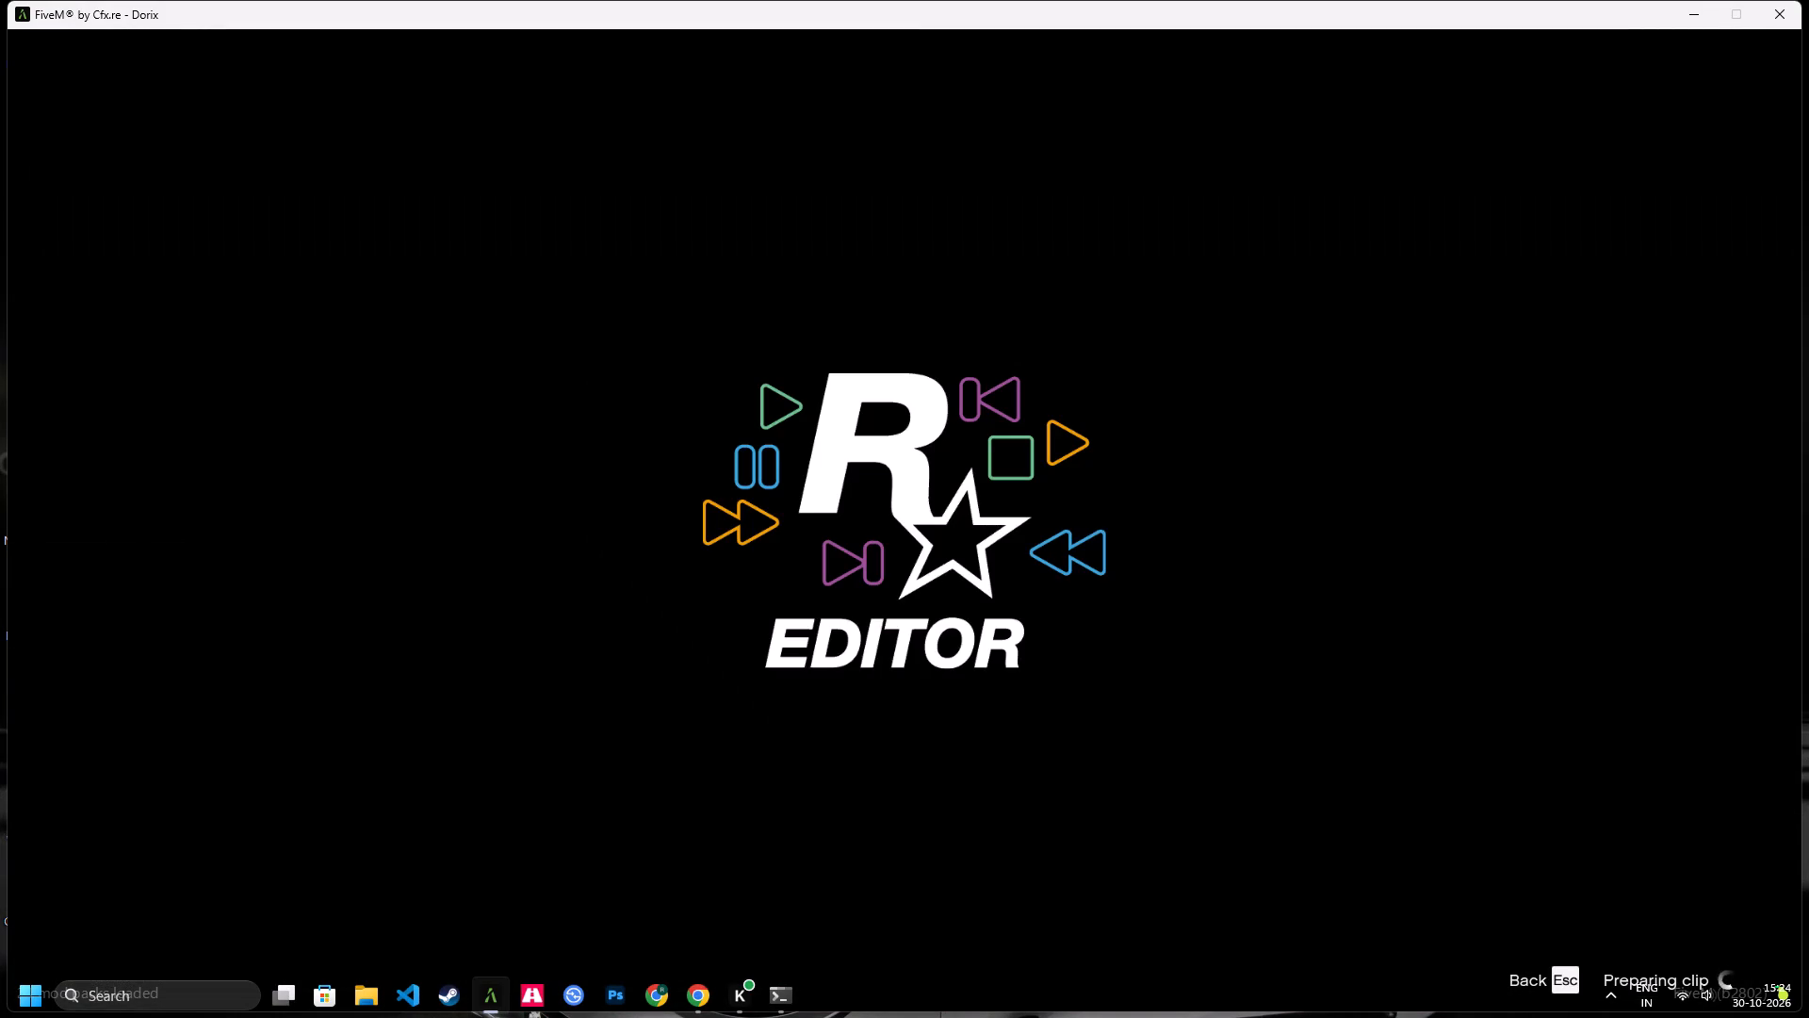
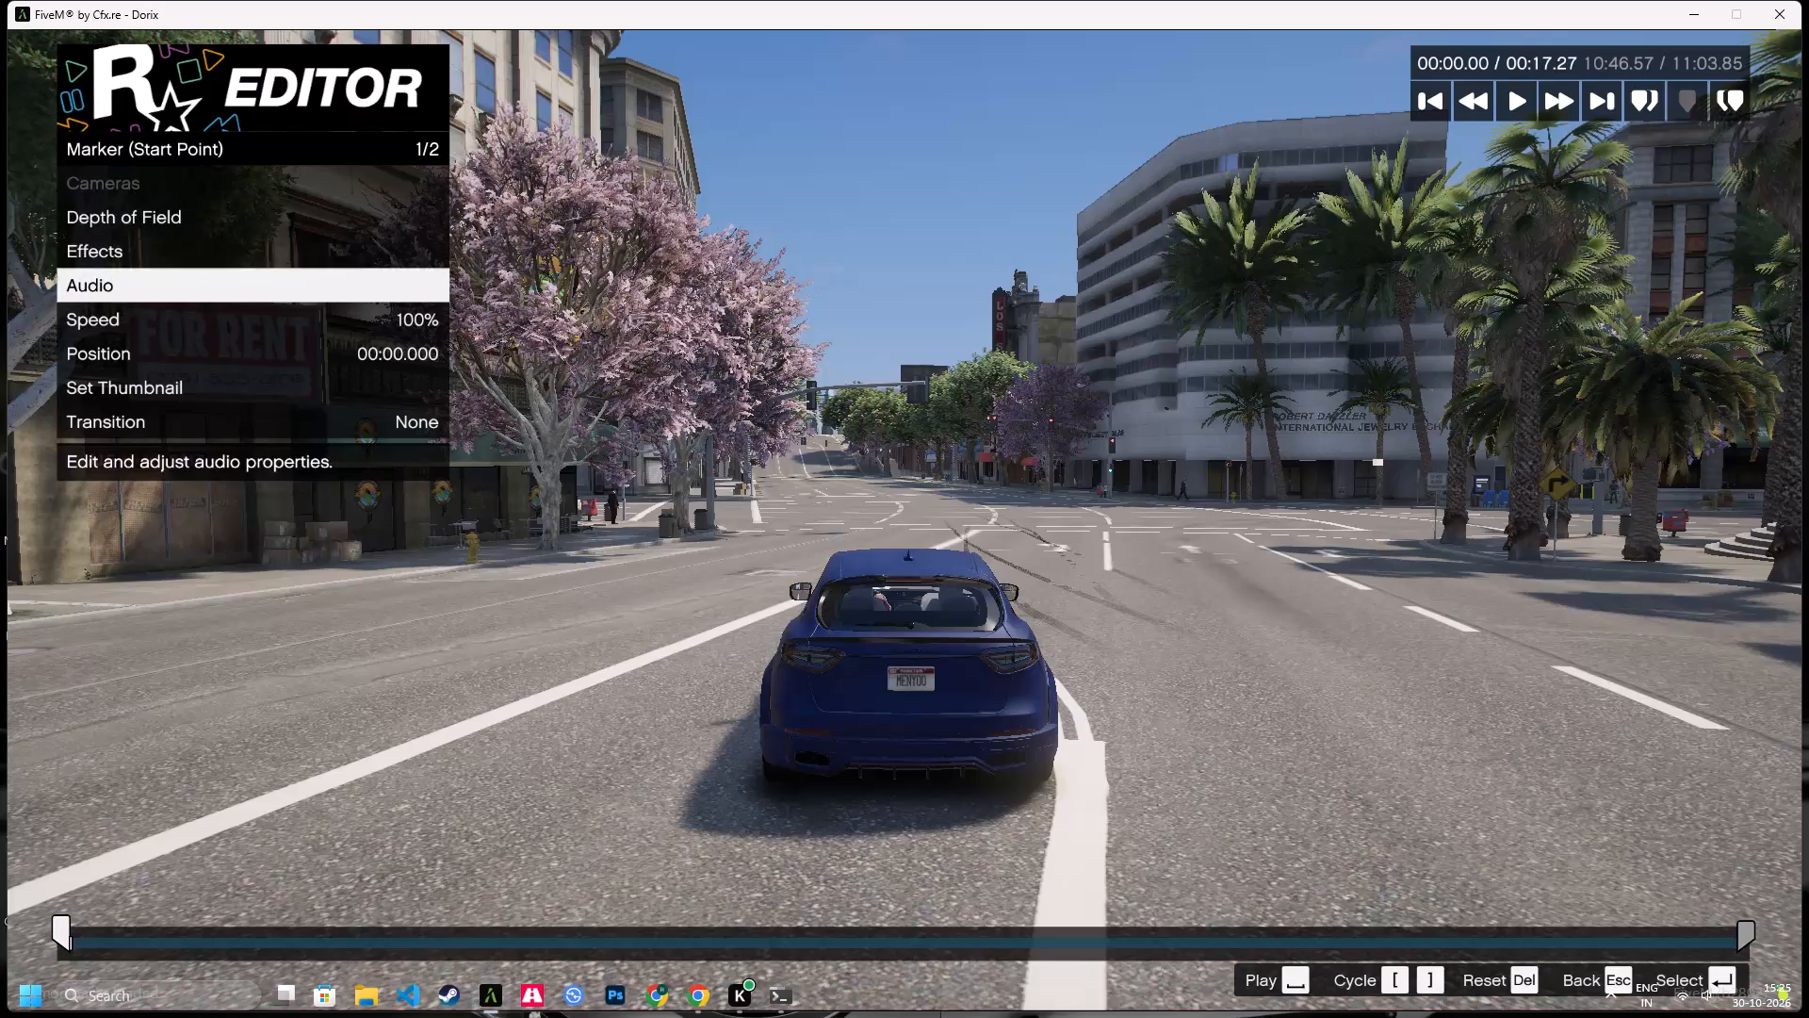
Set the twenty-ninth clip's start marker effects to saturation 5 and contrast 2.
key(Up)
key(Return)
key(Down)
key(Right)
key(Right)
key(Right)
key(Right)
key(Right)
key(Down)
key(Right)
key(Right)
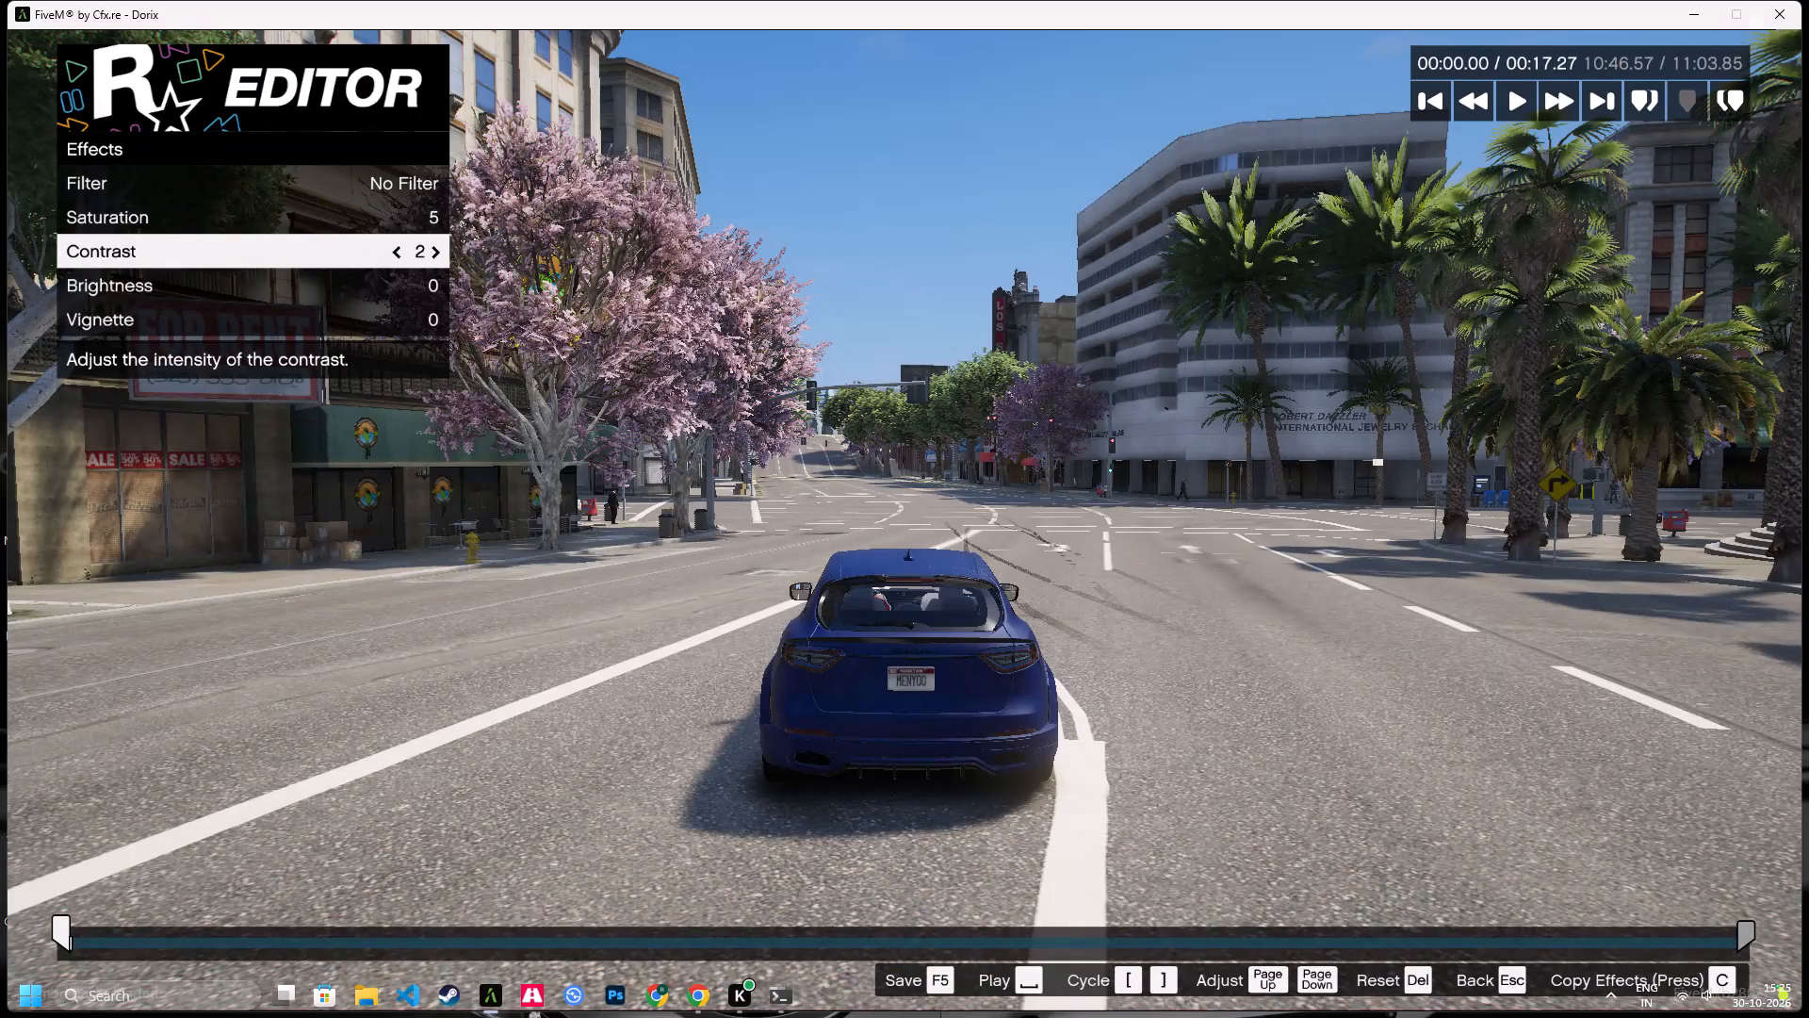
Save the twenty-ninth clip's edits and exit back to the Project 38 timeline.
key(F5)
key(F5)
key(F5)
key(Escape)
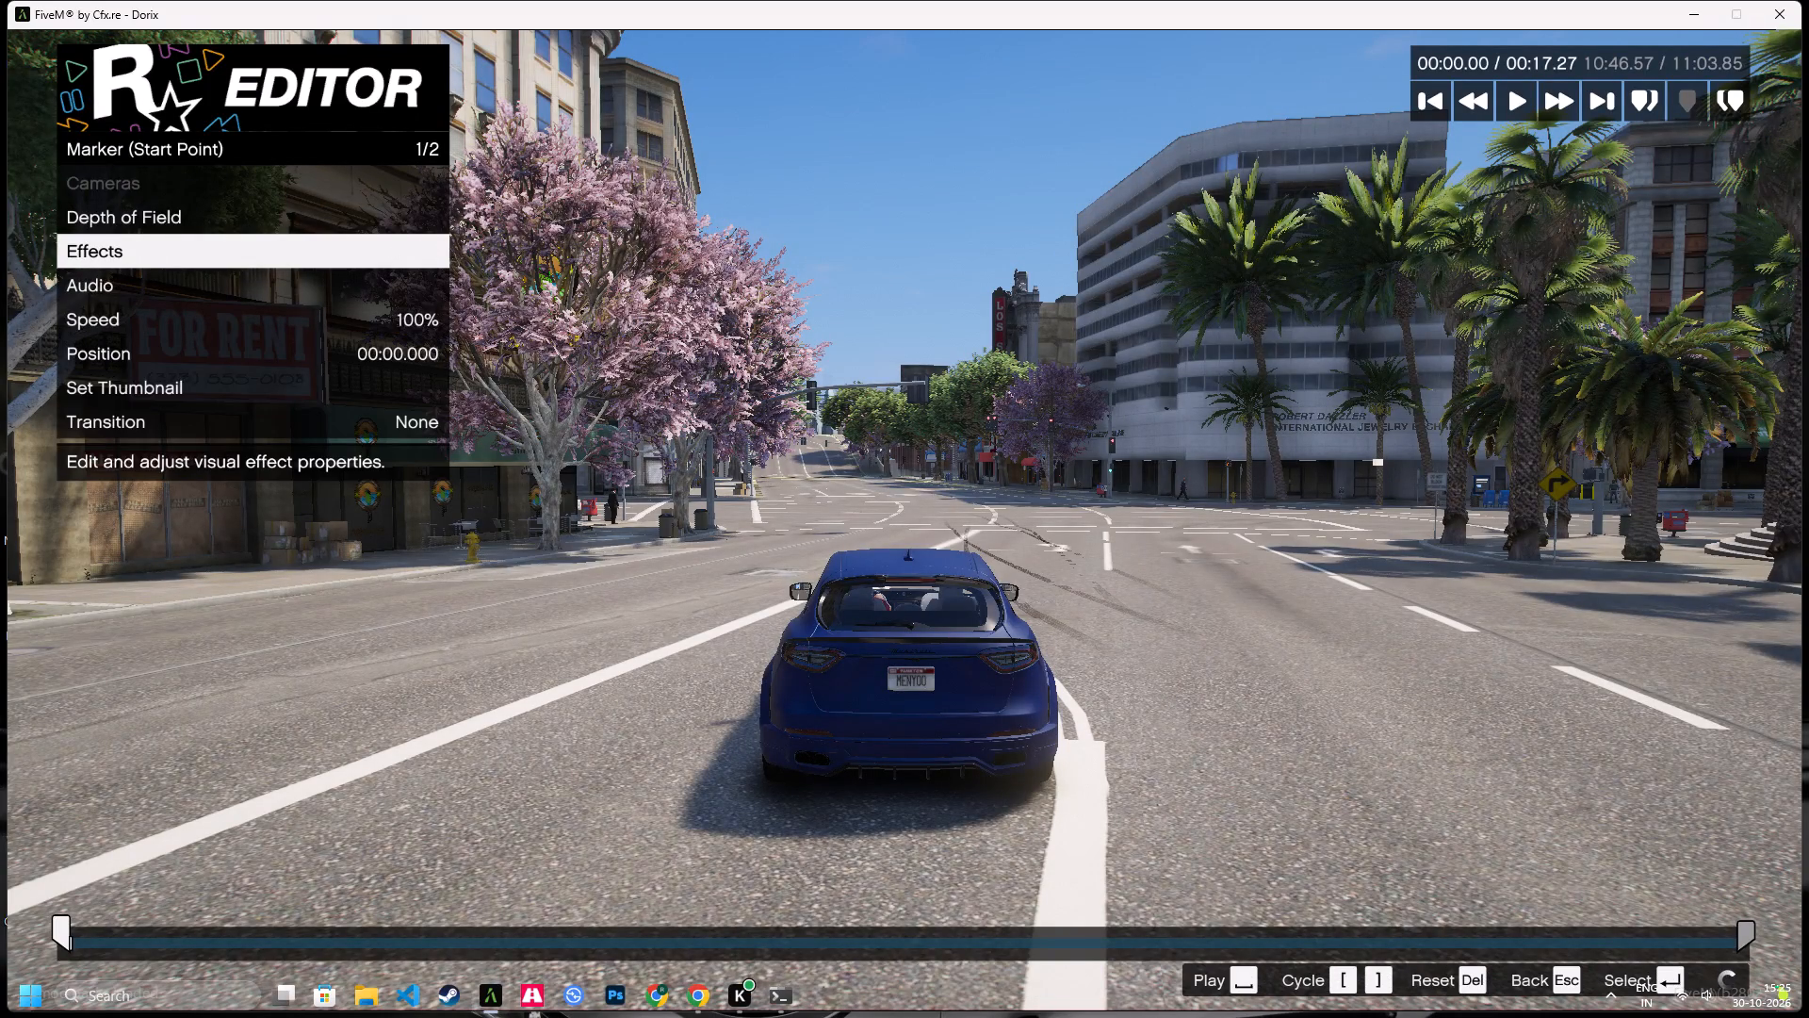
key(Escape)
key(Escape)
key(Return)
Open the export settings of Project 38 and set the frame rate to 60fps.
key(Escape)
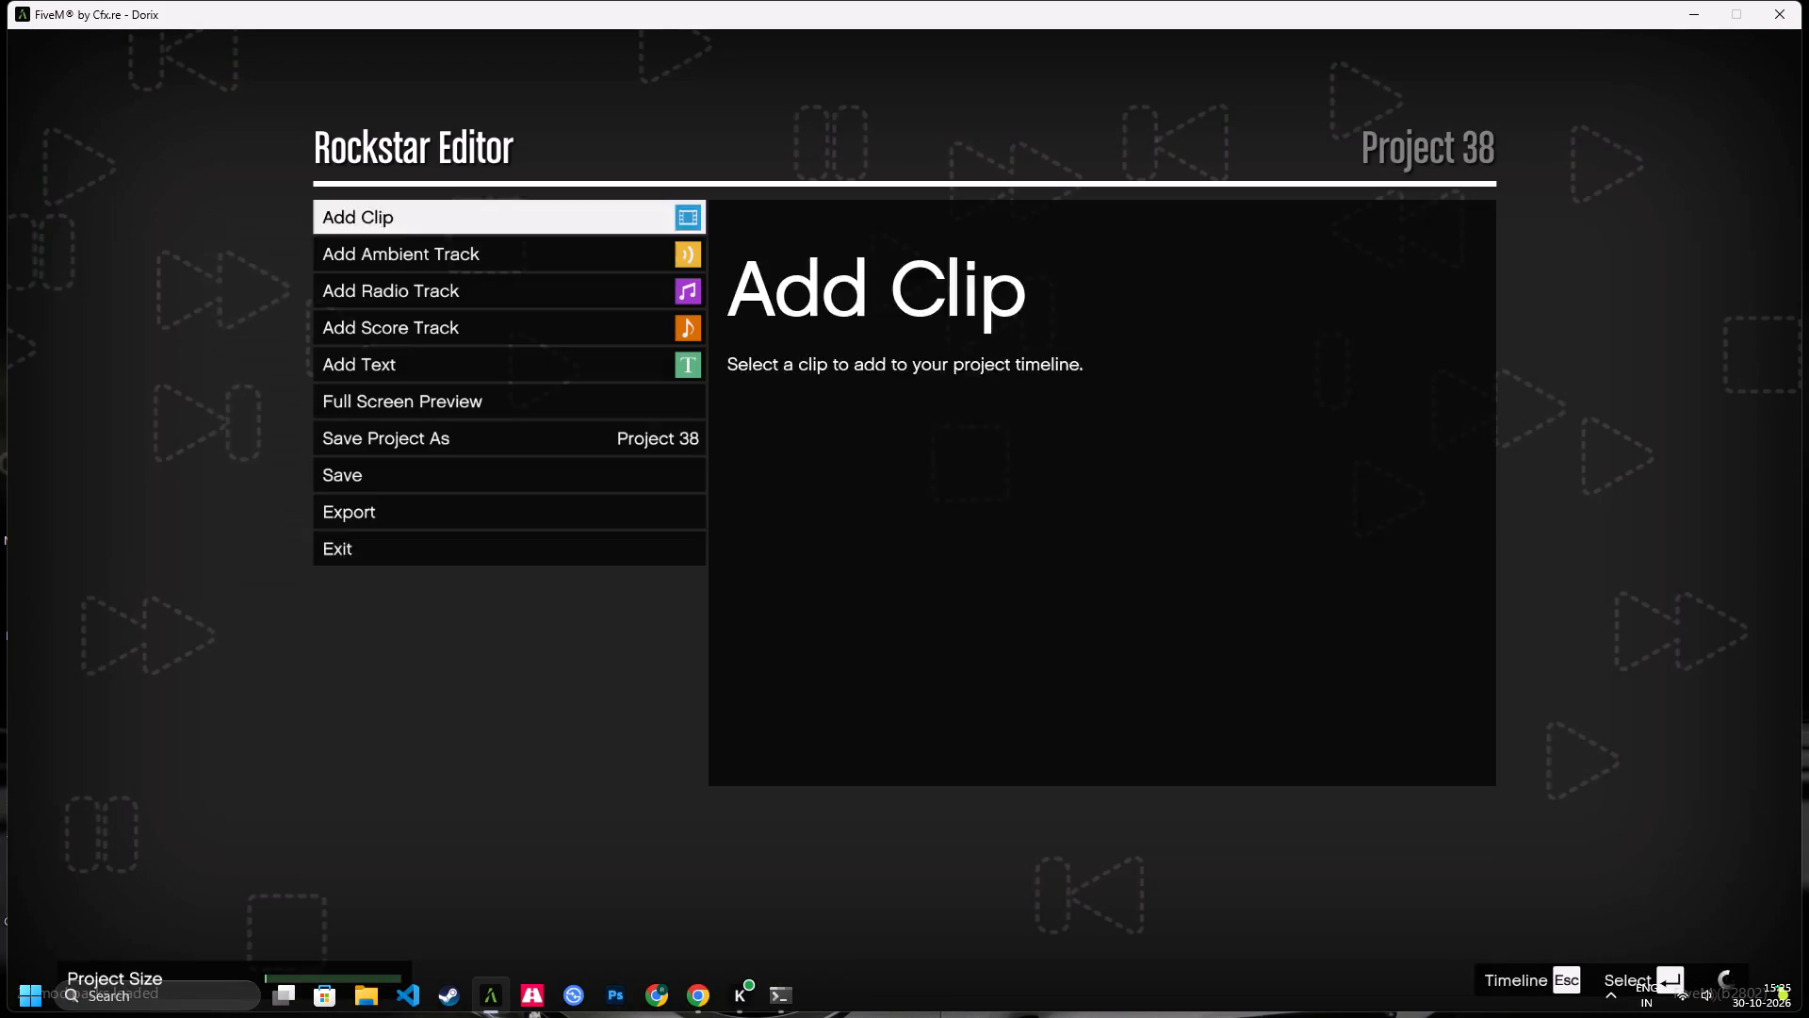
key(Up)
key(Up)
key(Return)
key(Right)
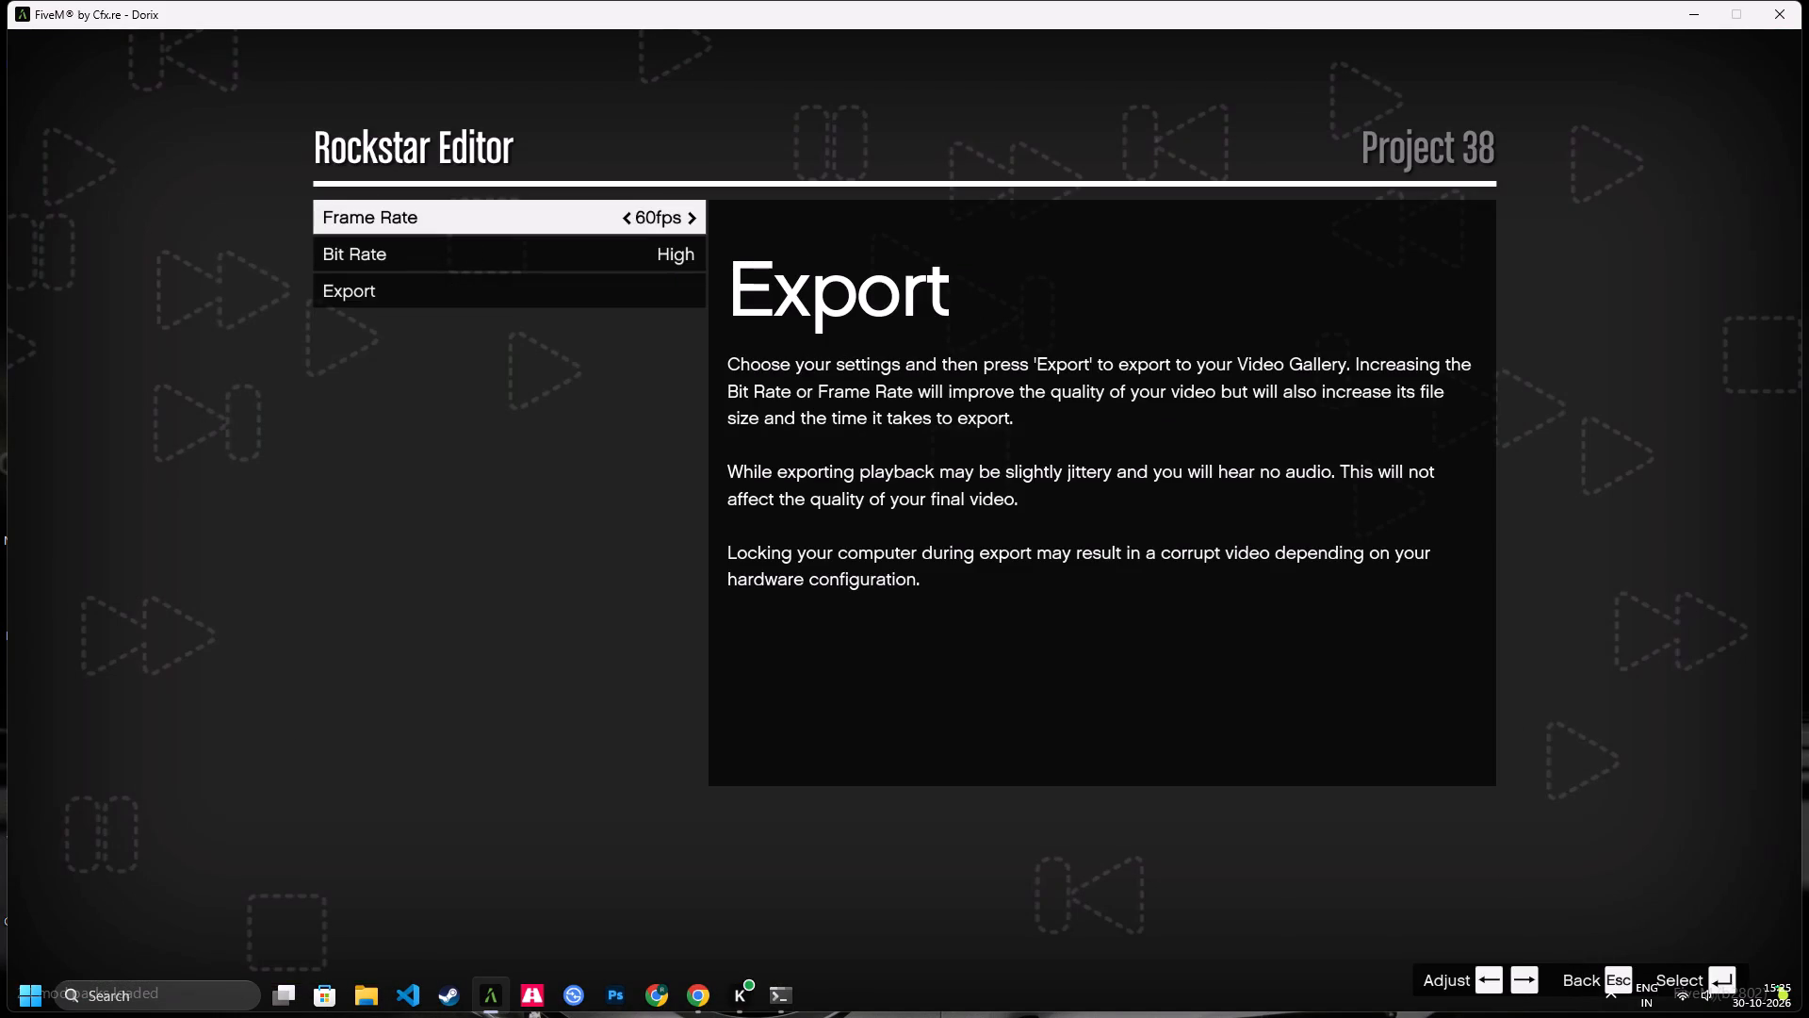
Start exporting the project with GAR 2 as the exported name, replacing the suggested one.
key(Up)
key(Return)
key(BackSpace)
key(BackSpace)
key(BackSpace)
key(BackSpace)
key(BackSpace)
key(BackSpace)
key(BackSpace)
key(BackSpace)
key(BackSpace)
key(BackSpace)
key(BackSpace)
key(BackSpace)
key(BackSpace)
key(BackSpace)
key(BackSpace)
key(BackSpace)
key(BackSpace)
key(BackSpace)
key(BackSpace)
key(BackSpace)
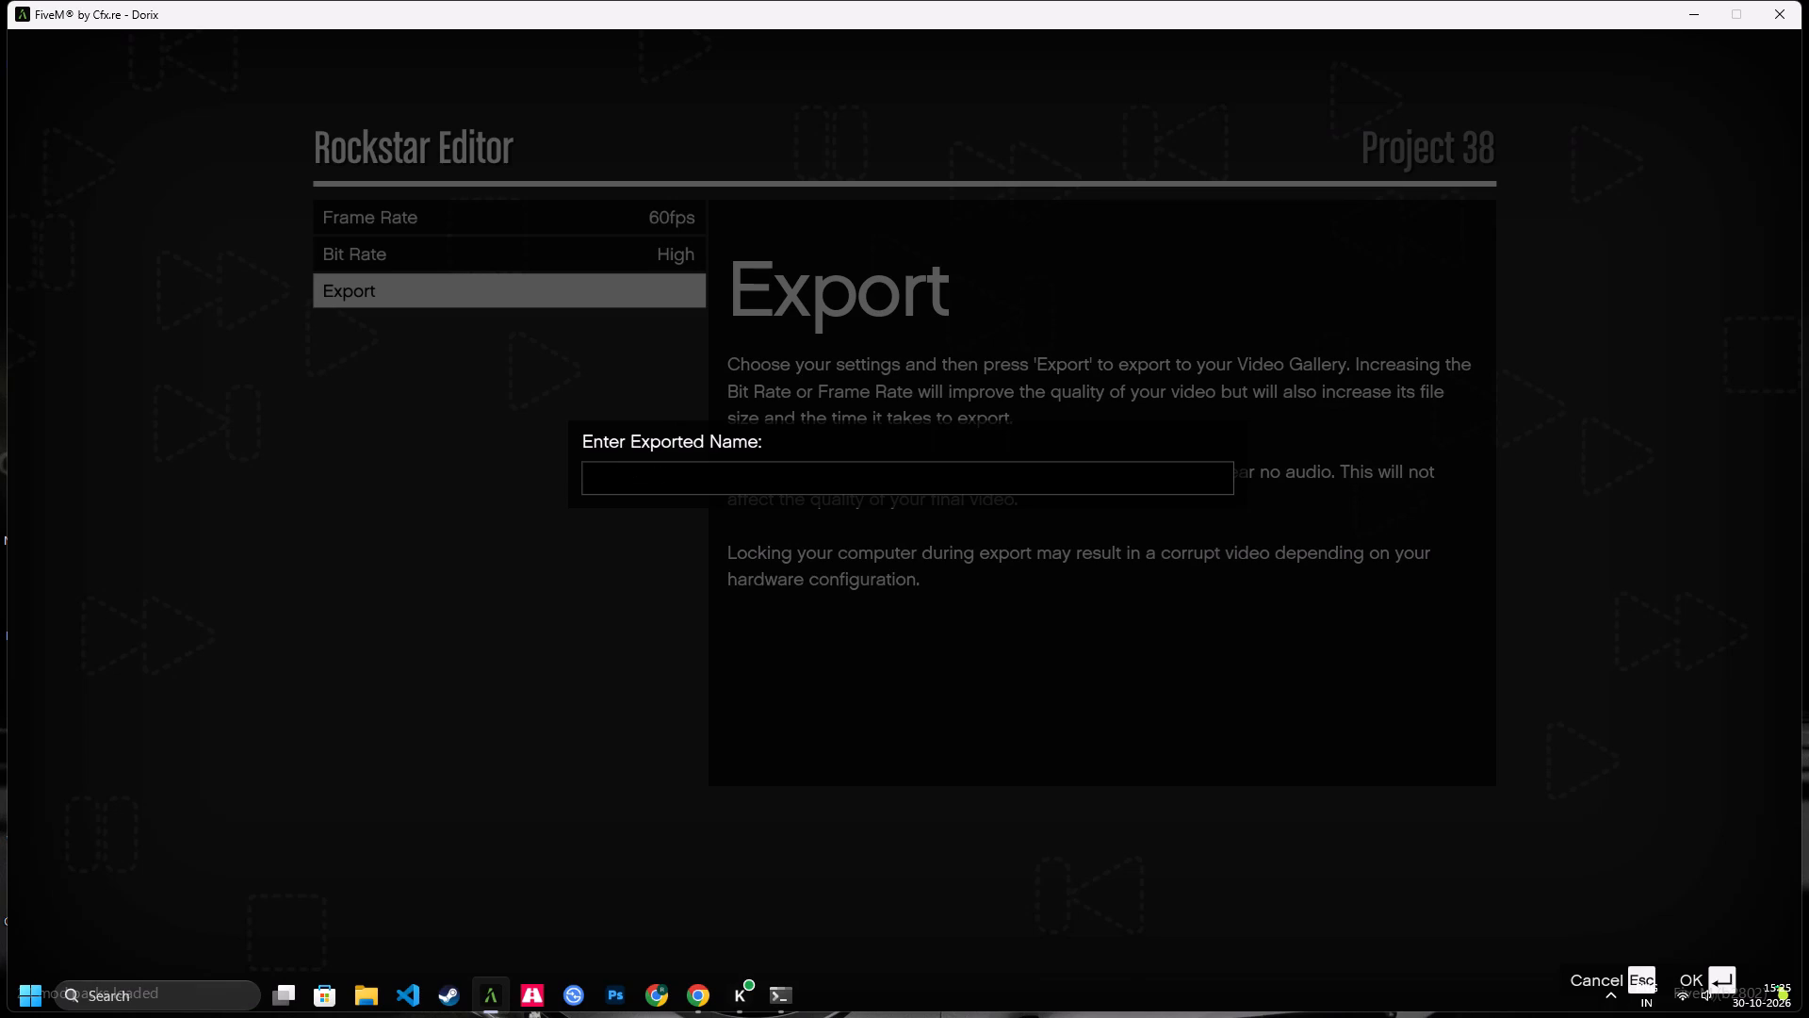
text(gar)
key(BackSpace)
key(BackSpace)
key(BackSpace)
text(GAR 2)
key(Return)
key(Return)
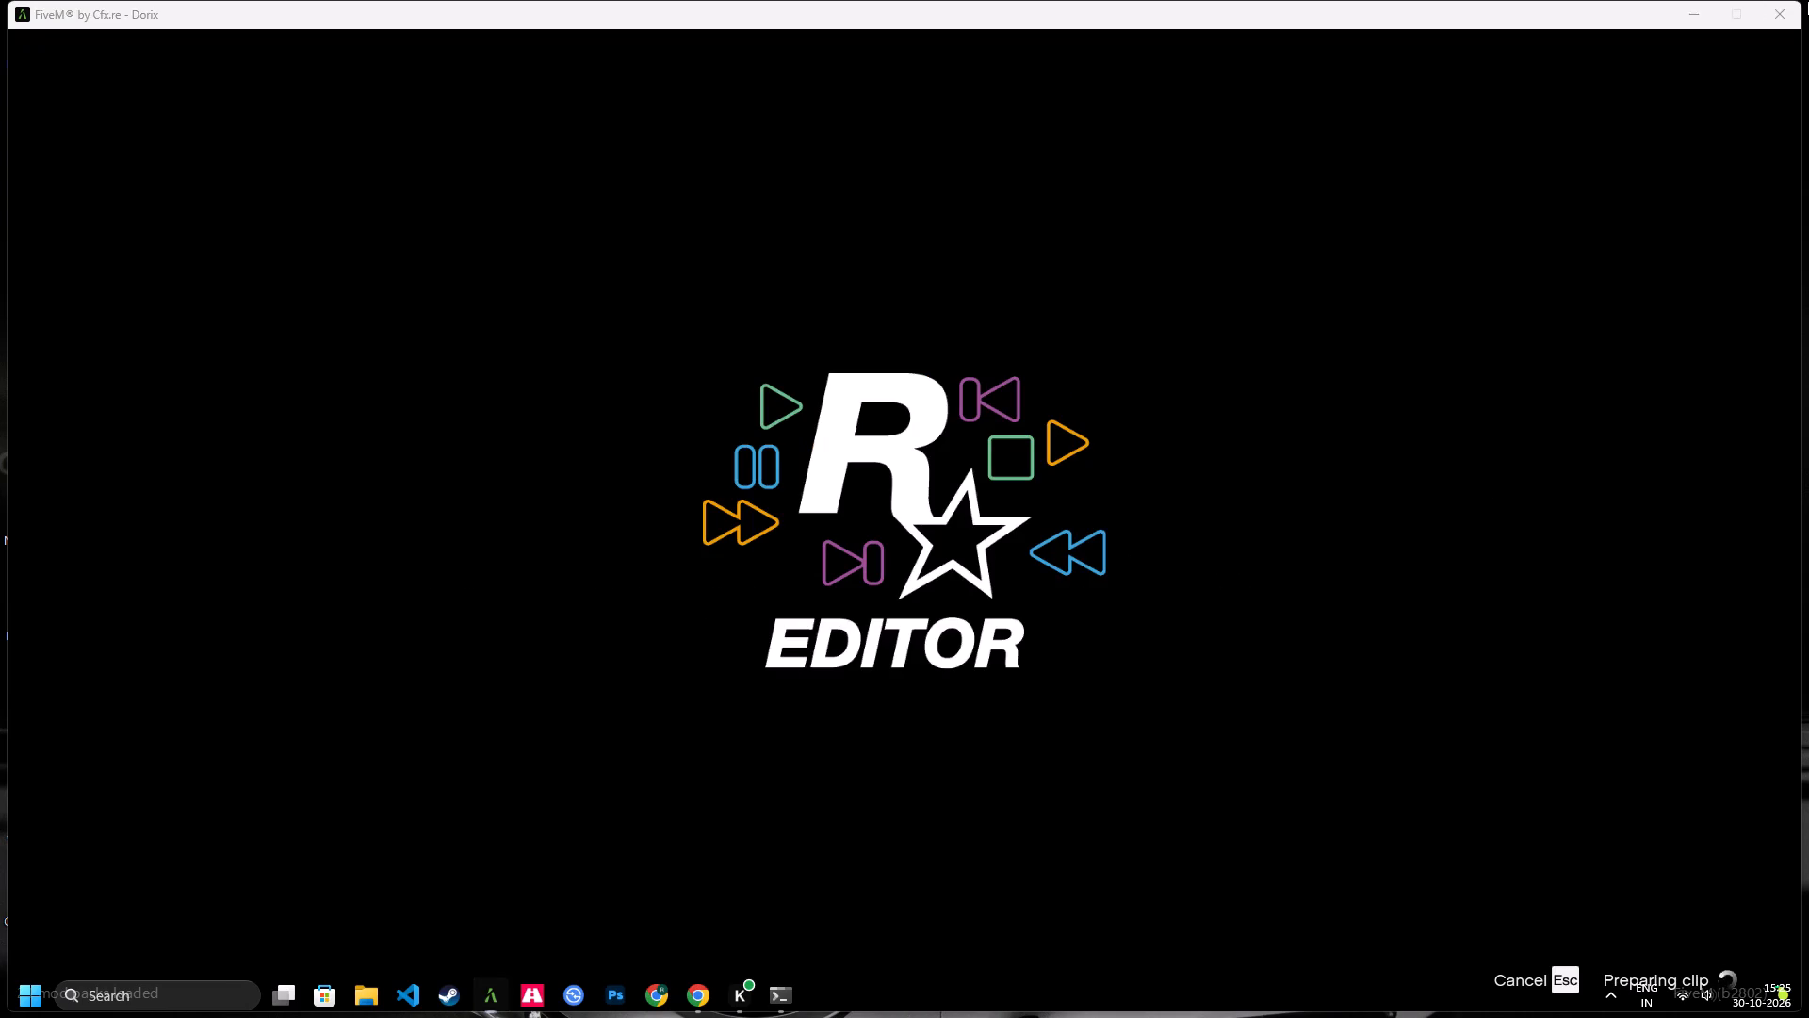